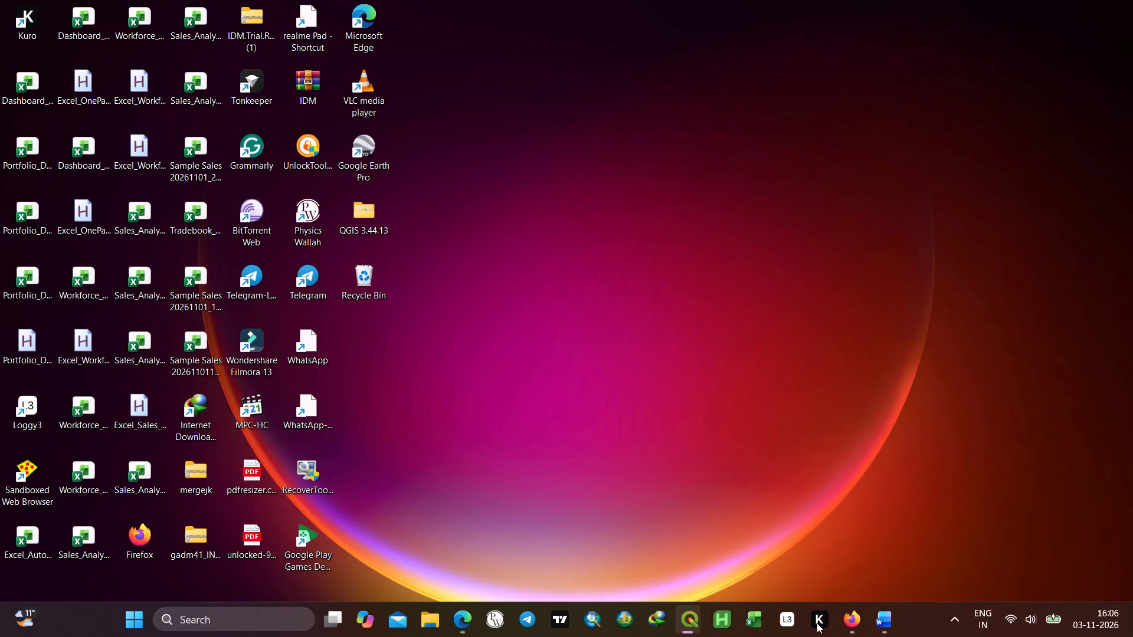
# Open Task Manager to view the running processes.
pyautogui.click(958, 621)
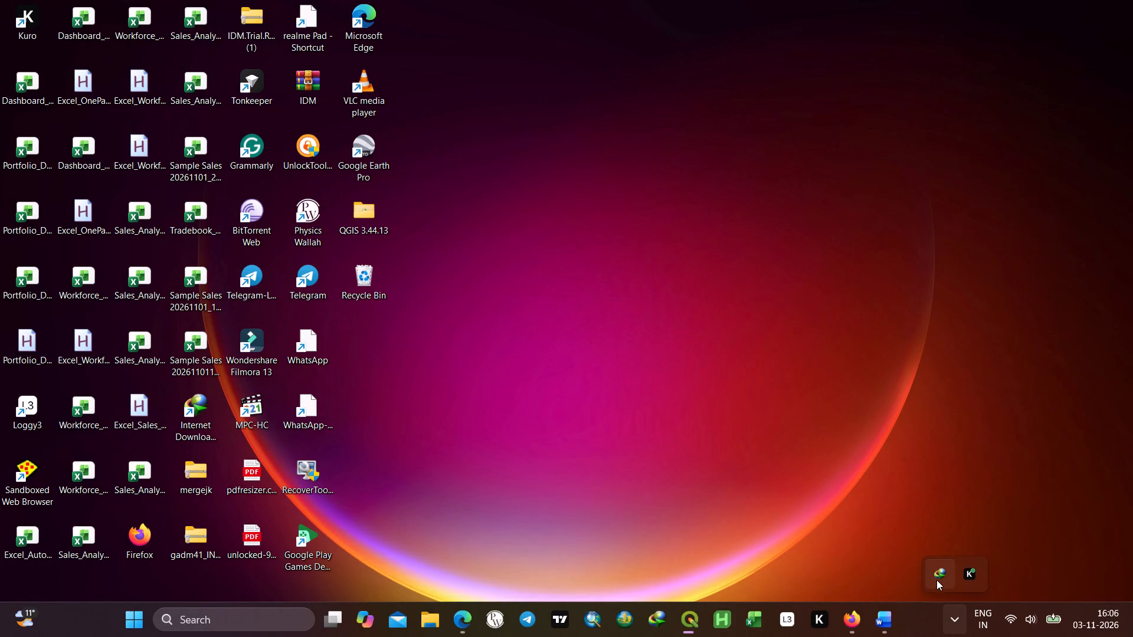
pyautogui.hotkey('ctrl', 'shift', 'Escape')
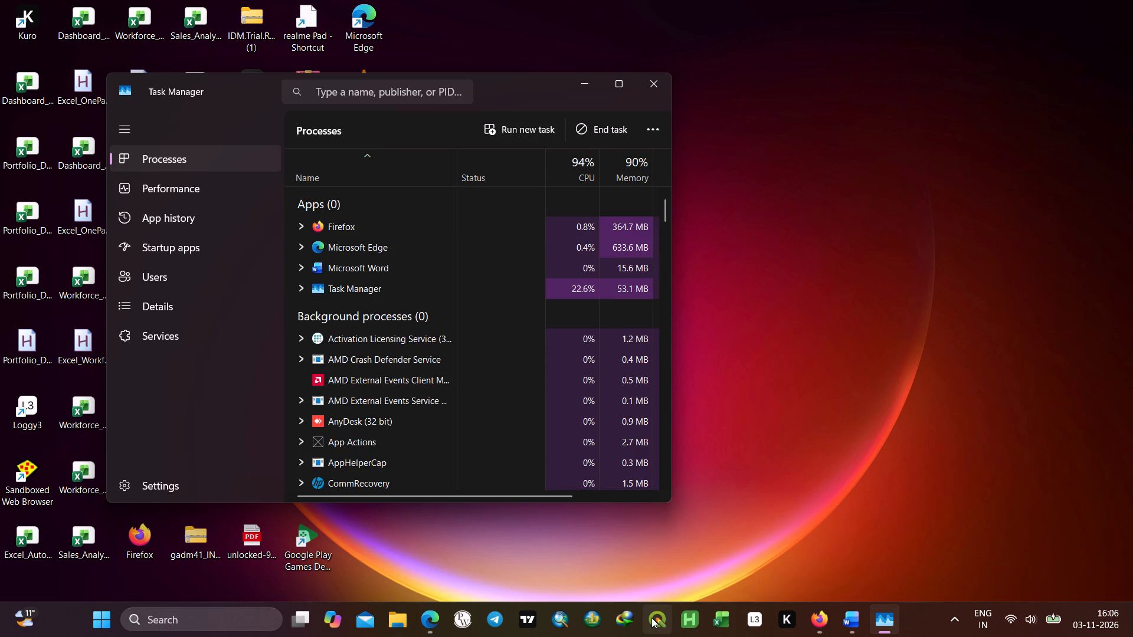
# Open the DATA (D:) drive in a maximized File Explorer window.
pyautogui.click(398, 614)
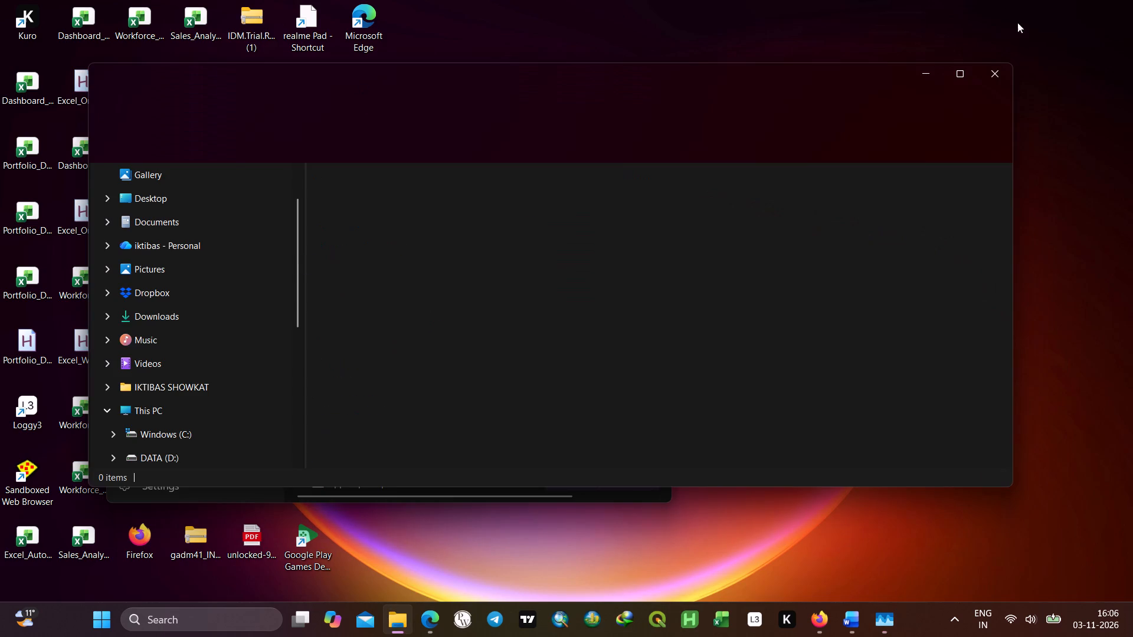
pyautogui.click(960, 74)
pyautogui.scroll(-3, 369, 350)
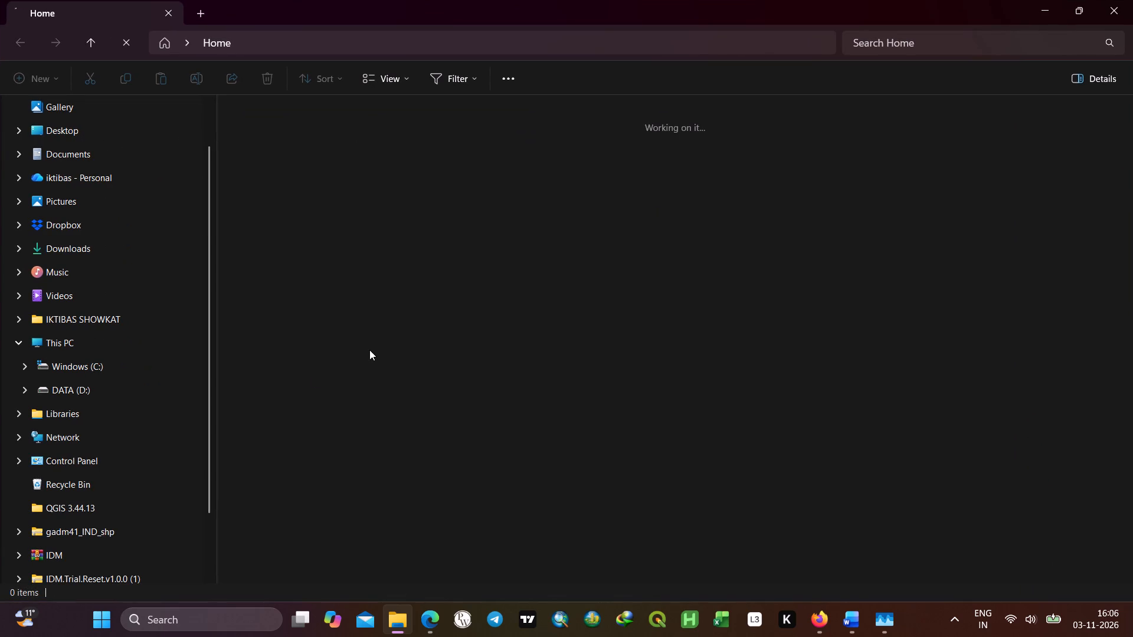
pyautogui.scroll(-2, 369, 350)
pyautogui.scroll(-6, 152, 445)
pyautogui.scroll(4, 150, 426)
pyautogui.scroll(-5, 158, 415)
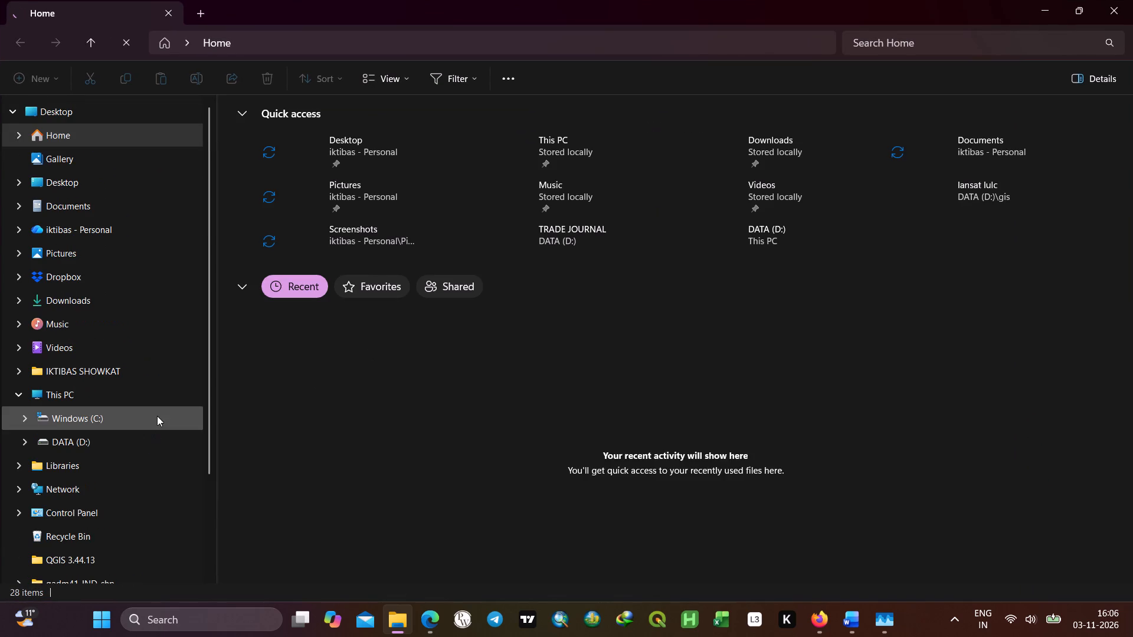
pyautogui.scroll(6, 160, 415)
pyautogui.scroll(-1, 119, 362)
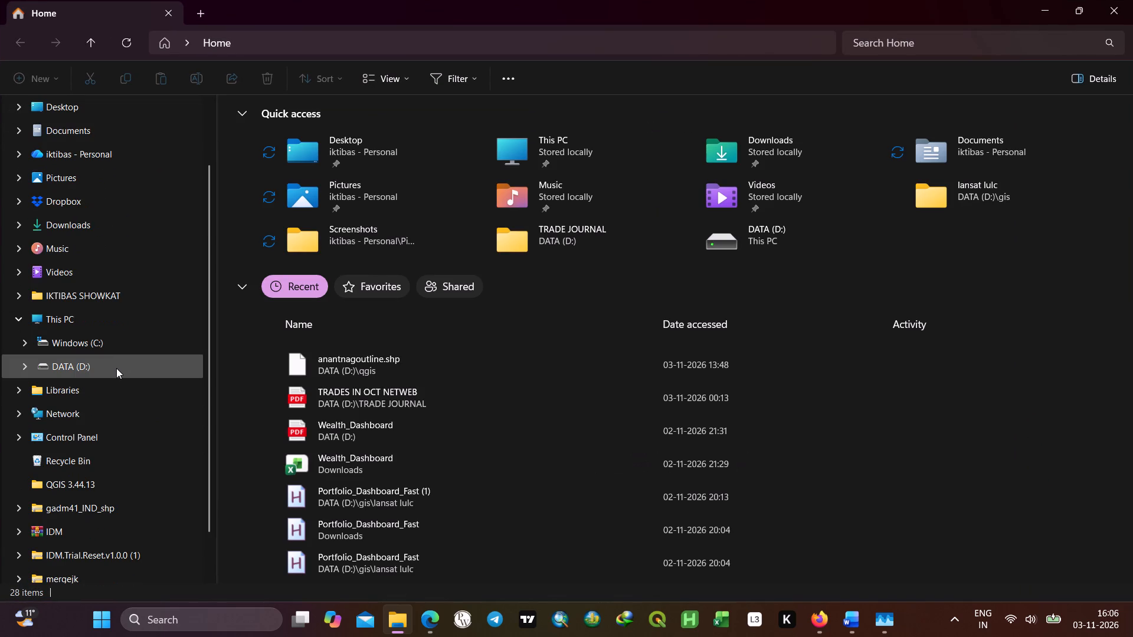
pyautogui.click(116, 368)
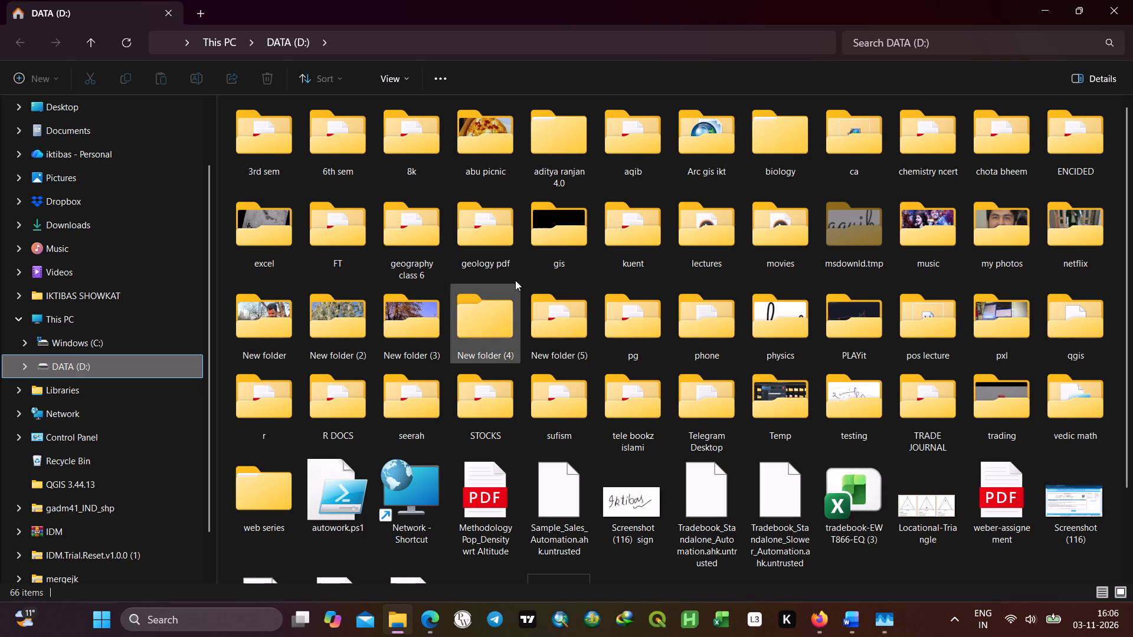
# Look through the contents of the D: drive, open the TRADE JOURNAL folder, and minimize File Explorer.
pyautogui.scroll(-10, 591, 322)
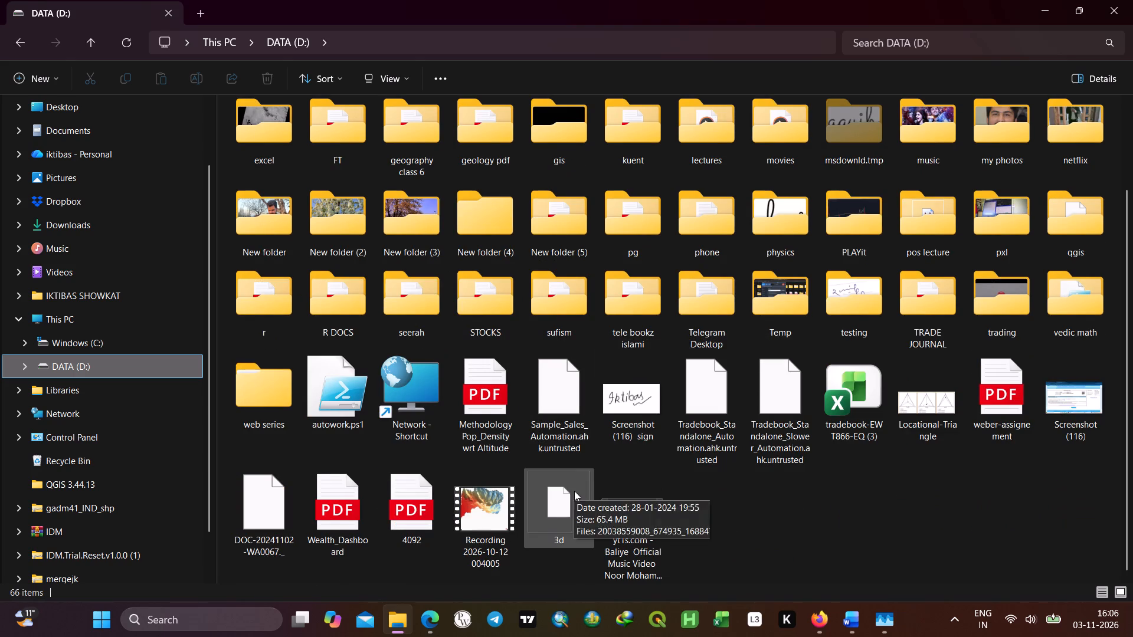
pyautogui.click(478, 511)
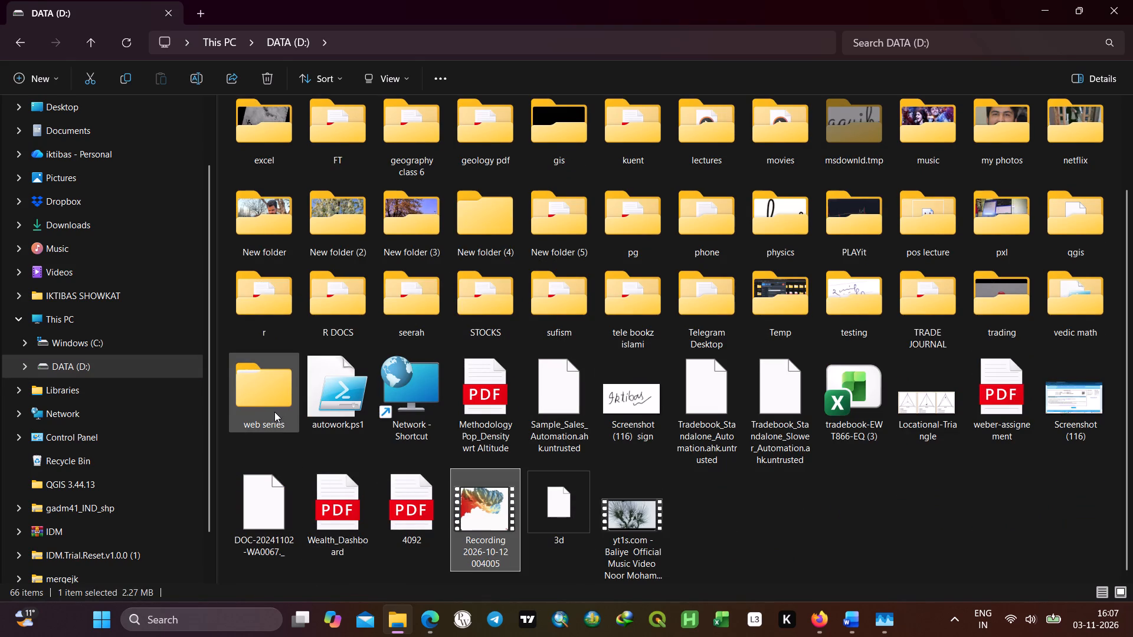
pyautogui.click(815, 526)
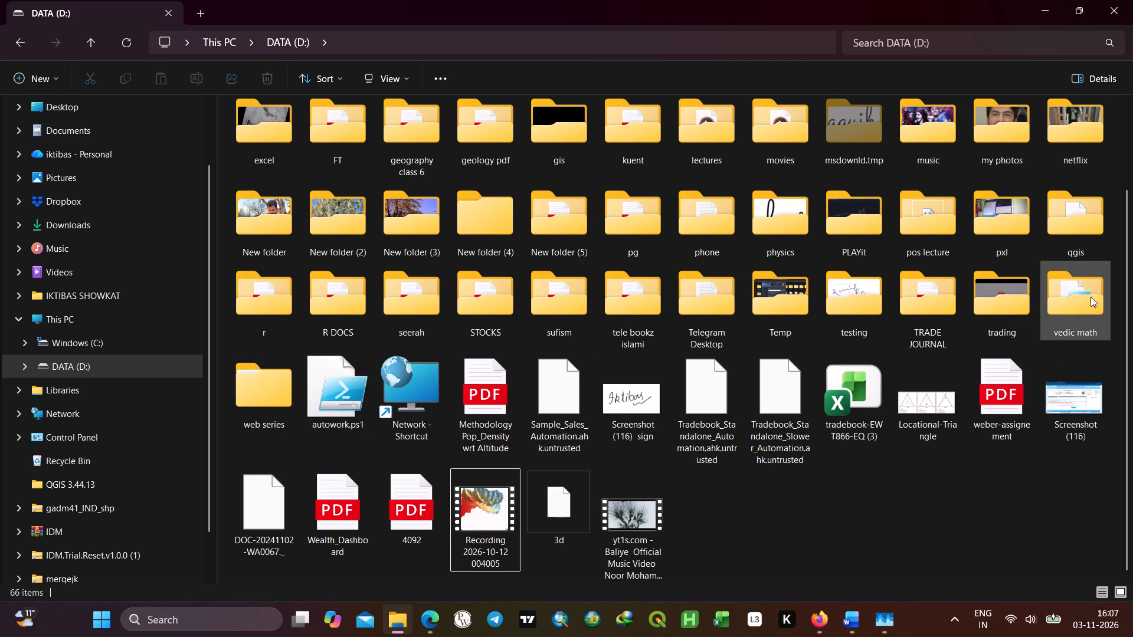
pyautogui.click(984, 485)
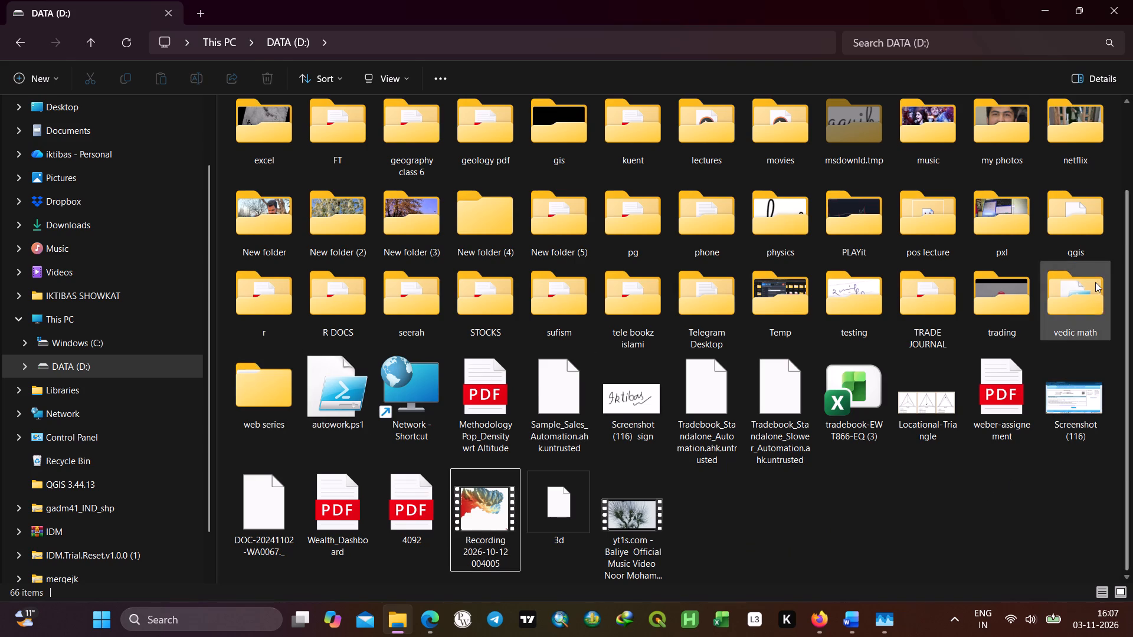
pyautogui.click(908, 511)
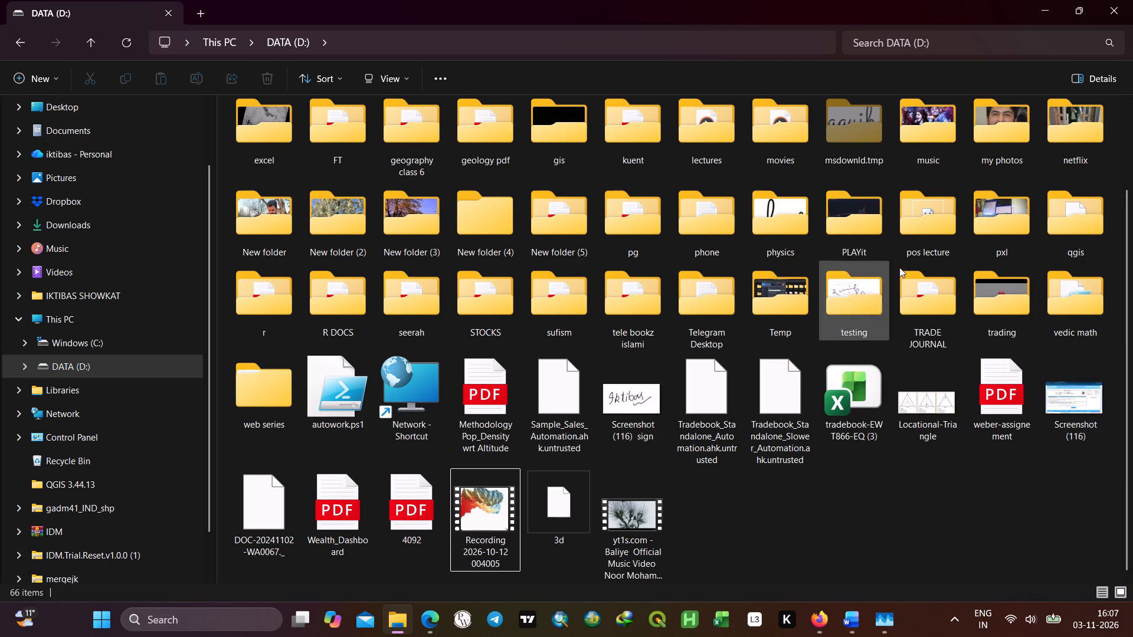
pyautogui.doubleClick(932, 311)
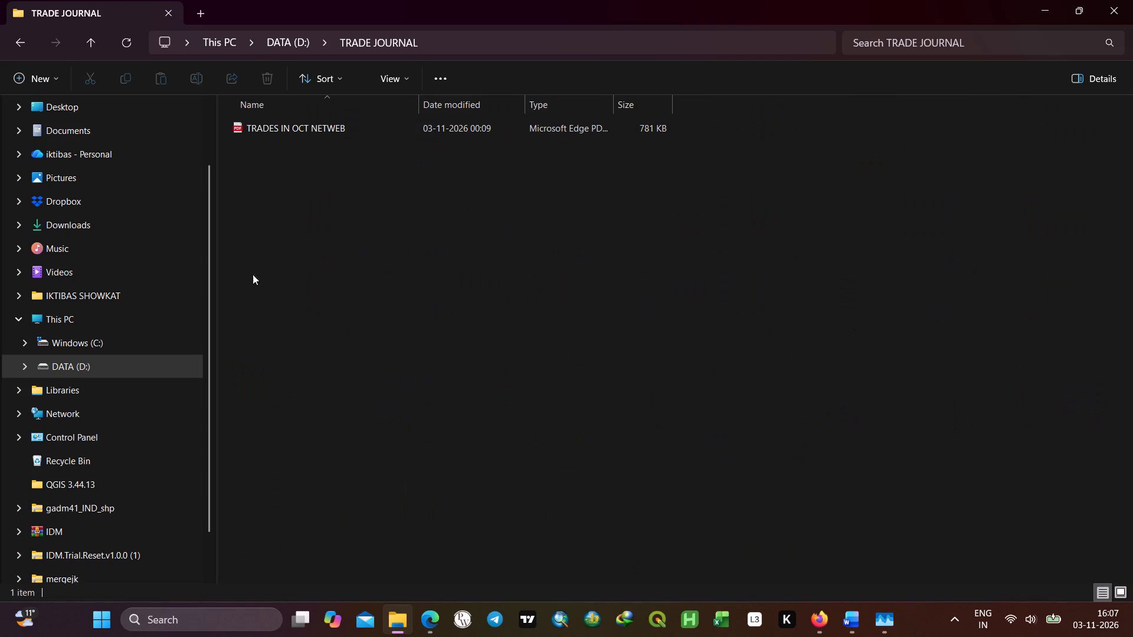
pyautogui.scroll(4, 483, 216)
pyautogui.click(1042, 6)
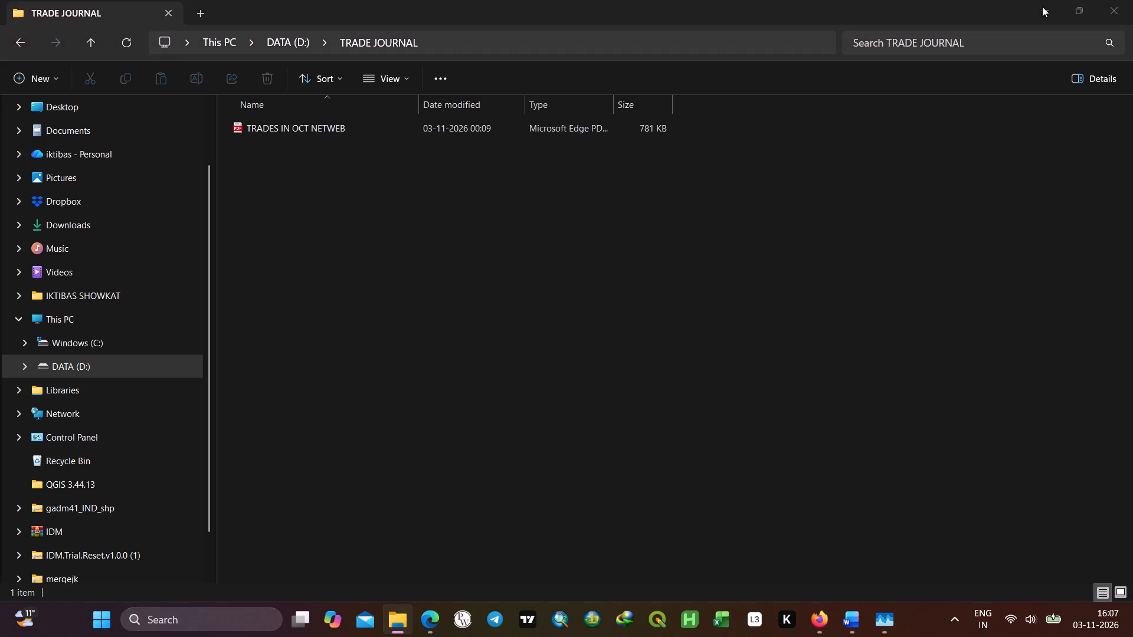
# Launch QGIS.
pyautogui.click(658, 623)
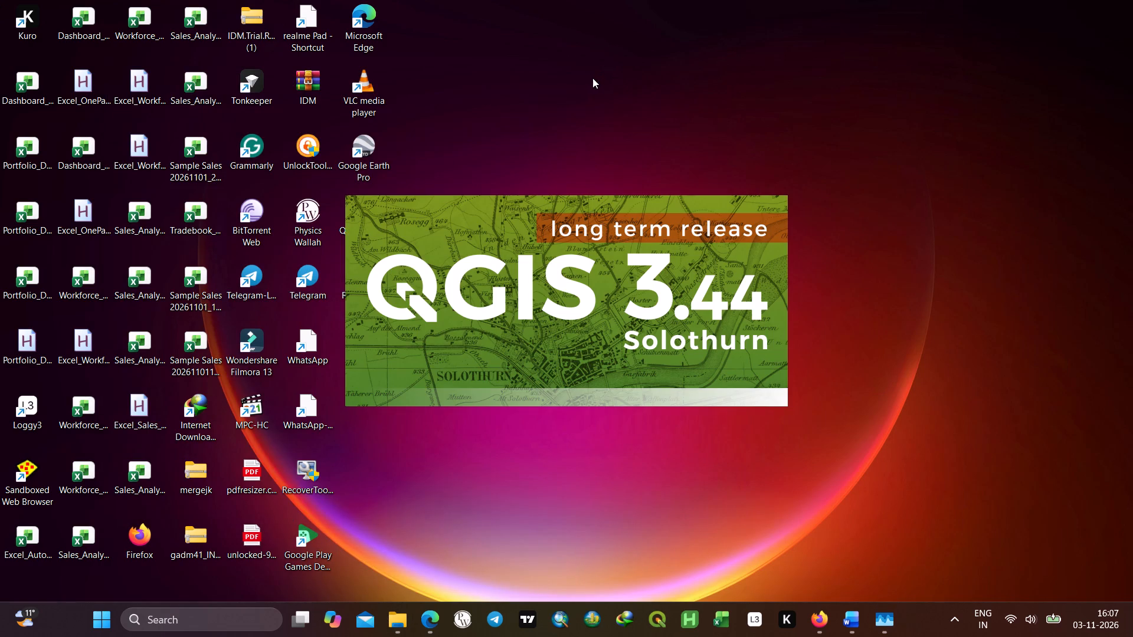
pyautogui.moveTo(561, 221); pyautogui.dragTo(618, 184)
pyautogui.moveTo(592, 200); pyautogui.dragTo(617, 193)
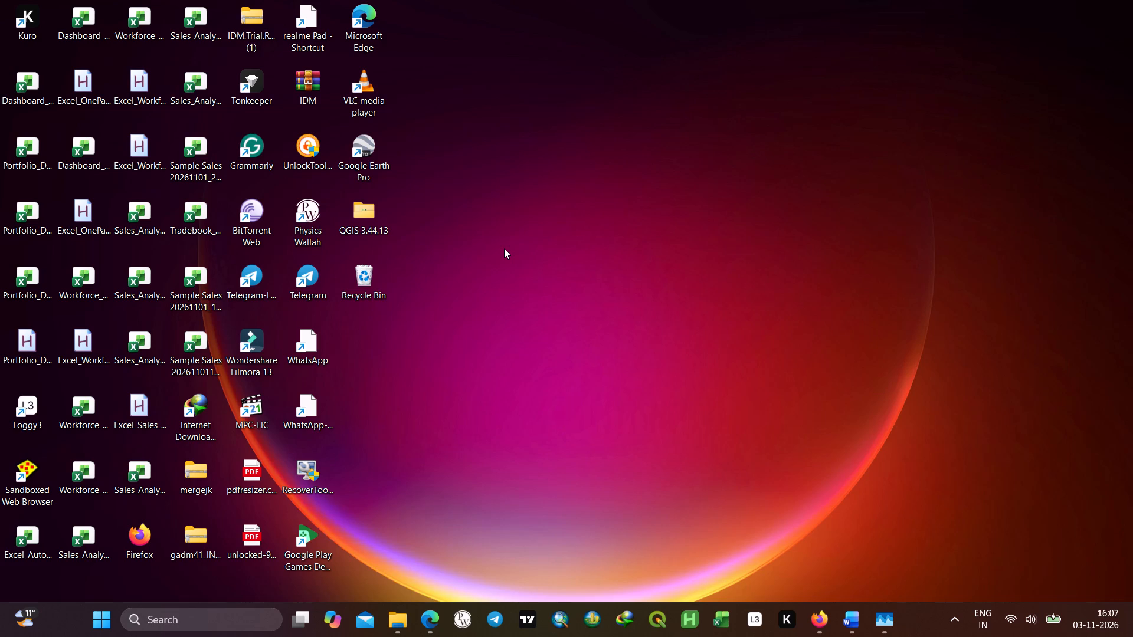
# Launch QGIS a second time and close the scpplugin error dialog.
pyautogui.click(647, 611)
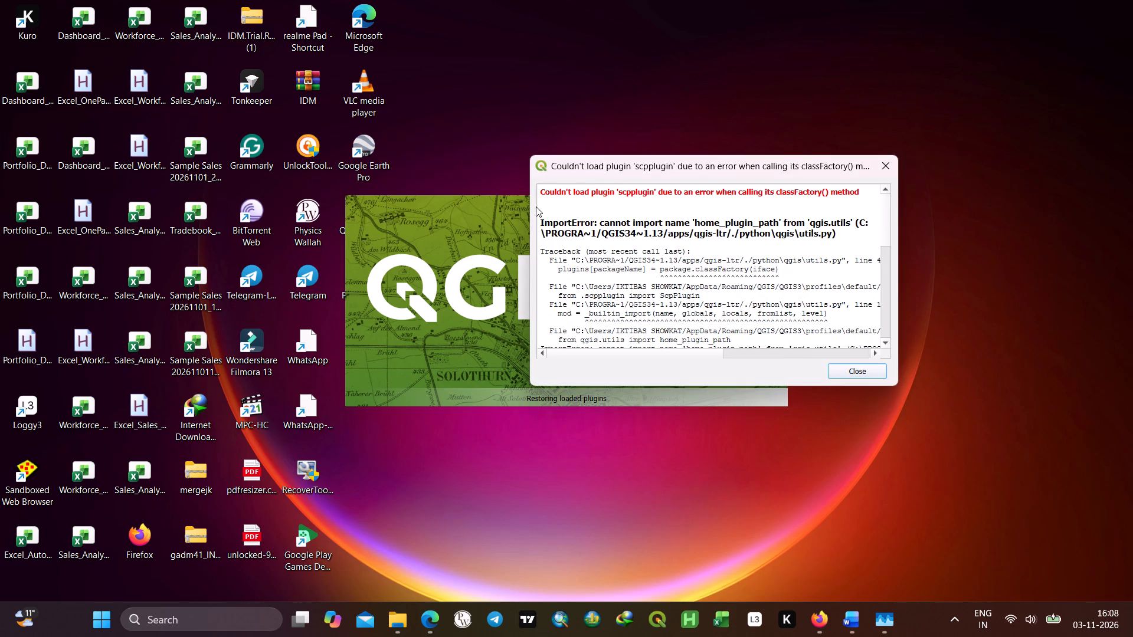
pyautogui.scroll(-5, 733, 221)
pyautogui.click(848, 375)
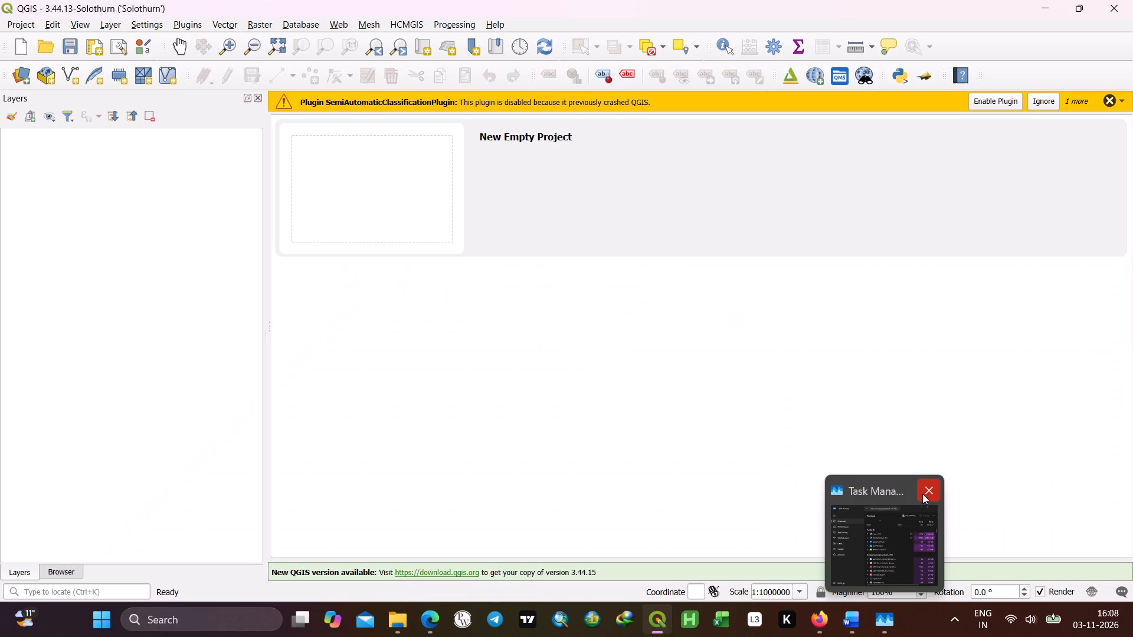
# Close Task Manager.
pyautogui.click(922, 494)
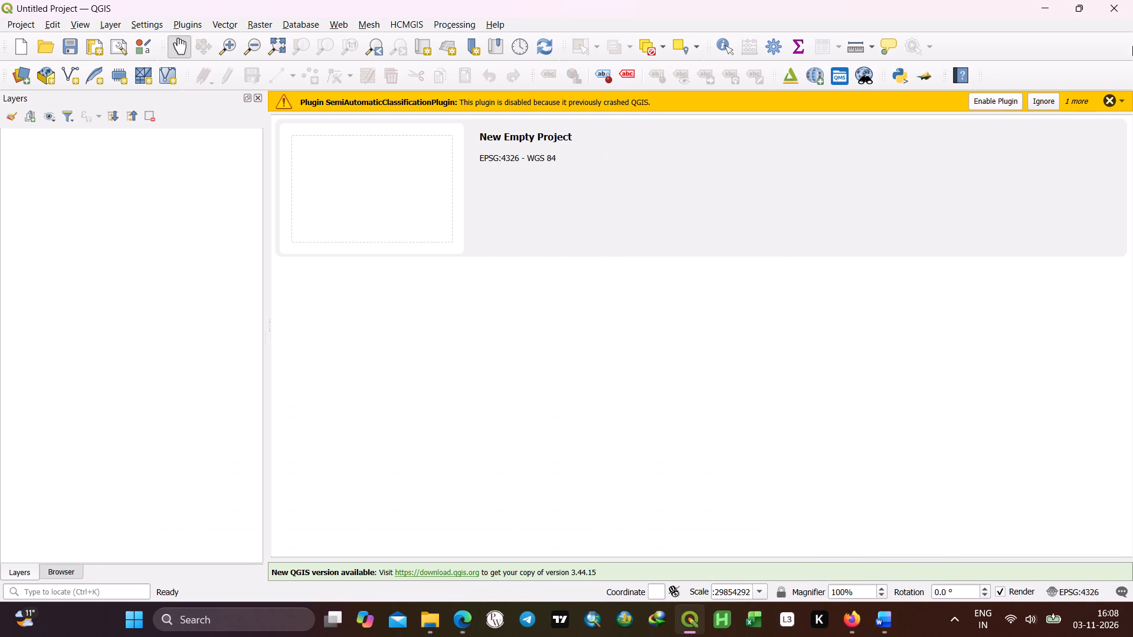
# Dismiss the plugin warnings in QGIS and start a New Empty Project from the project templates.
pyautogui.click(1111, 101)
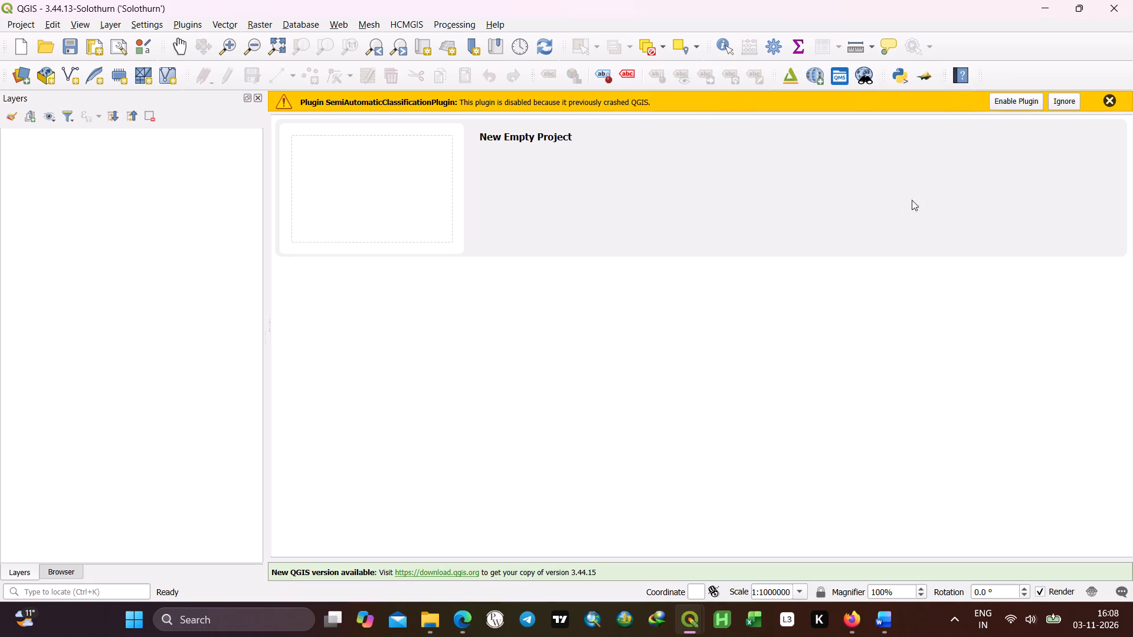
pyautogui.click(1108, 101)
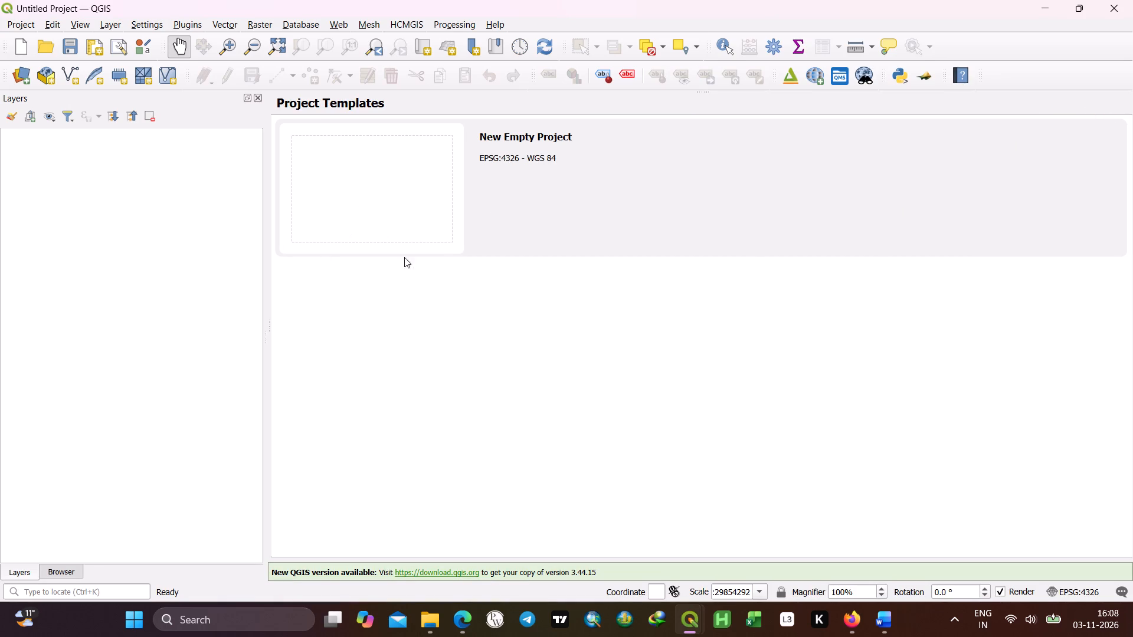
pyautogui.scroll(3, 444, 196)
pyautogui.scroll(-4, 444, 196)
pyautogui.doubleClick(404, 163)
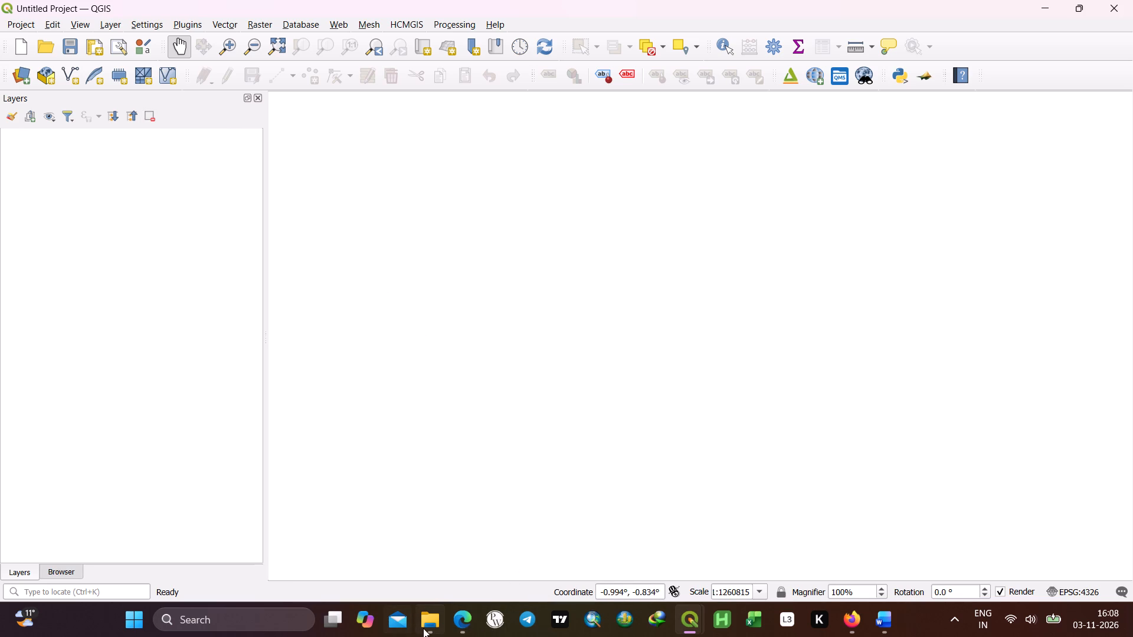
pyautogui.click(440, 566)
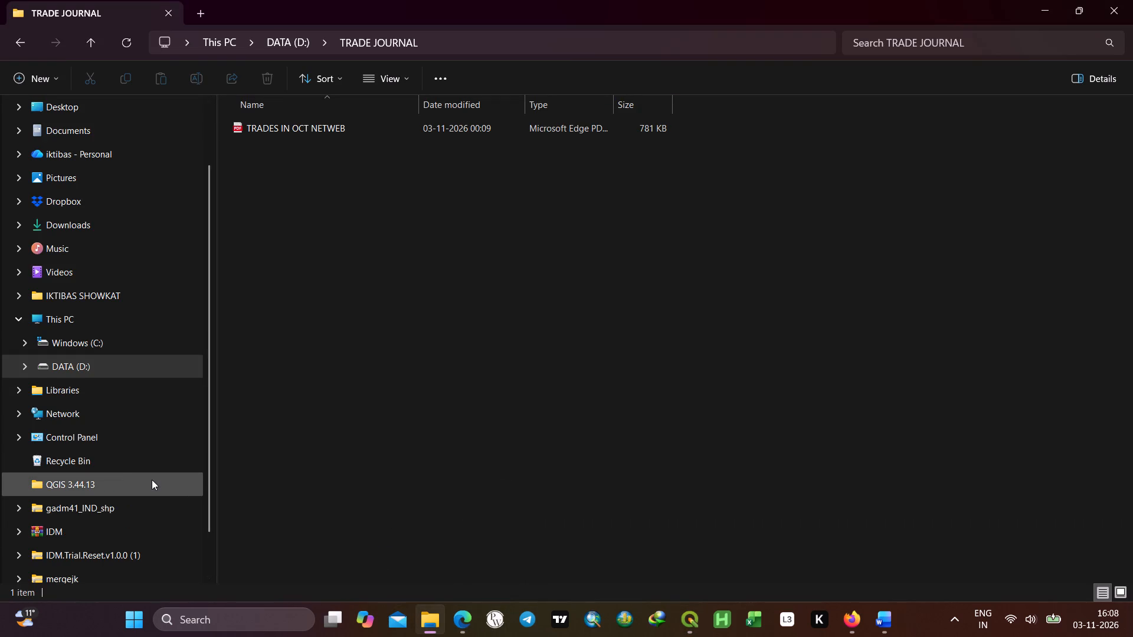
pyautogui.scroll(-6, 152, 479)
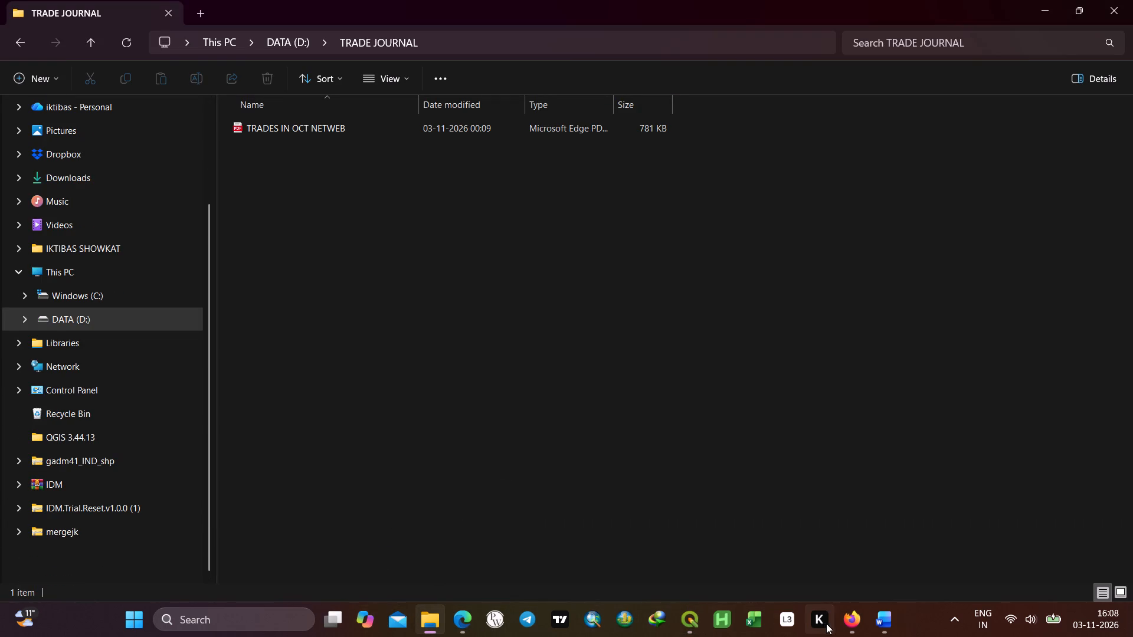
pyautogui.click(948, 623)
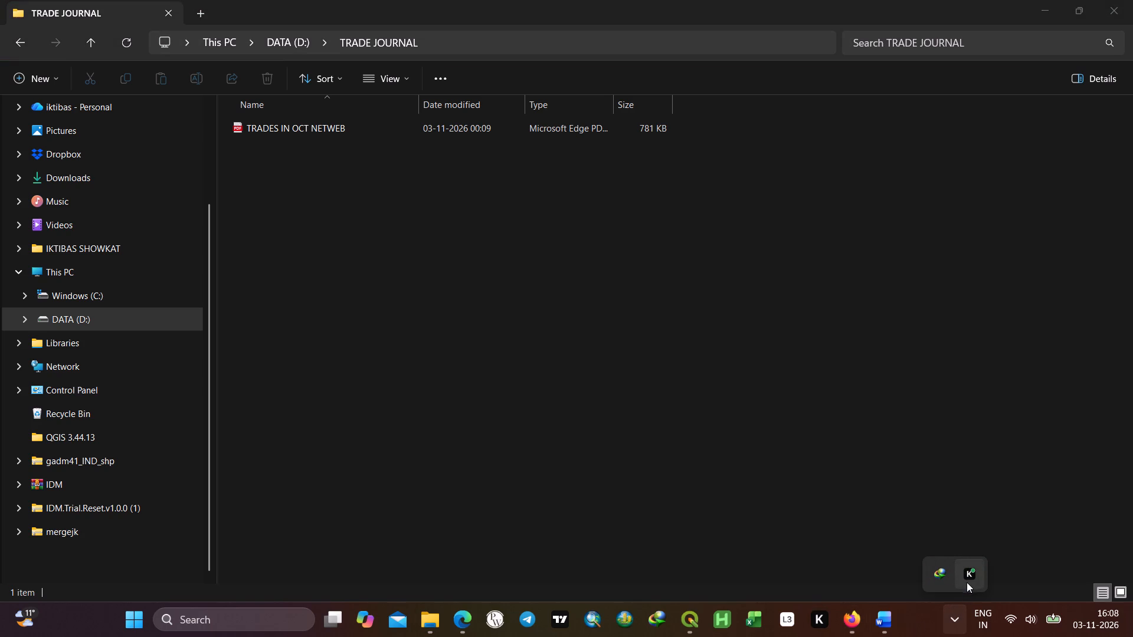
# Switch to the other QGIS window, still showing the project templates, and dismiss its Python error notice.
pyautogui.click(687, 616)
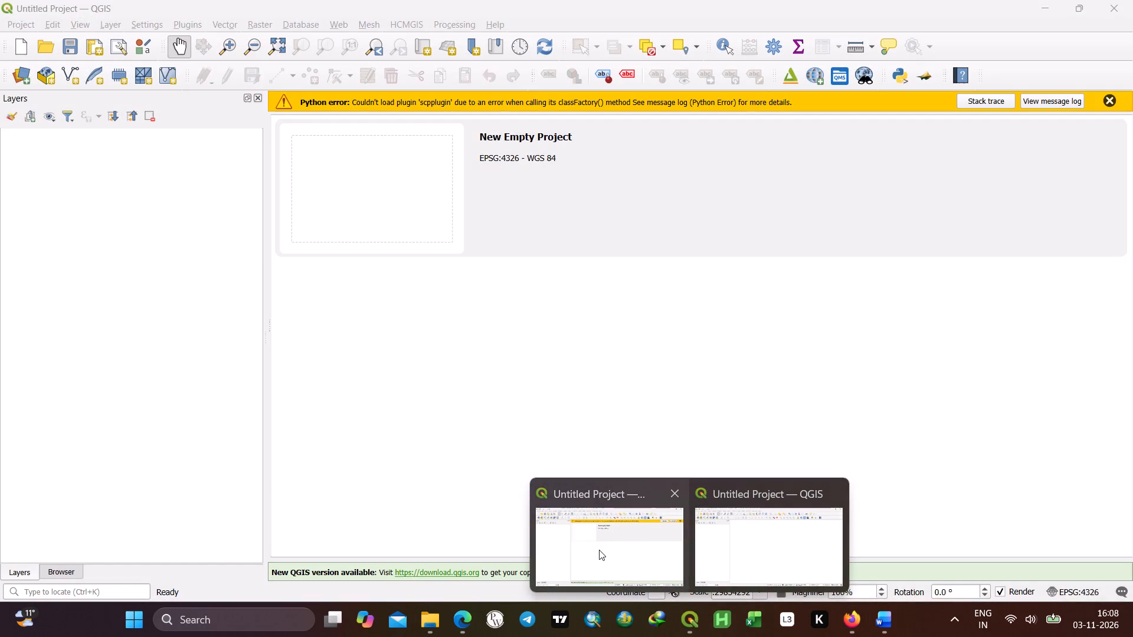
pyautogui.click(599, 550)
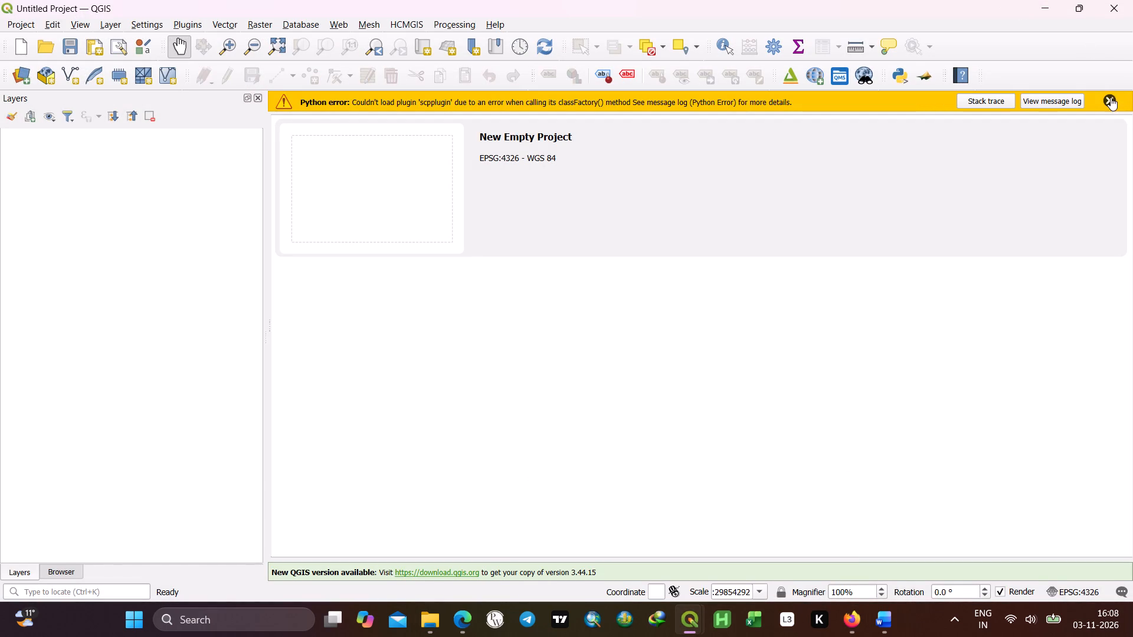
pyautogui.click(1109, 98)
# Expand the D:\ (DATA) drive and its qgis folder in the QGIS data browser.
pyautogui.click(27, 569)
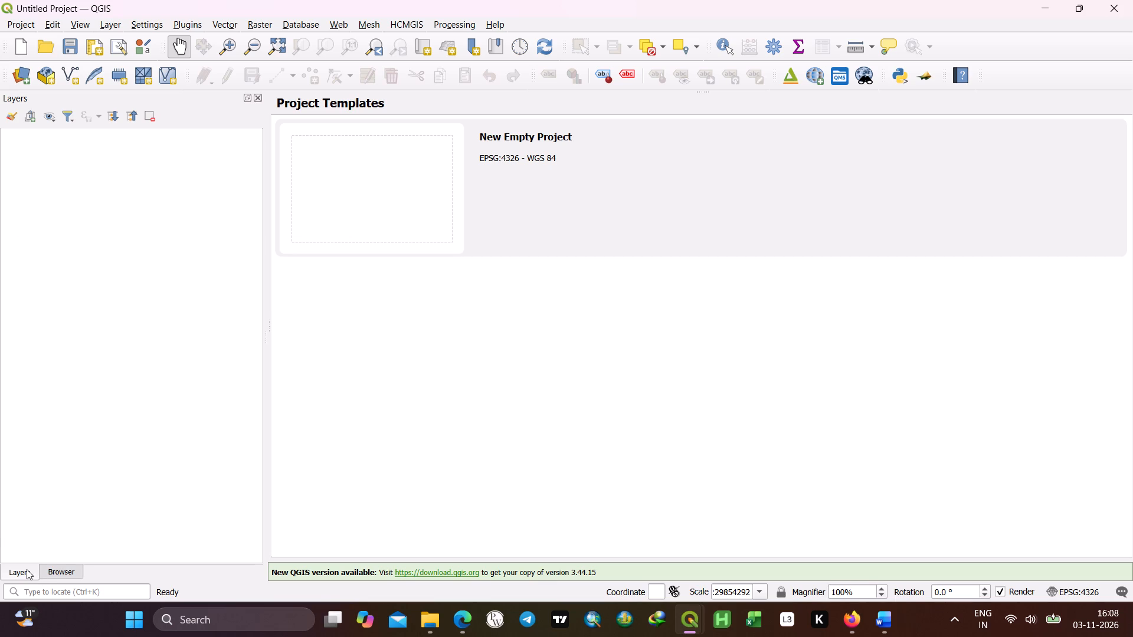
pyautogui.click(50, 564)
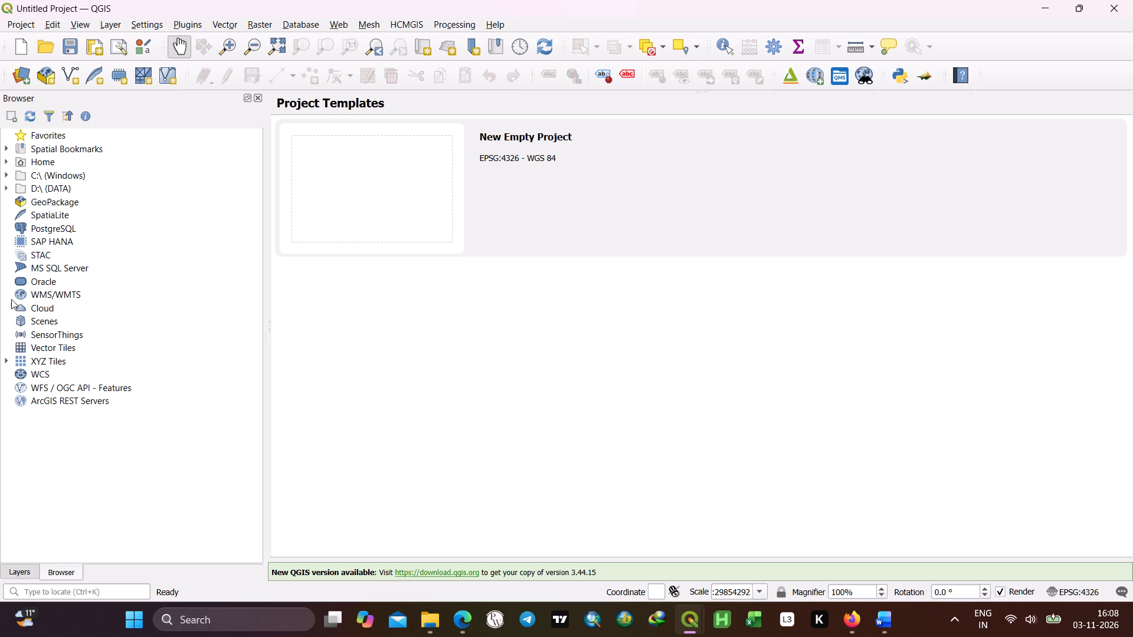
pyautogui.scroll(4, 15, 260)
pyautogui.click(7, 189)
pyautogui.scroll(-2, 28, 272)
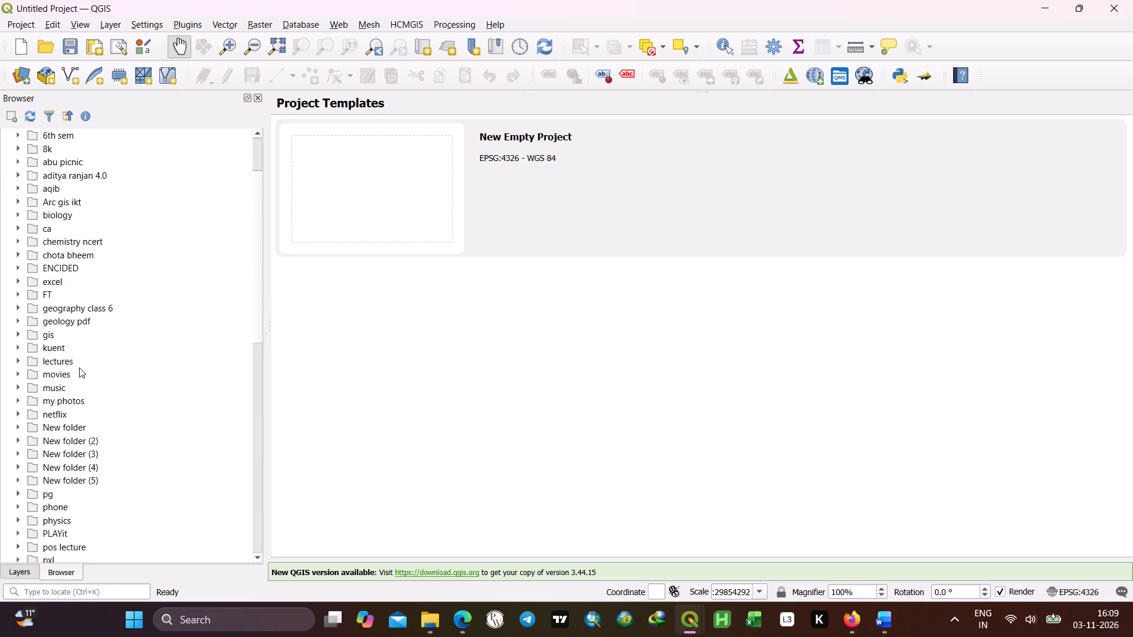
pyautogui.scroll(-1, 34, 335)
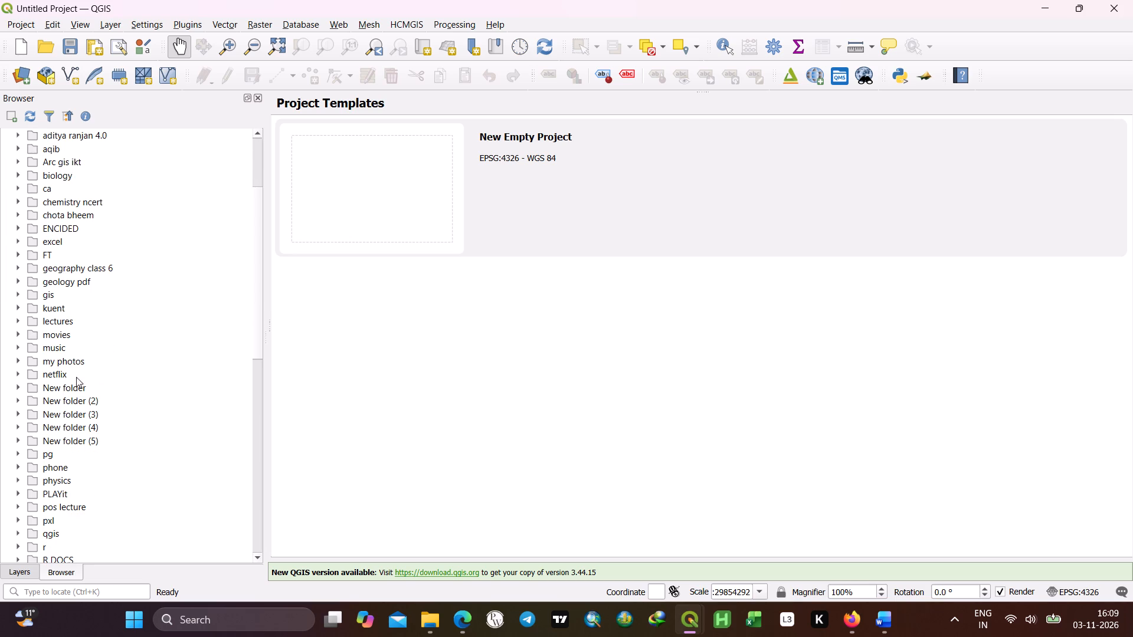
pyautogui.scroll(-3, 31, 308)
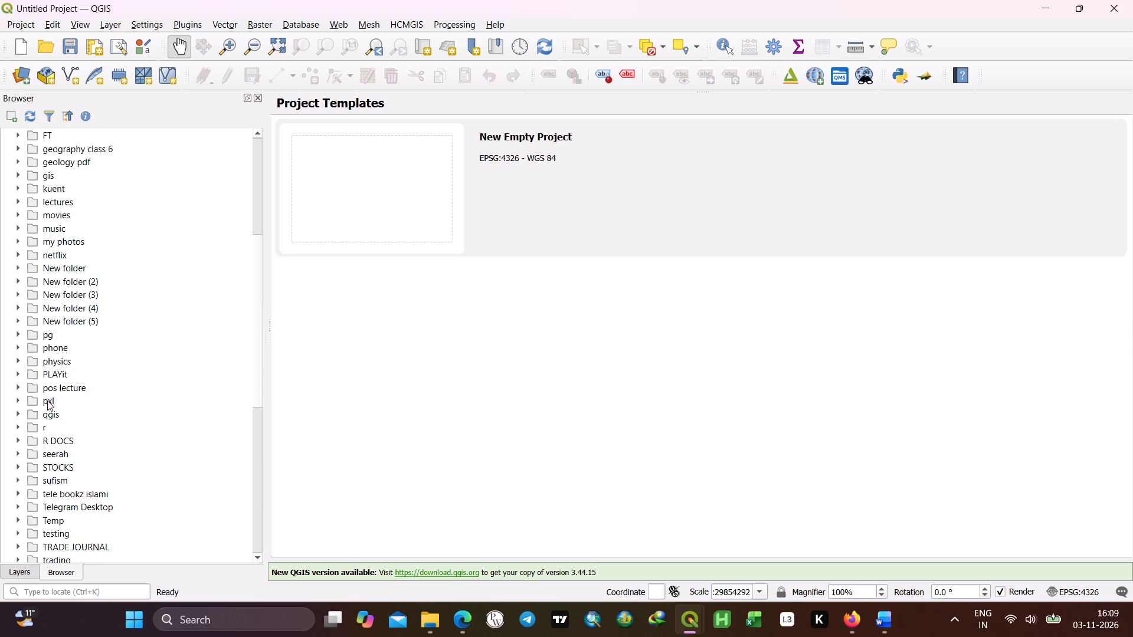
pyautogui.scroll(-1, 48, 401)
pyautogui.click(18, 373)
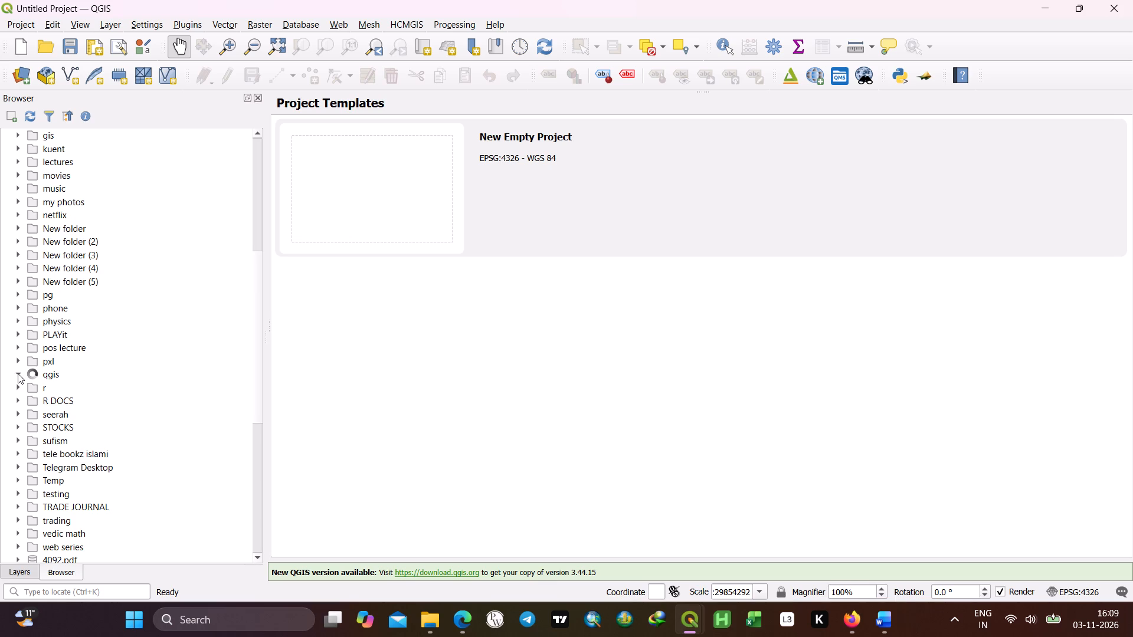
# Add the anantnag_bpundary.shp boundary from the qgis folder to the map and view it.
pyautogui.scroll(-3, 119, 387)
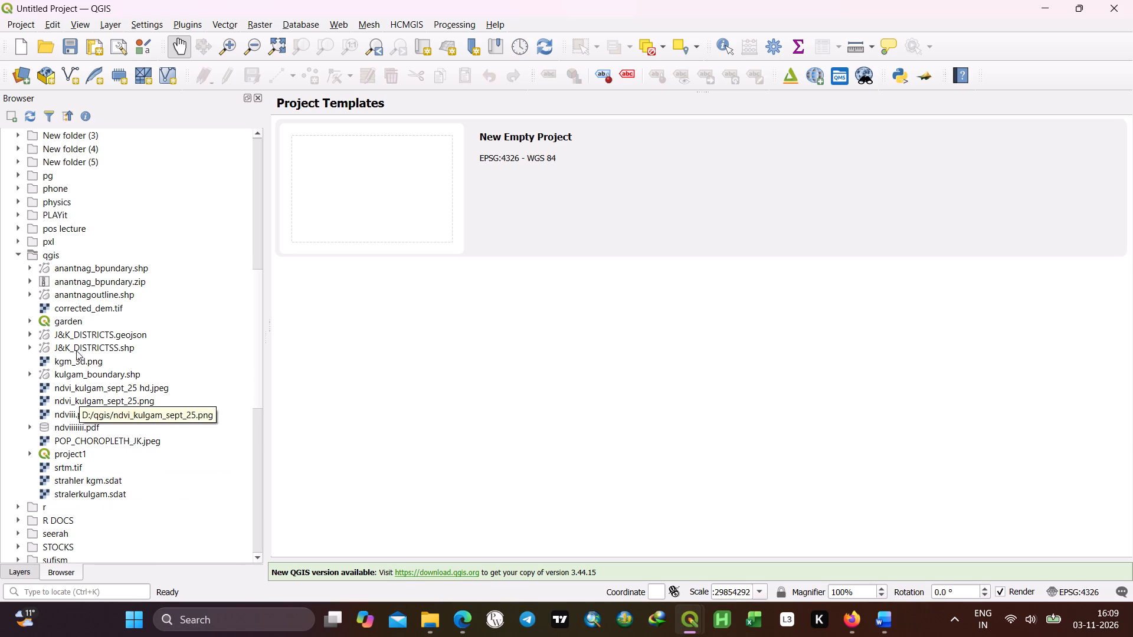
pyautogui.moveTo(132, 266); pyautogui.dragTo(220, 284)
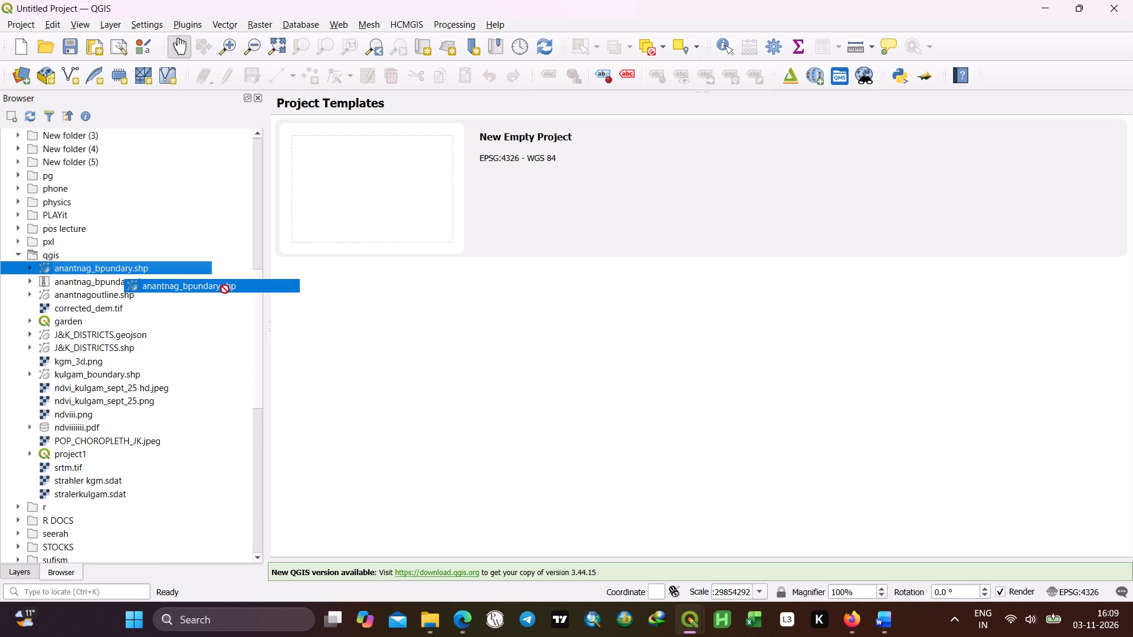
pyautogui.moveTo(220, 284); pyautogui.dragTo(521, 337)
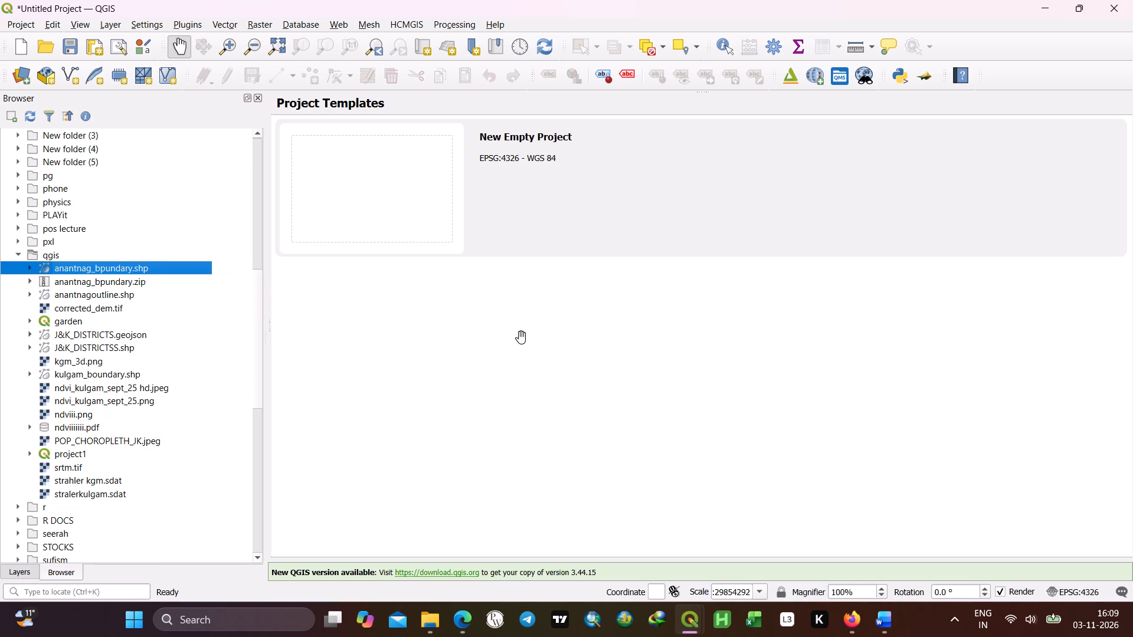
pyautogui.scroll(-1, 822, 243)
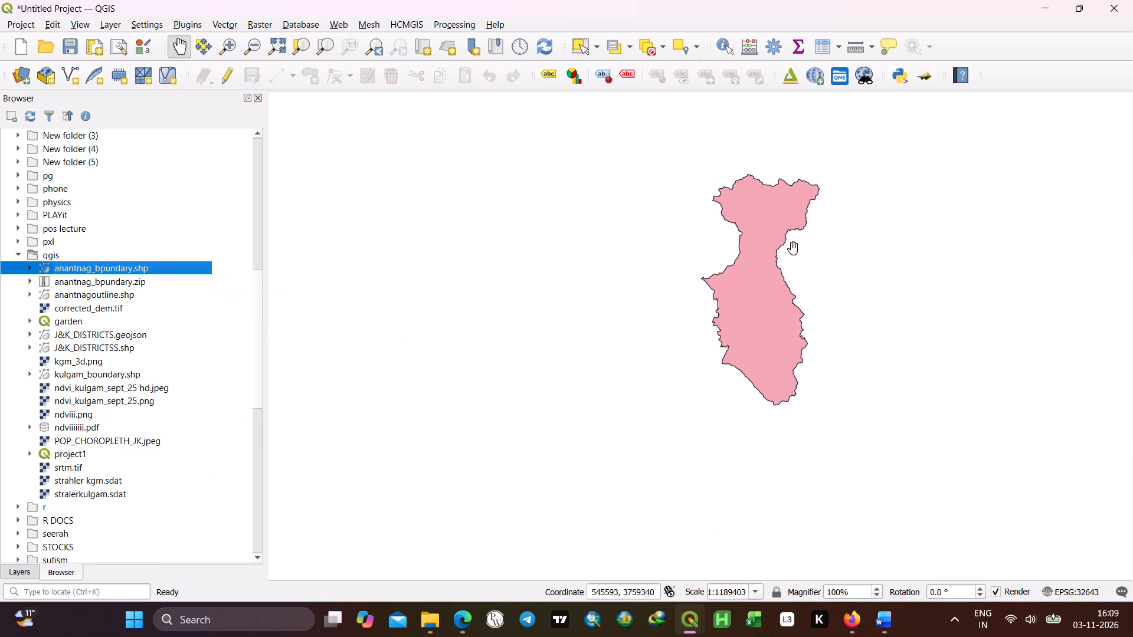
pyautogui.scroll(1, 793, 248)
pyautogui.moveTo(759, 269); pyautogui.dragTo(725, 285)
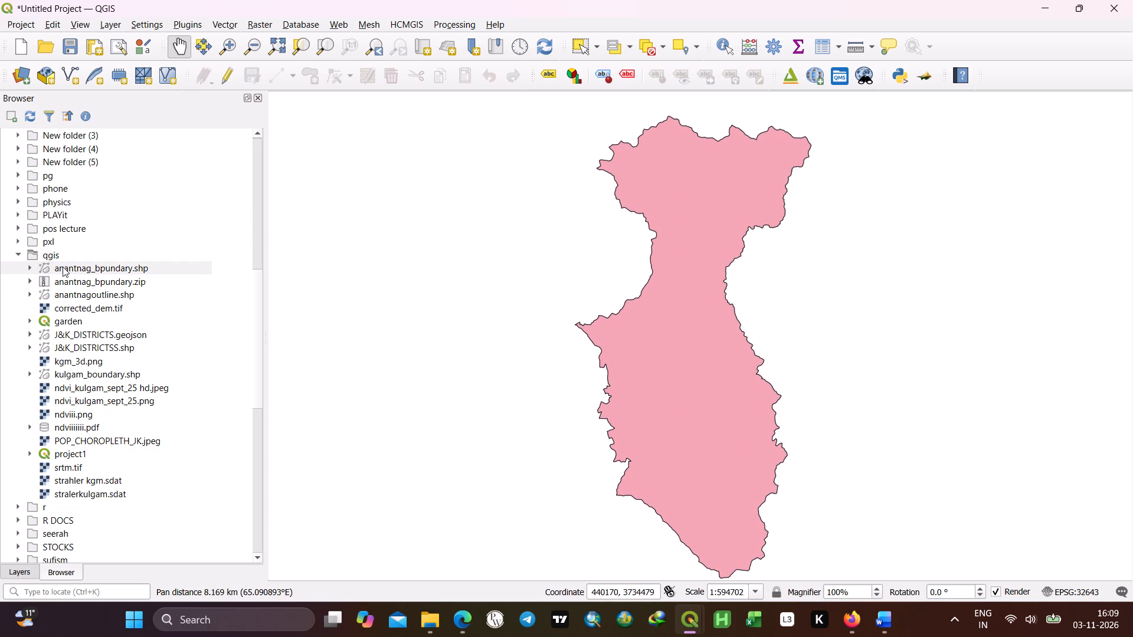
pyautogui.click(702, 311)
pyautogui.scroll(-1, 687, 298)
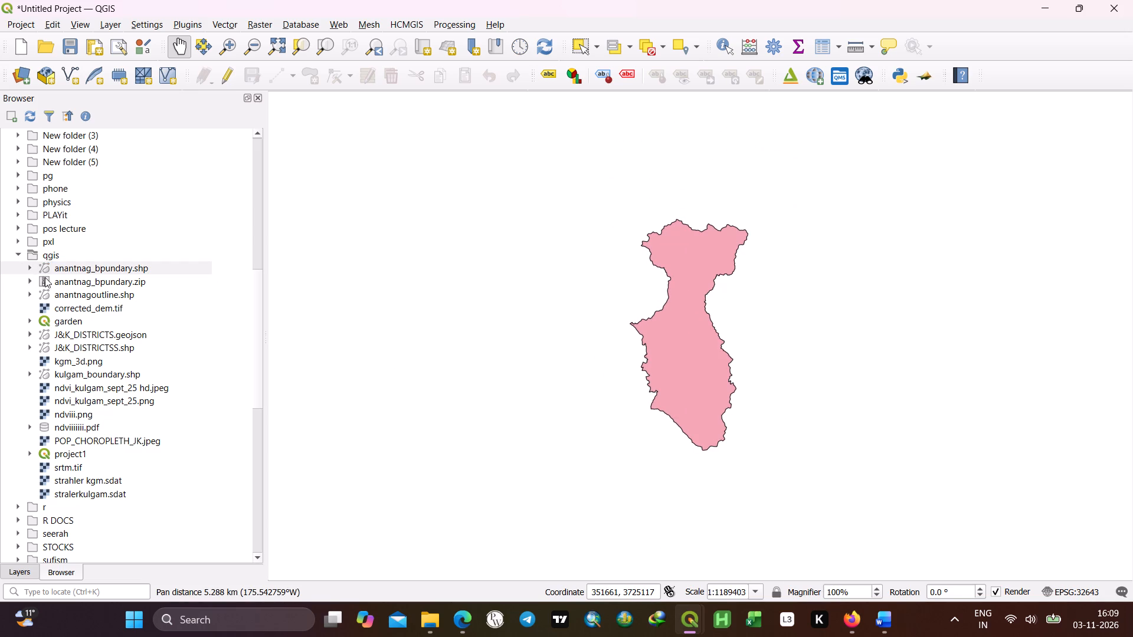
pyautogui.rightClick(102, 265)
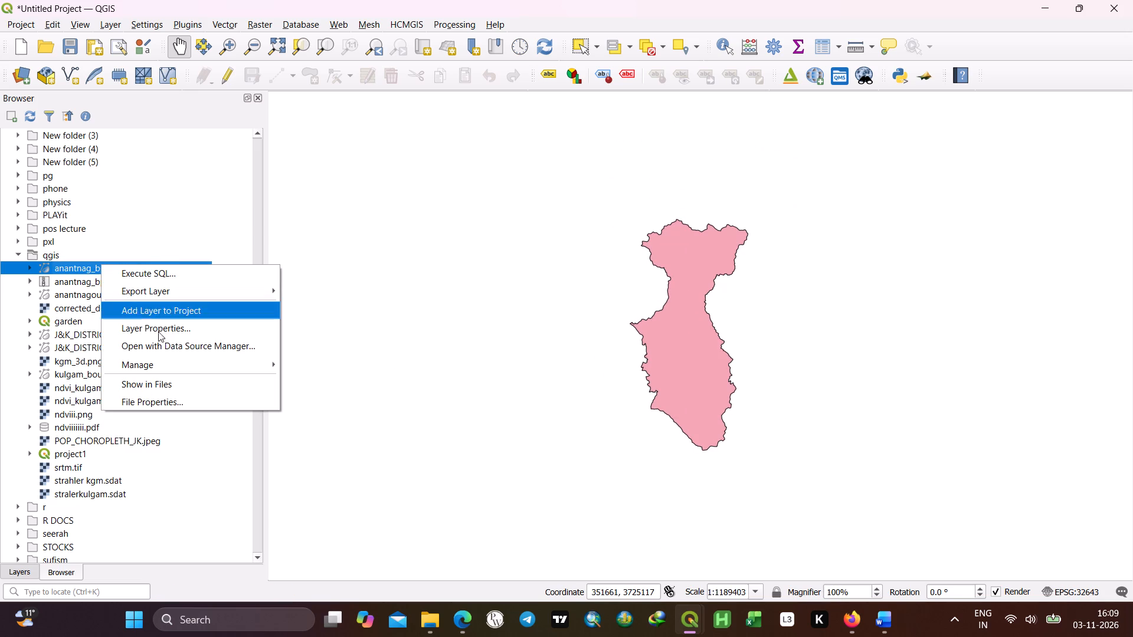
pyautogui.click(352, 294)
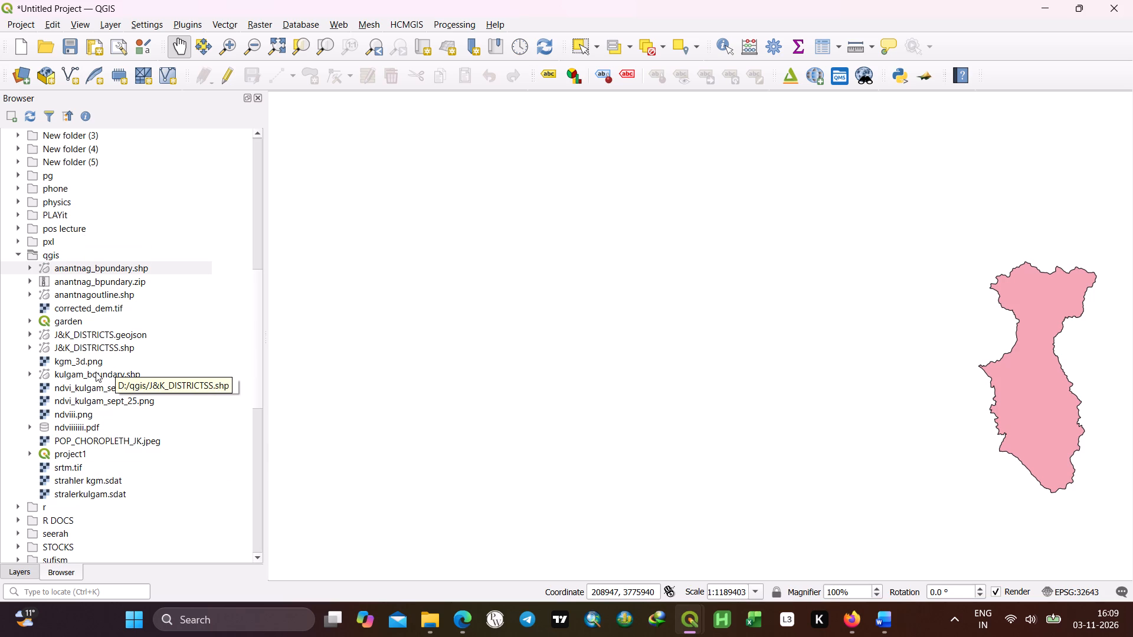
# Add kulgam_boundary.shp from the qgis folder to the map.
pyautogui.moveTo(119, 370); pyautogui.dragTo(522, 364)
pyautogui.scroll(-2, 831, 383)
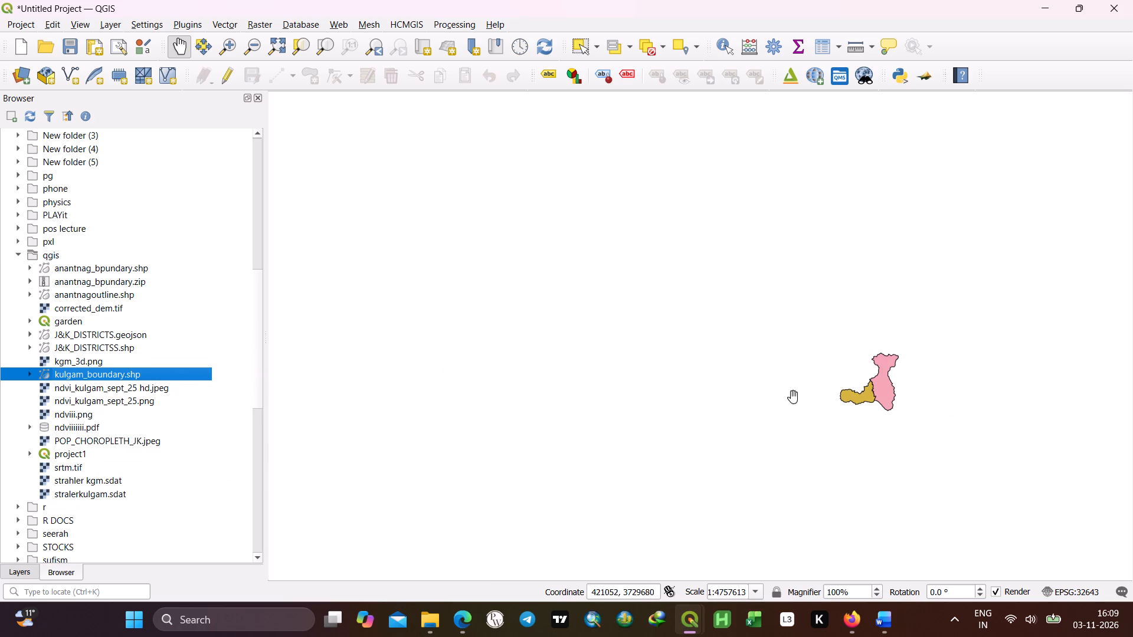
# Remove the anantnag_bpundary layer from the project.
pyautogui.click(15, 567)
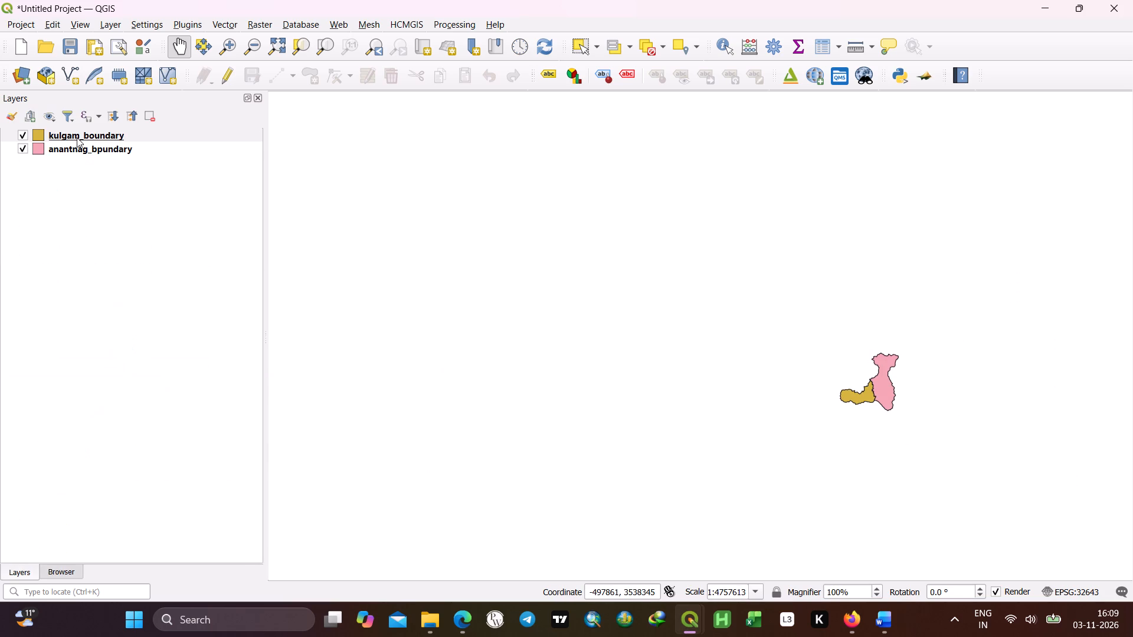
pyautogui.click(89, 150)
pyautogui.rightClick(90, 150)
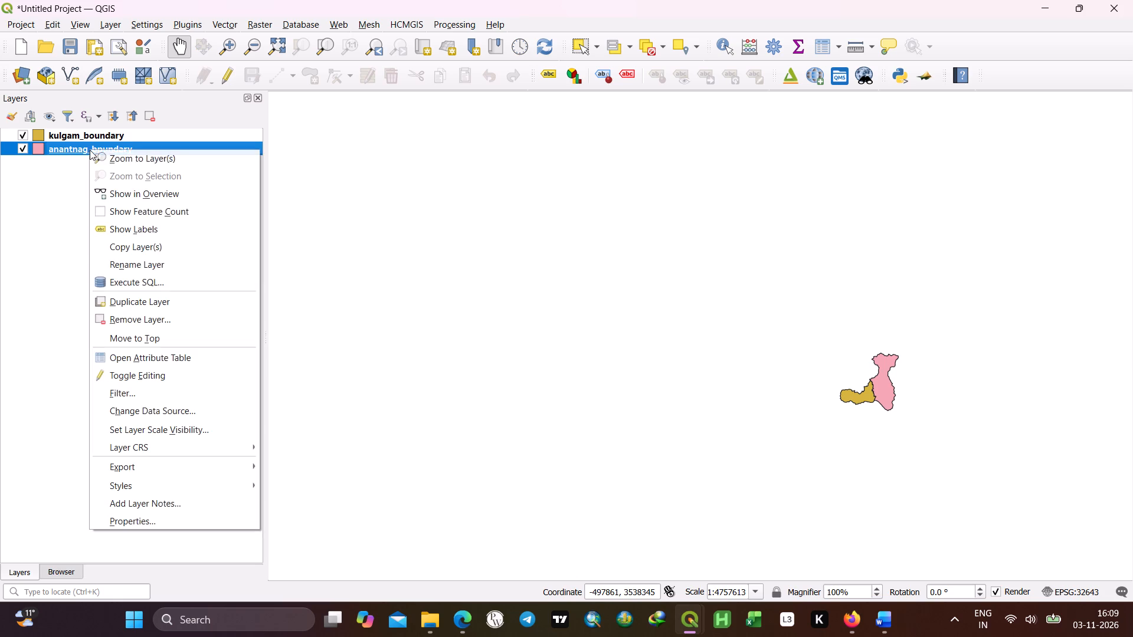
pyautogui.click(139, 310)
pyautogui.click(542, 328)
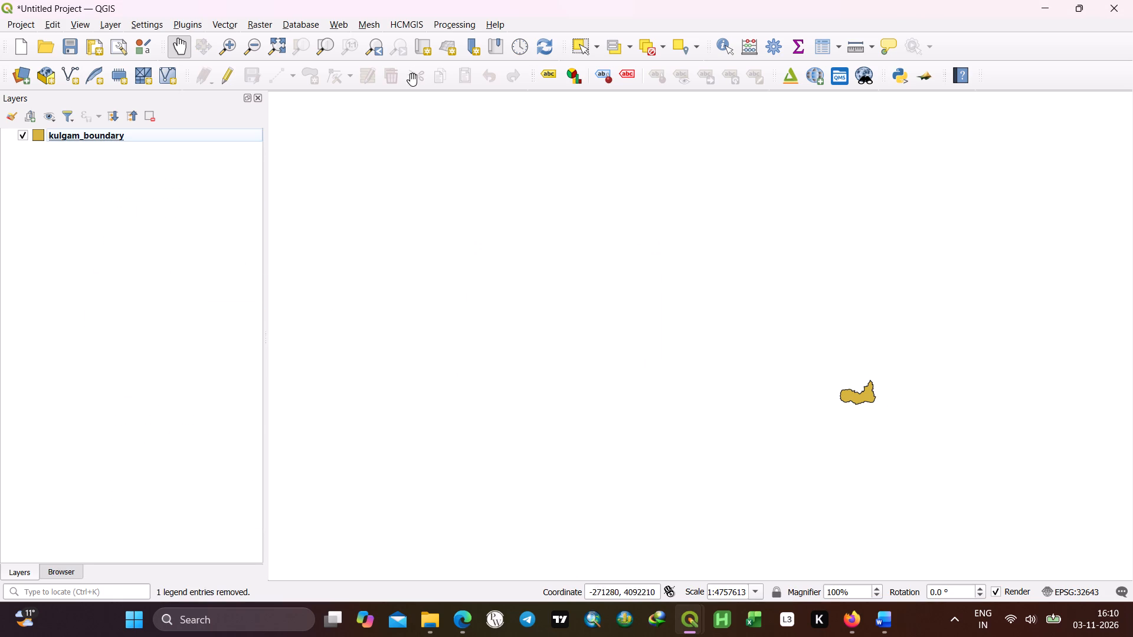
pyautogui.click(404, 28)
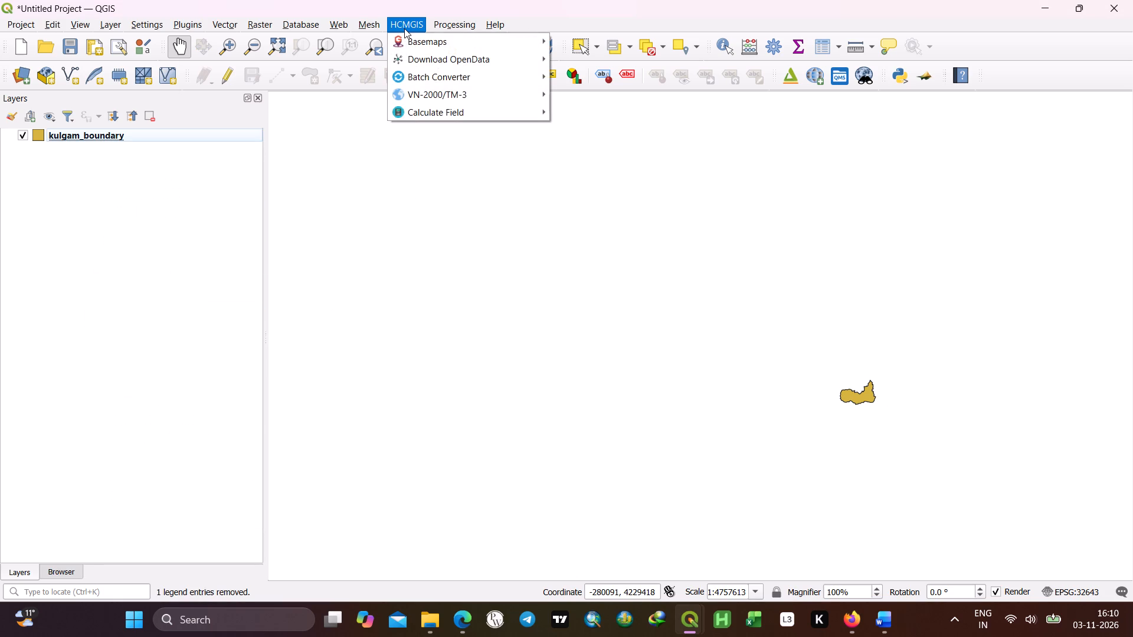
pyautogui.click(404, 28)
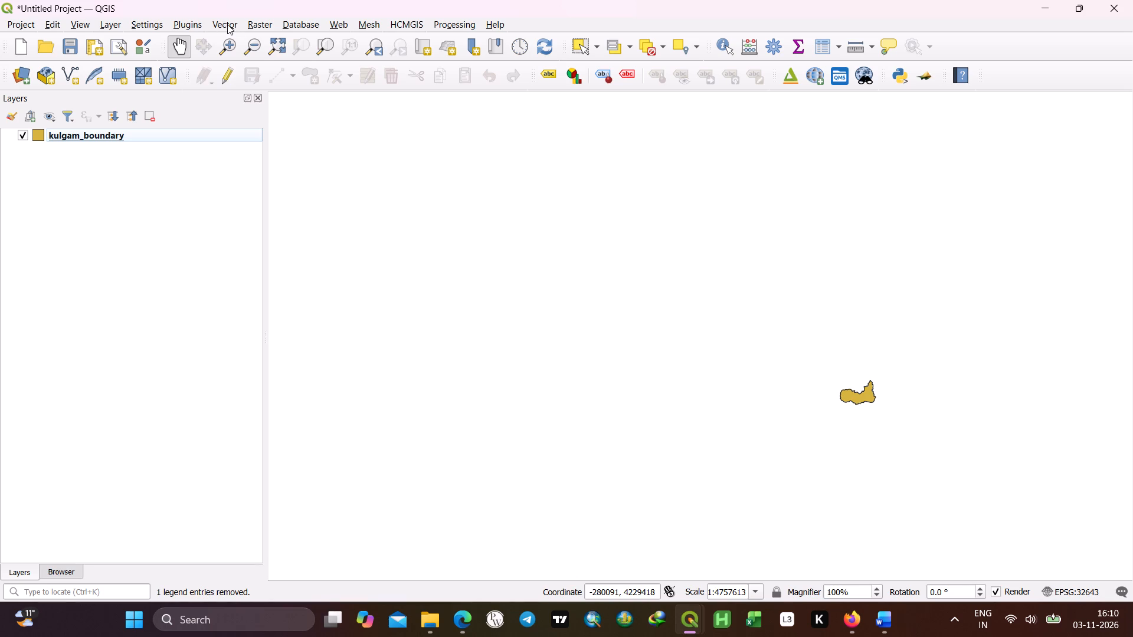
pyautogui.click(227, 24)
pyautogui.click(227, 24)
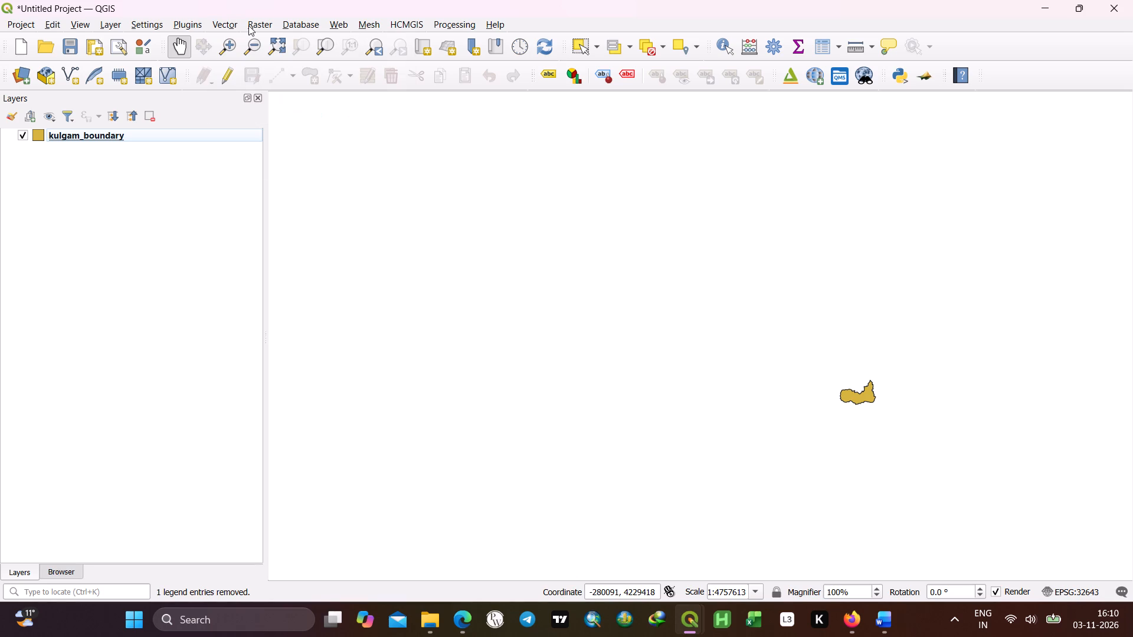
pyautogui.click(248, 25)
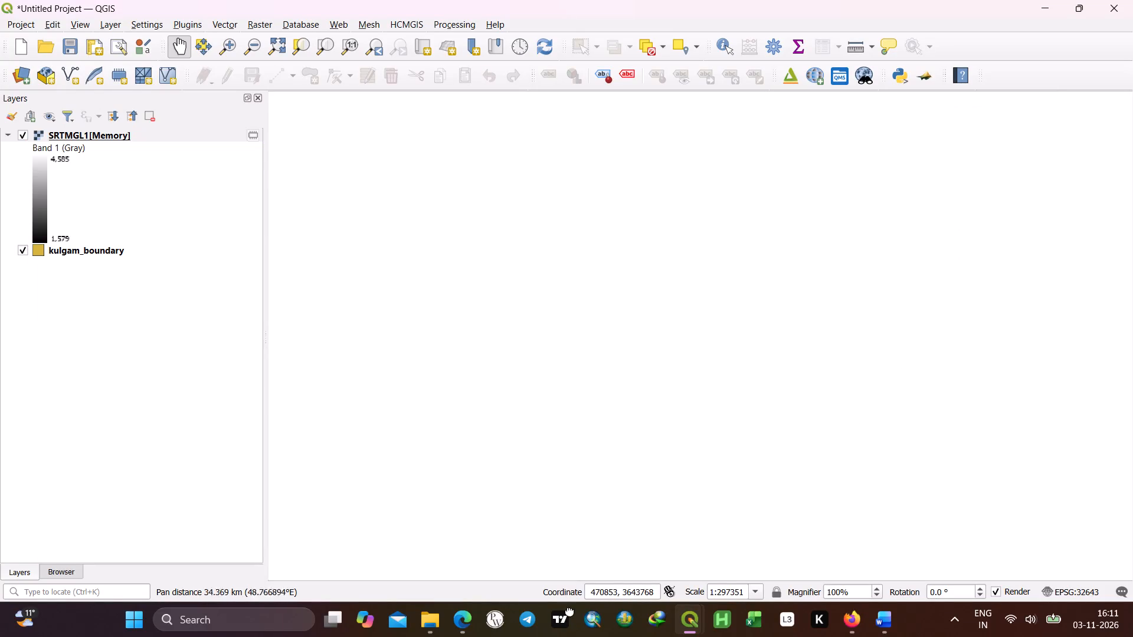
pyautogui.moveTo(569, 610); pyautogui.dragTo(548, 636)
pyautogui.moveTo(722, 344); pyautogui.dragTo(625, 576)
pyautogui.moveTo(741, 321); pyautogui.dragTo(650, 521)
pyautogui.moveTo(650, 389); pyautogui.dragTo(716, 311)
pyautogui.scroll(-2, 705, 317)
pyautogui.moveTo(88, 251); pyautogui.dragTo(92, 248)
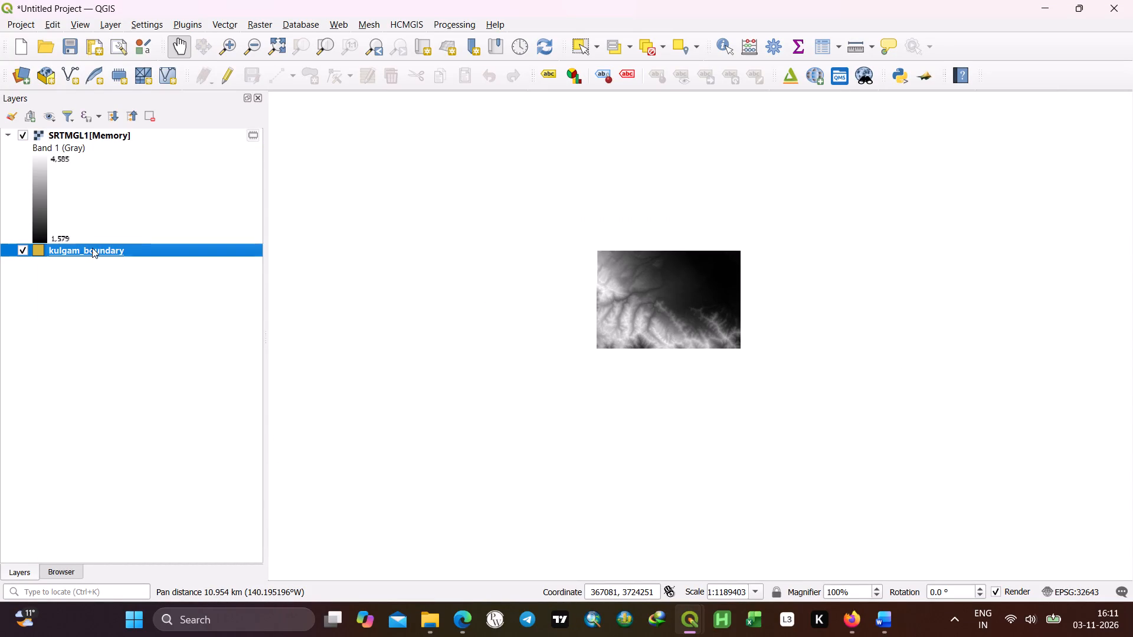
pyautogui.moveTo(92, 248); pyautogui.dragTo(99, 133)
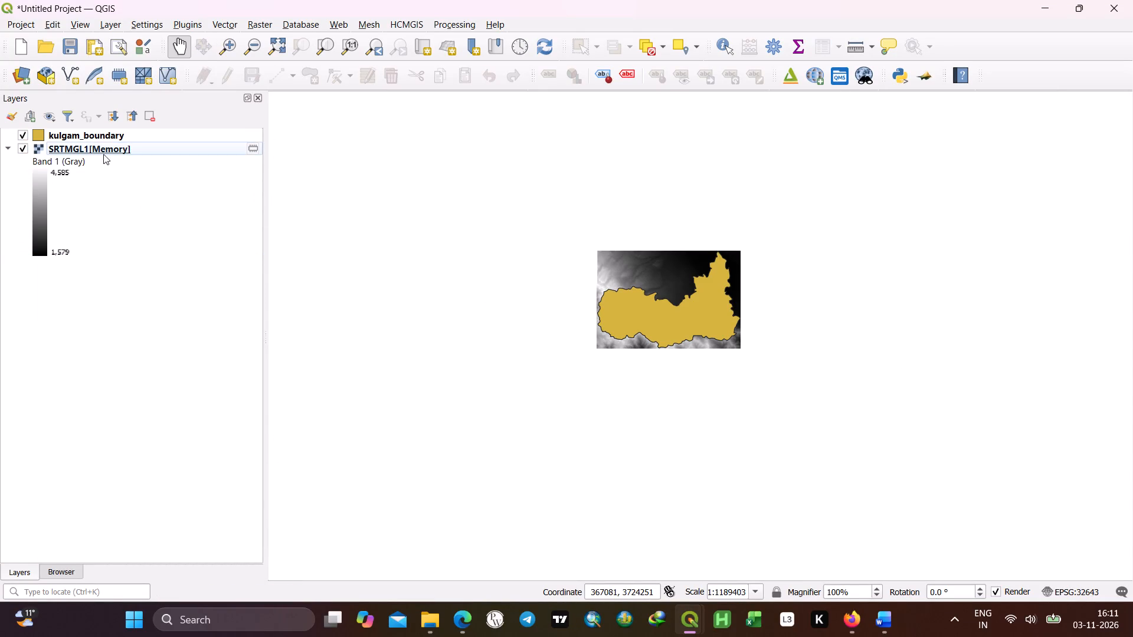
# Change the kulgam_boundary symbol layer type to Outline: Simple Line and apply it.
pyautogui.click(85, 136)
pyautogui.rightClick(85, 136)
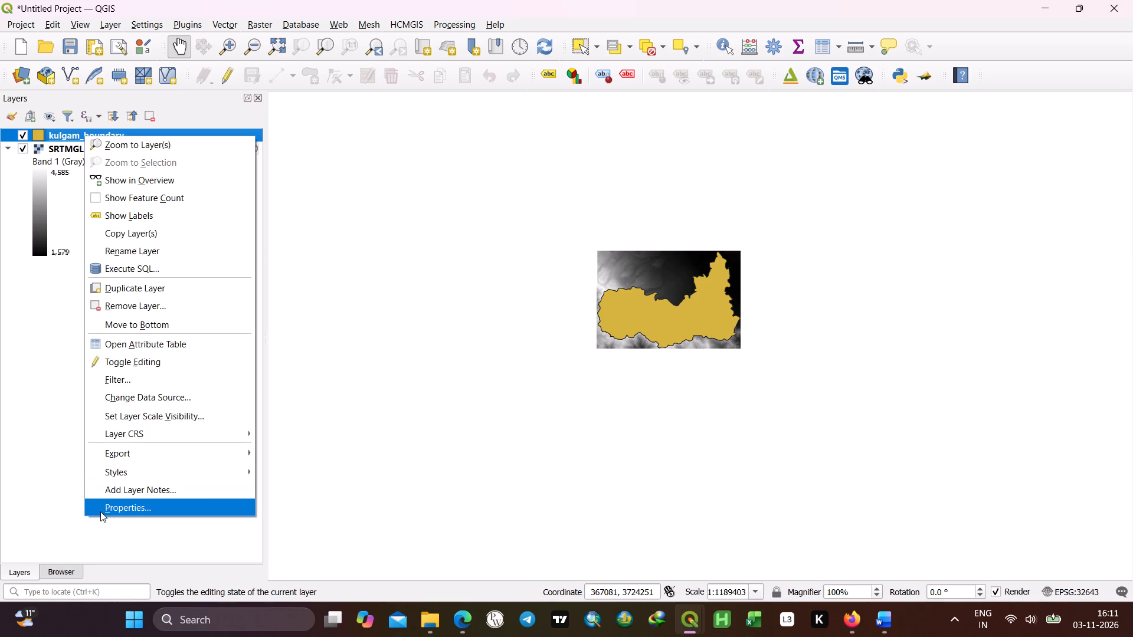
pyautogui.click(103, 513)
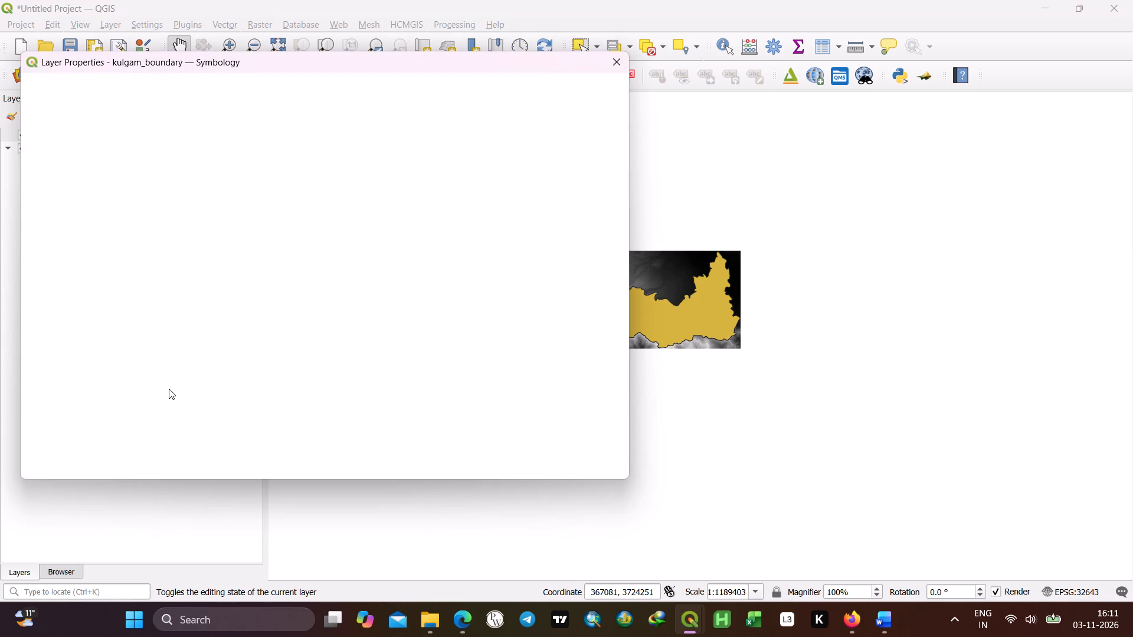
pyautogui.click(284, 117)
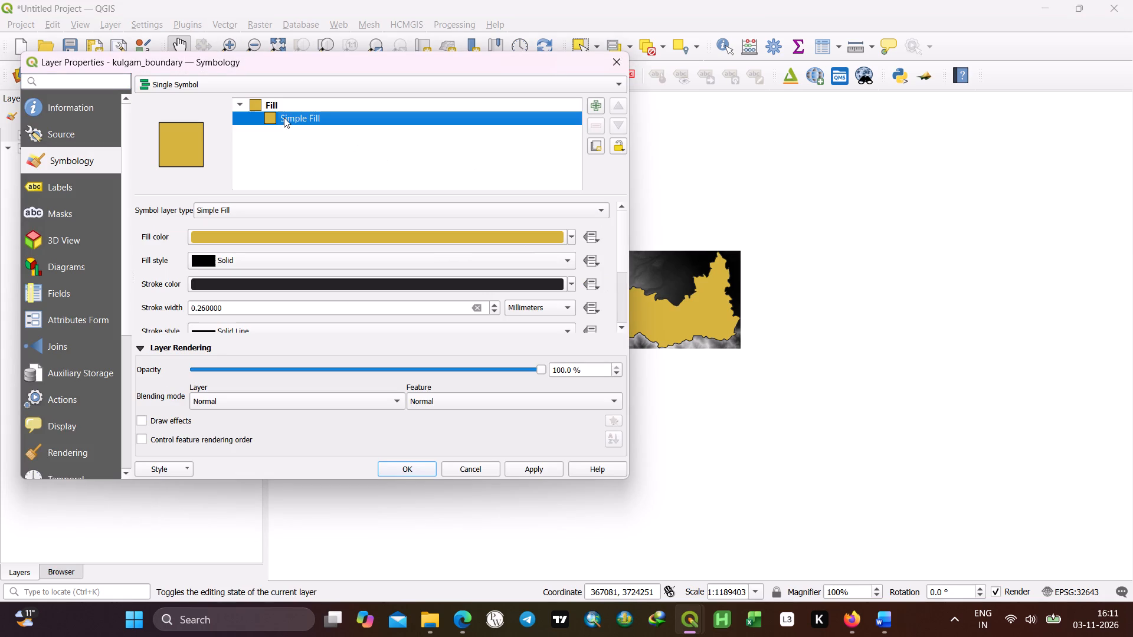
pyautogui.click(260, 211)
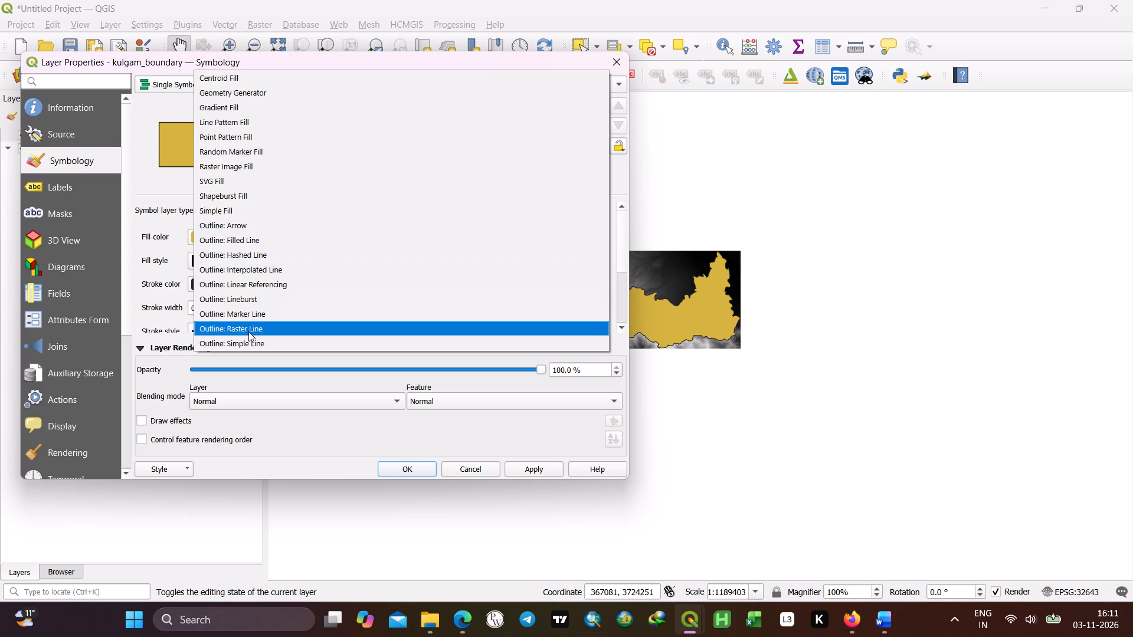
pyautogui.click(249, 341)
pyautogui.click(533, 472)
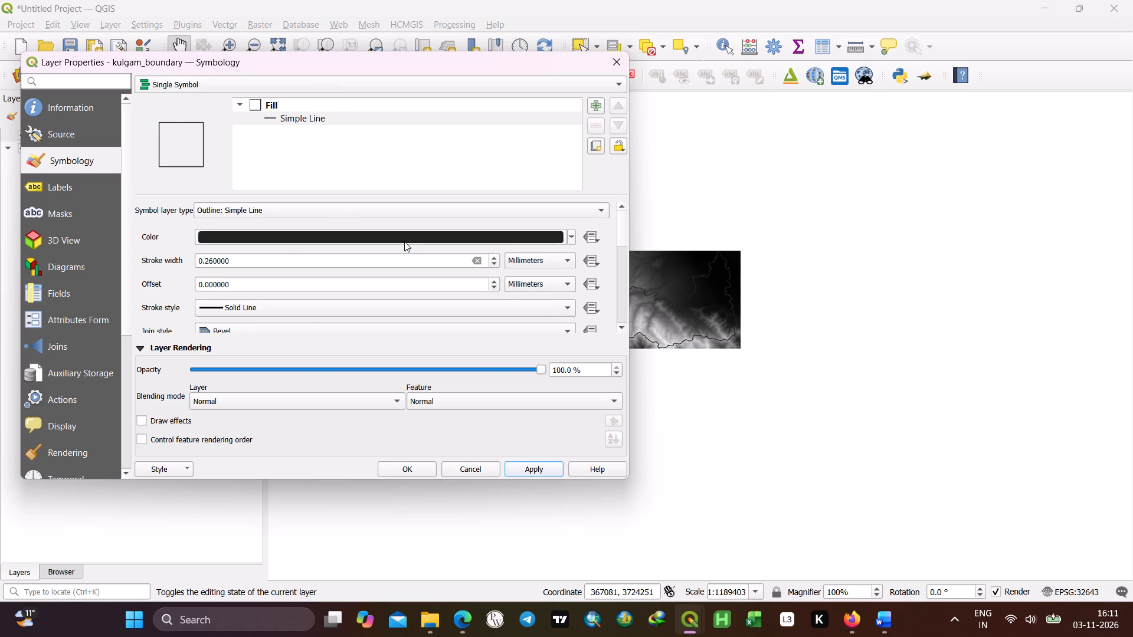
# Set the kulgam_boundary outline color to the pale yellow #fcfdbf from the recent colors and apply it.
pyautogui.click(566, 236)
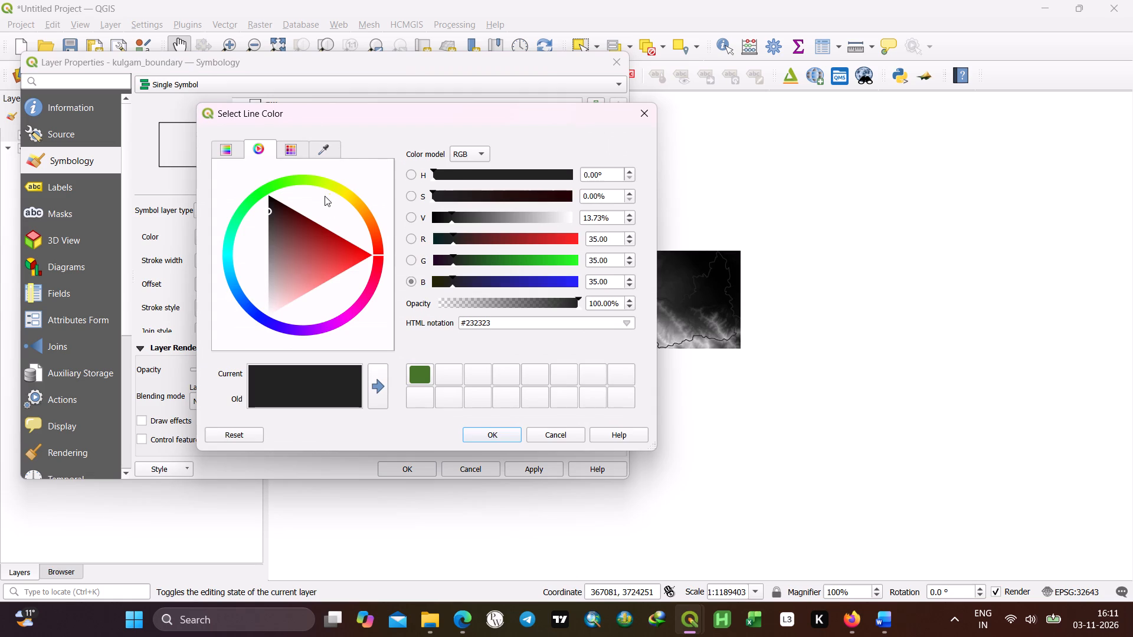
pyautogui.click(647, 115)
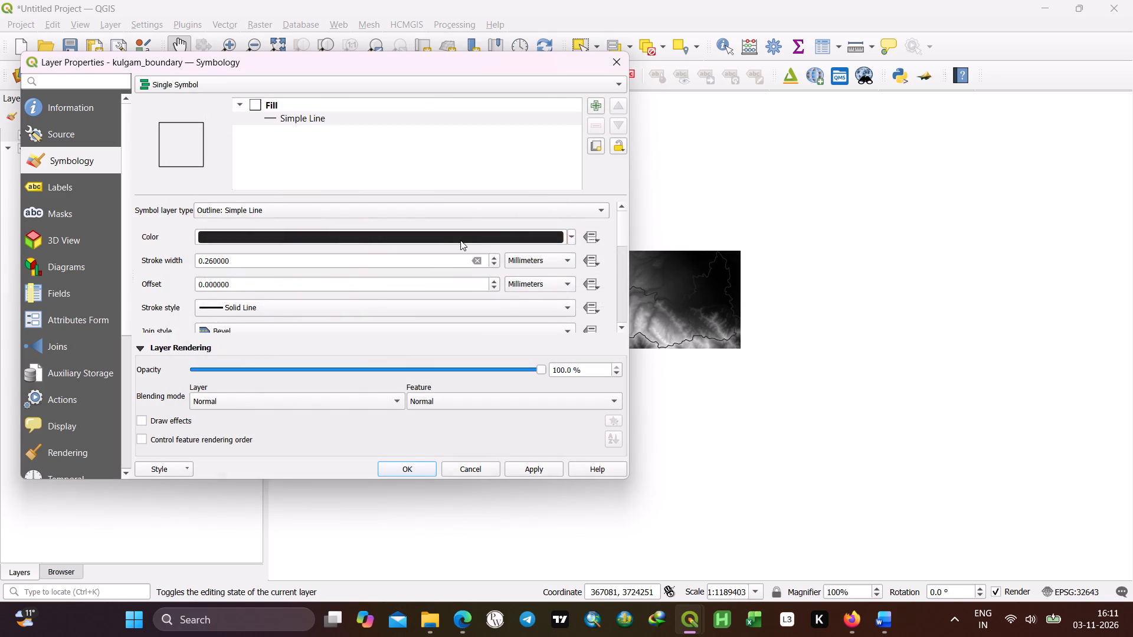
pyautogui.click(452, 241)
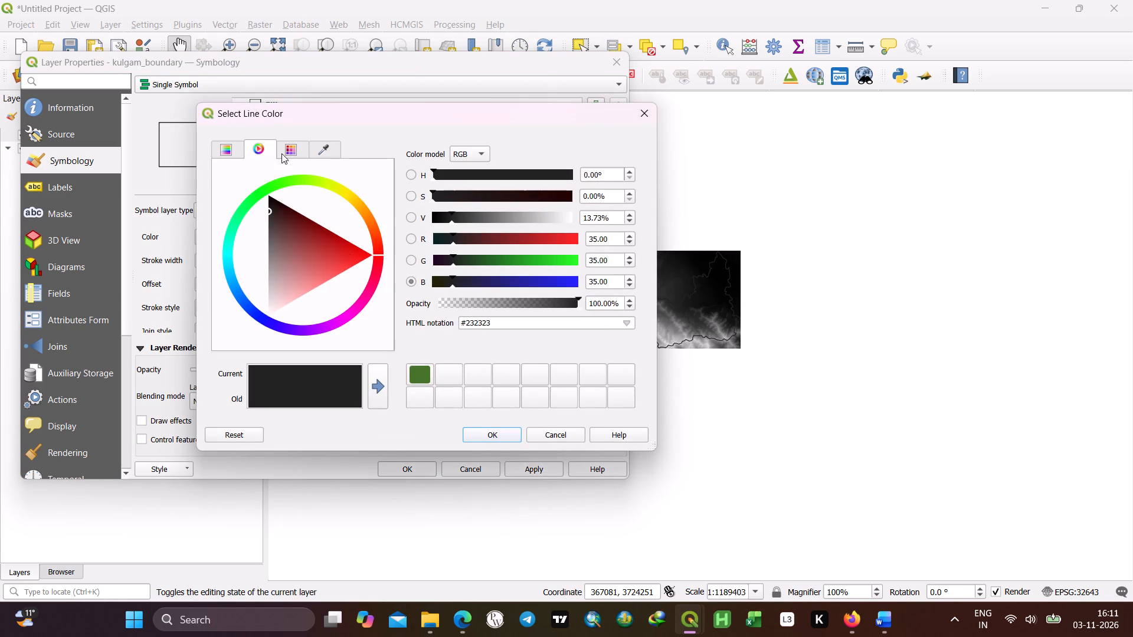
pyautogui.click(293, 144)
pyautogui.click(221, 150)
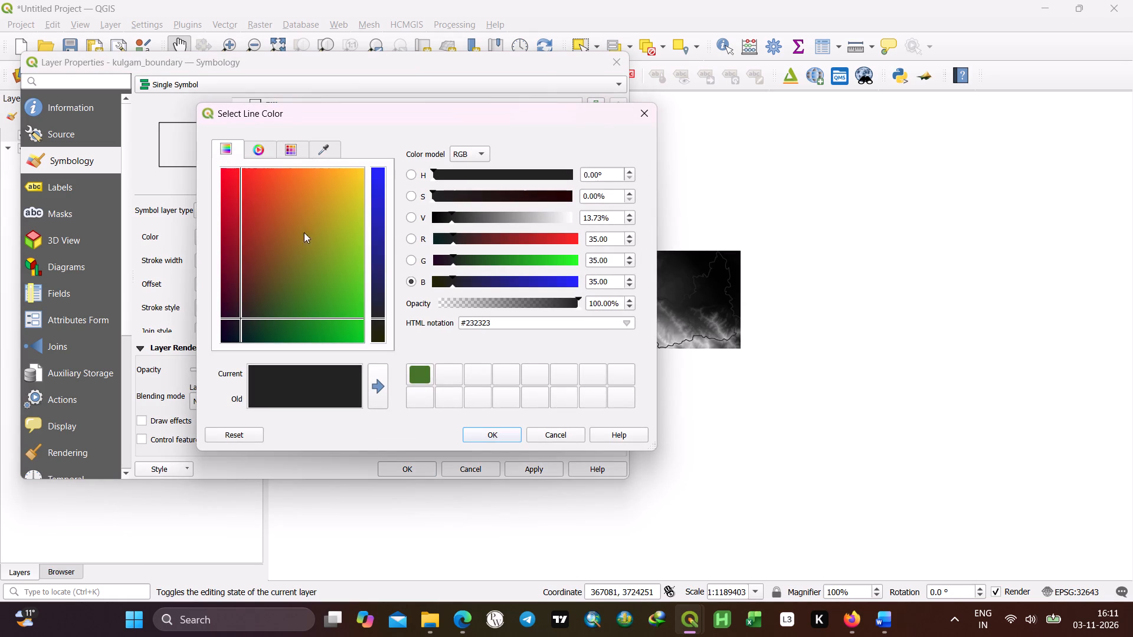
pyautogui.click(297, 149)
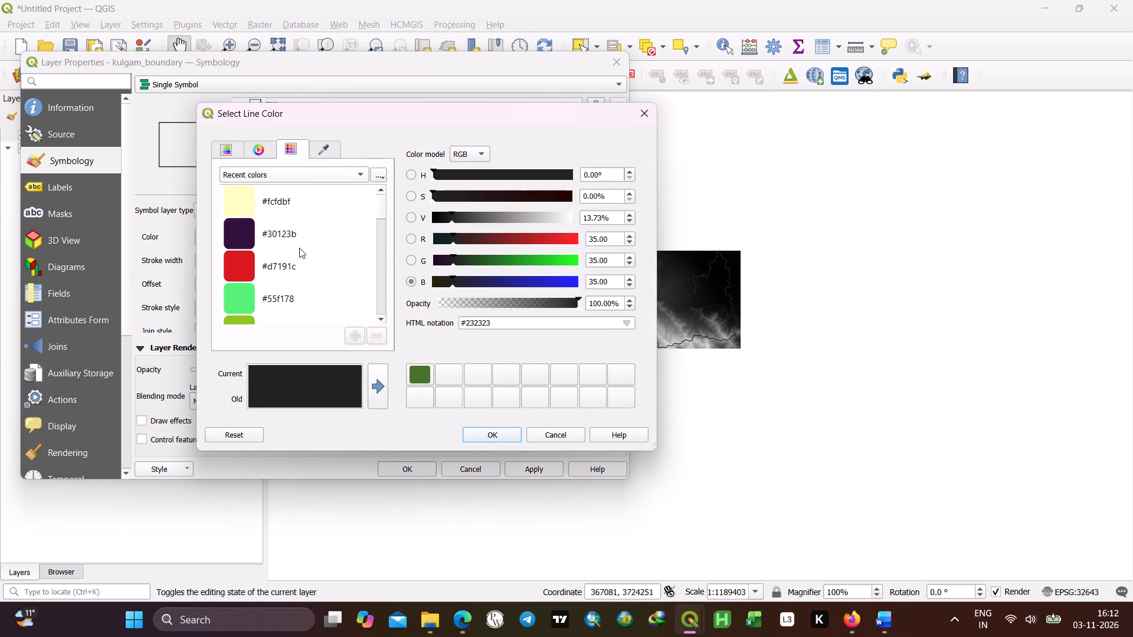
pyautogui.click(264, 206)
pyautogui.click(497, 435)
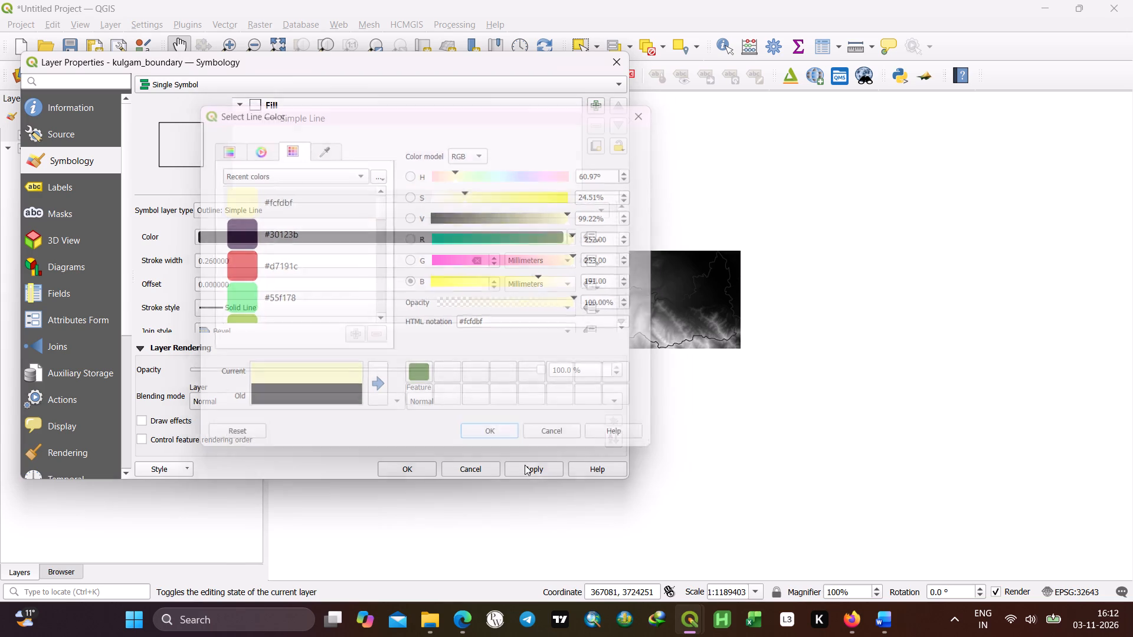
pyautogui.click(537, 474)
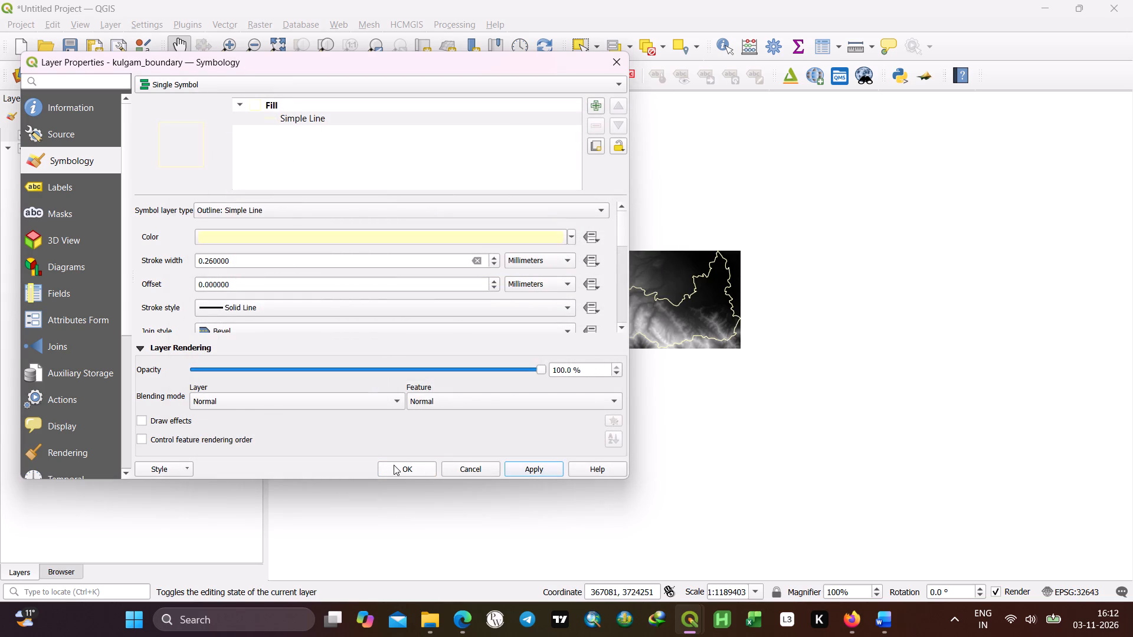
# Reduce the kulgam_boundary layer opacity to 92.5 % and accept the layer properties.
pyautogui.moveTo(538, 365); pyautogui.dragTo(527, 364)
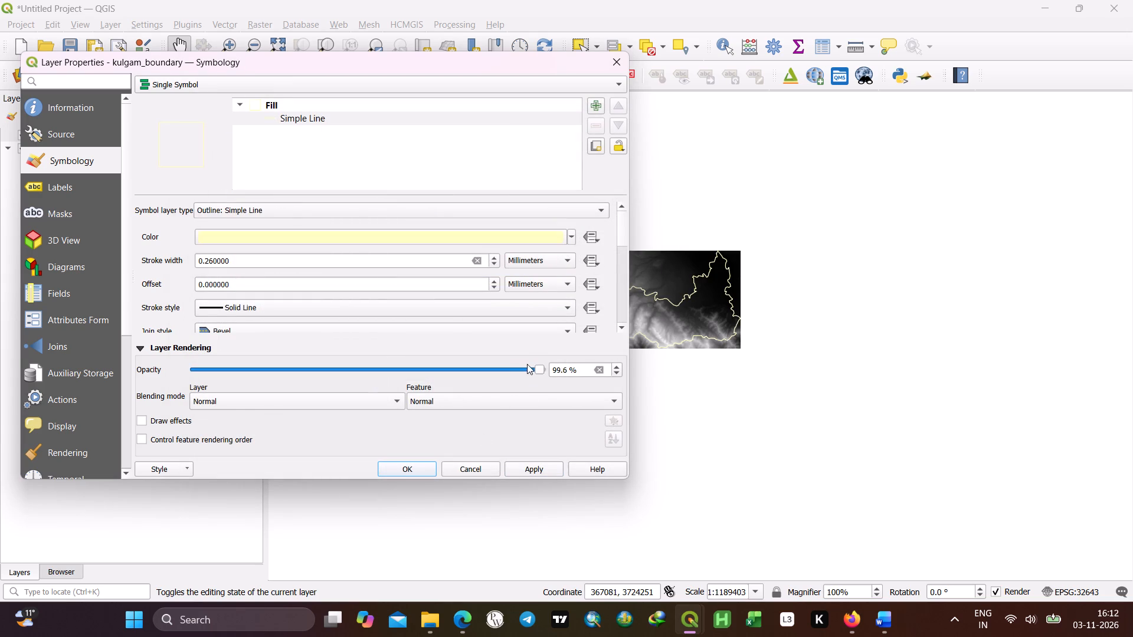
pyautogui.moveTo(527, 364); pyautogui.dragTo(512, 366)
pyautogui.click(546, 470)
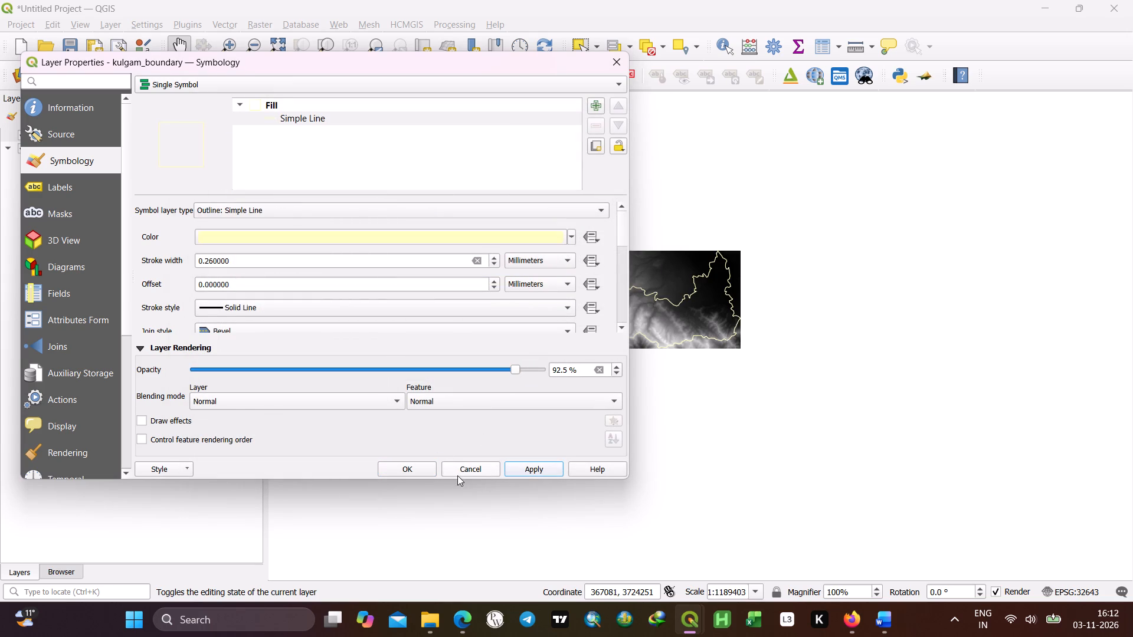
pyautogui.moveTo(416, 472); pyautogui.dragTo(437, 435)
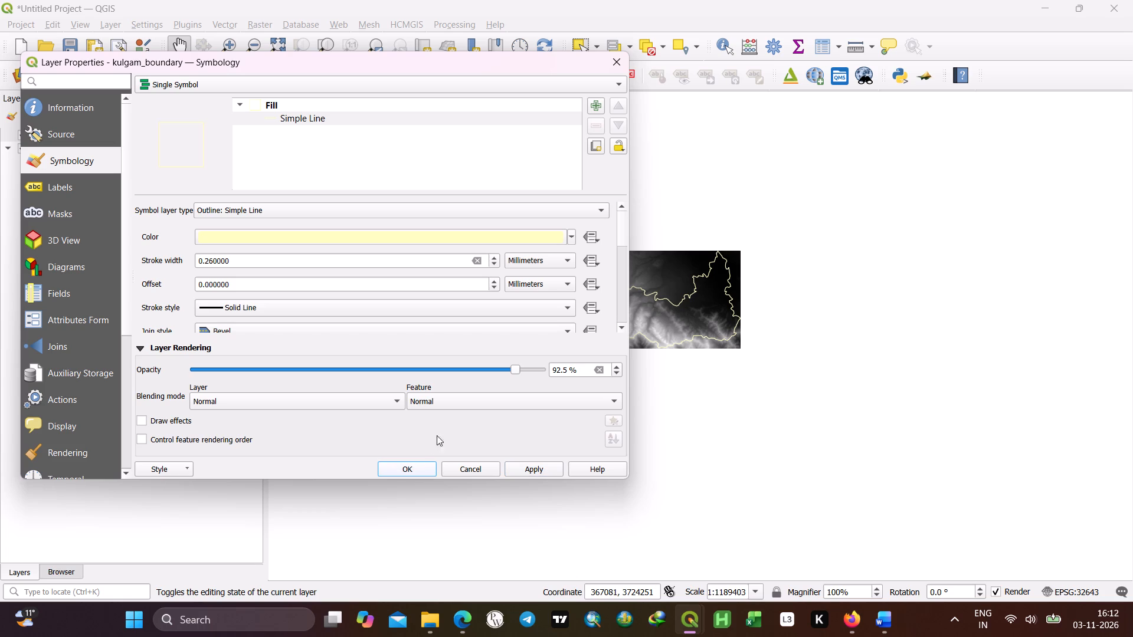
pyautogui.moveTo(437, 435); pyautogui.dragTo(456, 413)
pyautogui.click(414, 469)
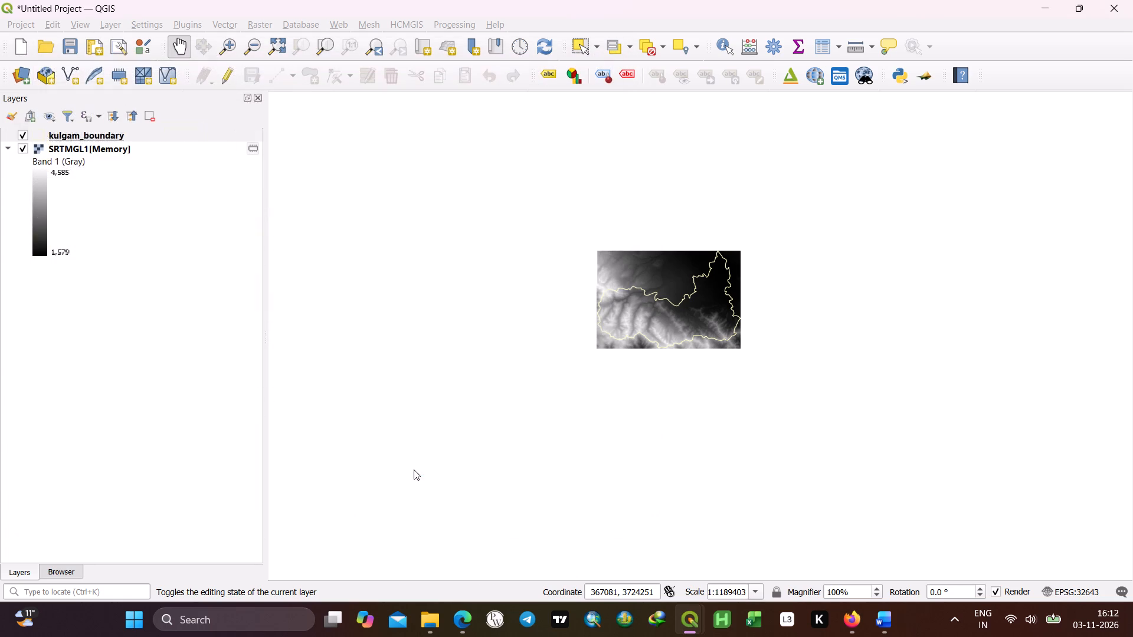
# Set the SRTMGL1 raster's render type to Singleband pseudocolor, using Band 1 (Gray).
pyautogui.rightClick(85, 153)
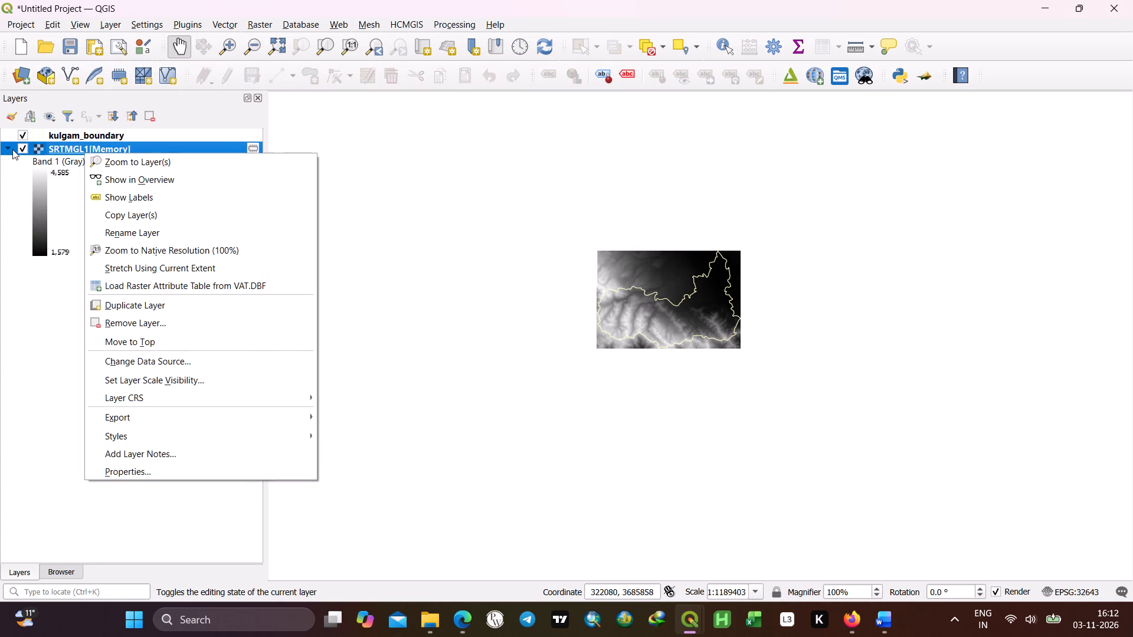
pyautogui.click(6, 145)
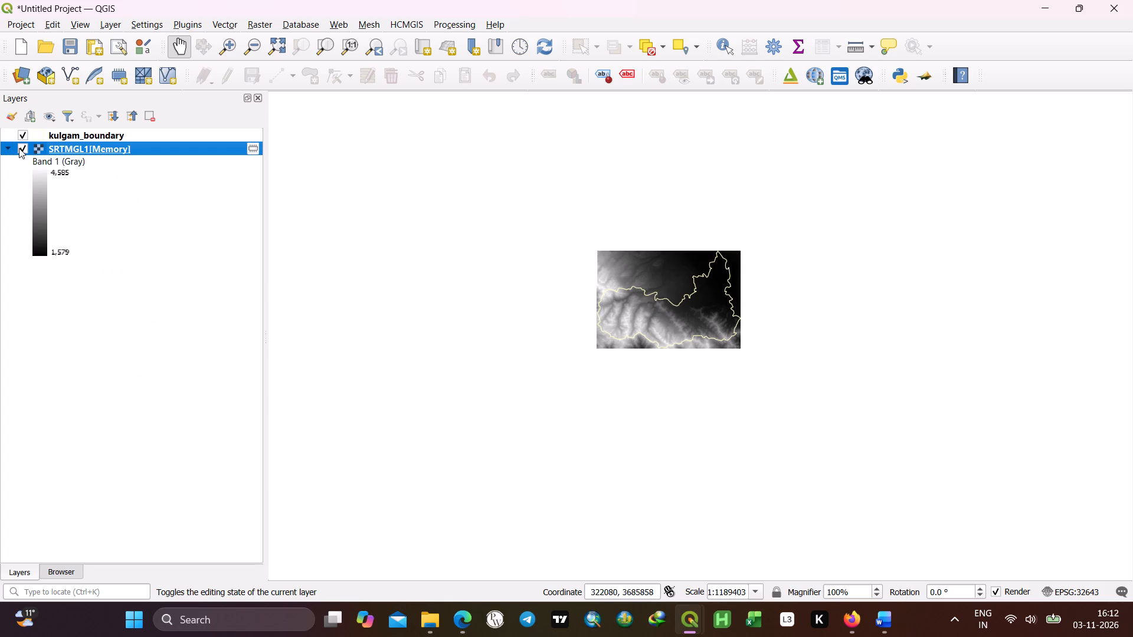
pyautogui.click(12, 148)
pyautogui.rightClick(81, 150)
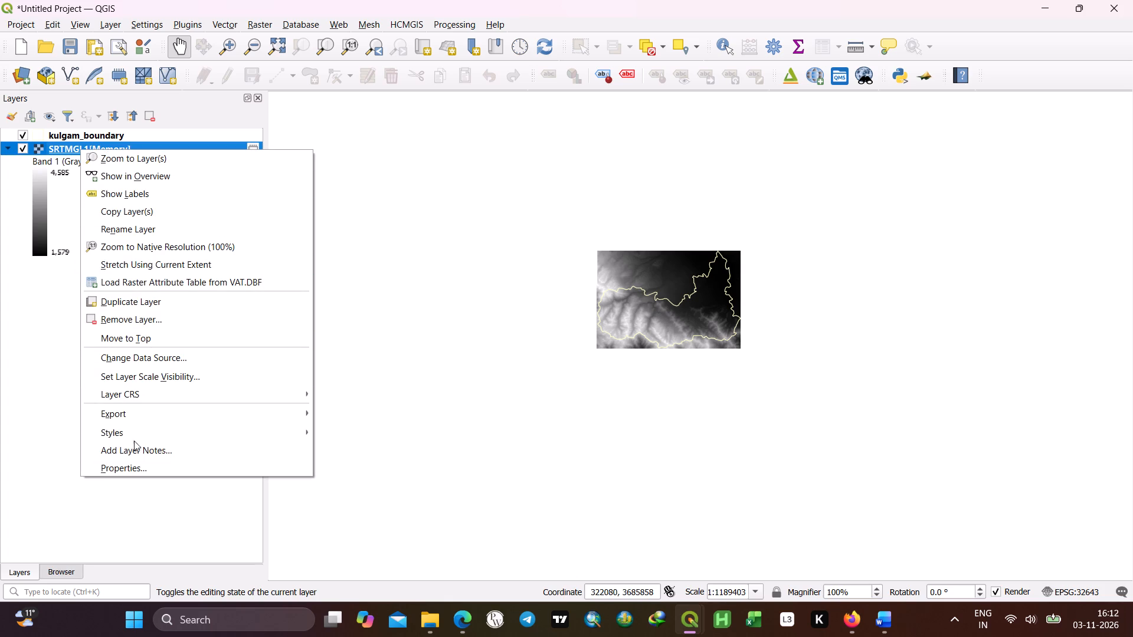
pyautogui.click(143, 463)
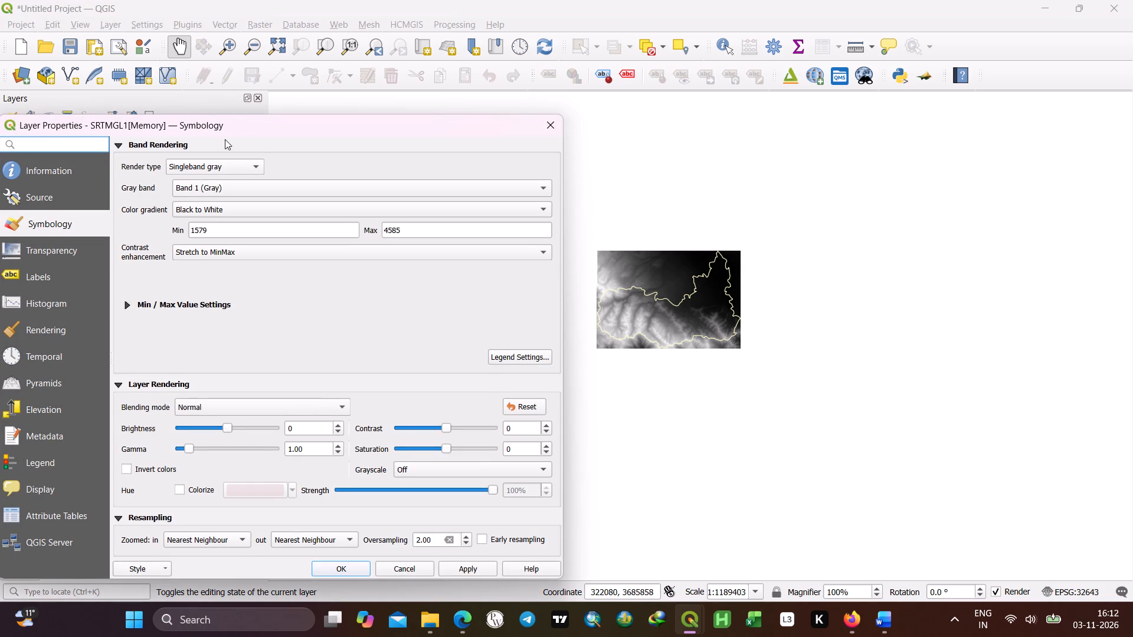
pyautogui.moveTo(234, 128); pyautogui.dragTo(271, 103)
pyautogui.click(272, 139)
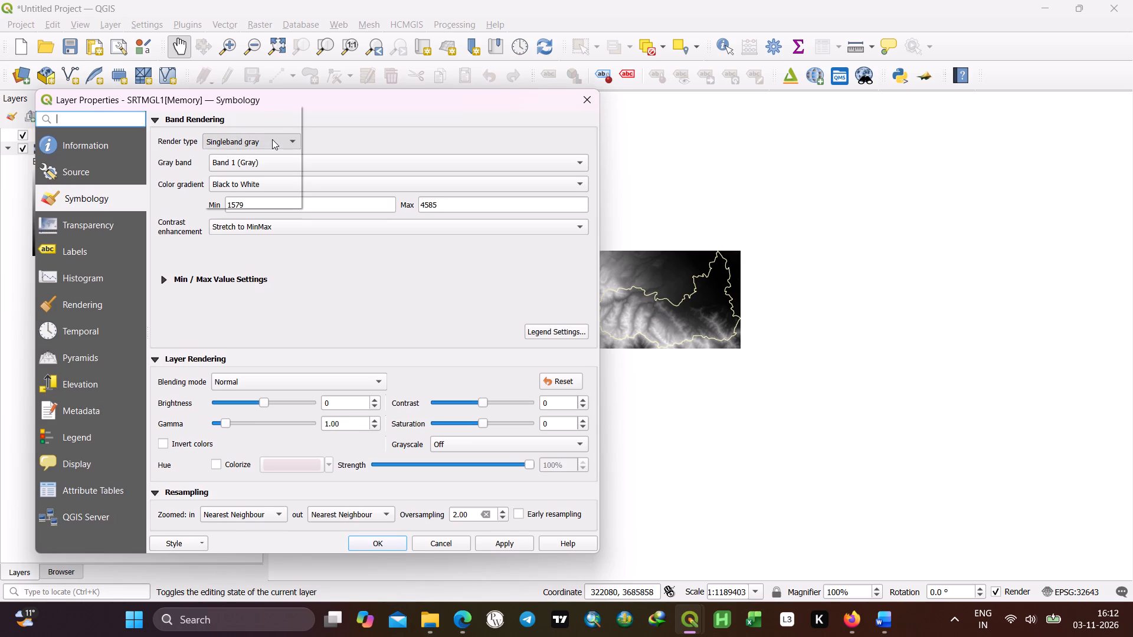
pyautogui.click(268, 151)
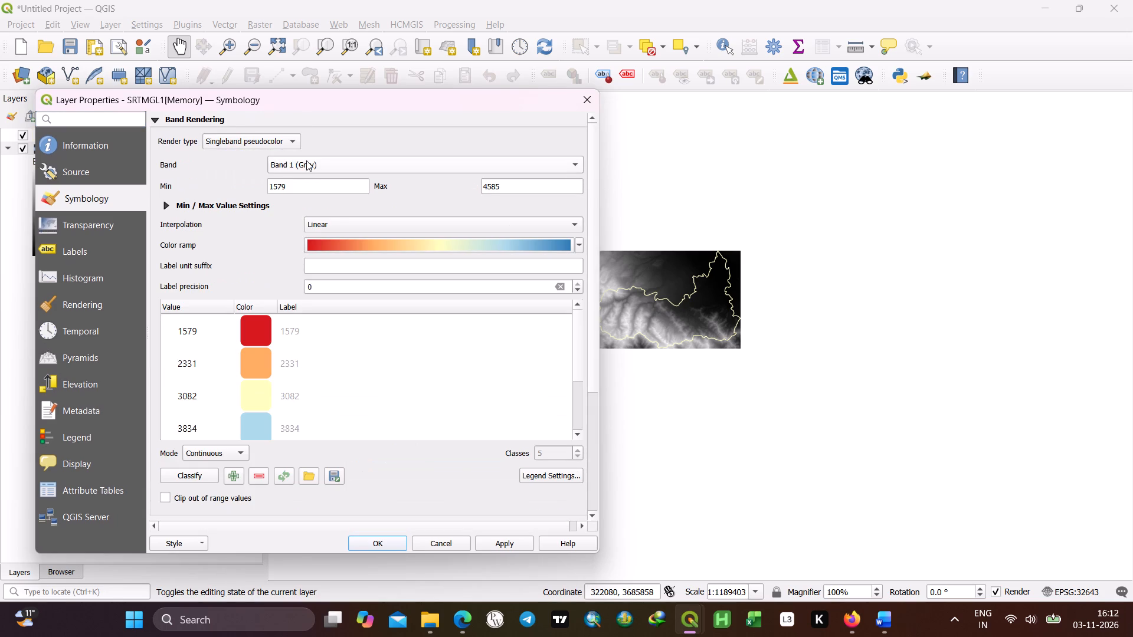
pyautogui.click(306, 160)
pyautogui.click(306, 160)
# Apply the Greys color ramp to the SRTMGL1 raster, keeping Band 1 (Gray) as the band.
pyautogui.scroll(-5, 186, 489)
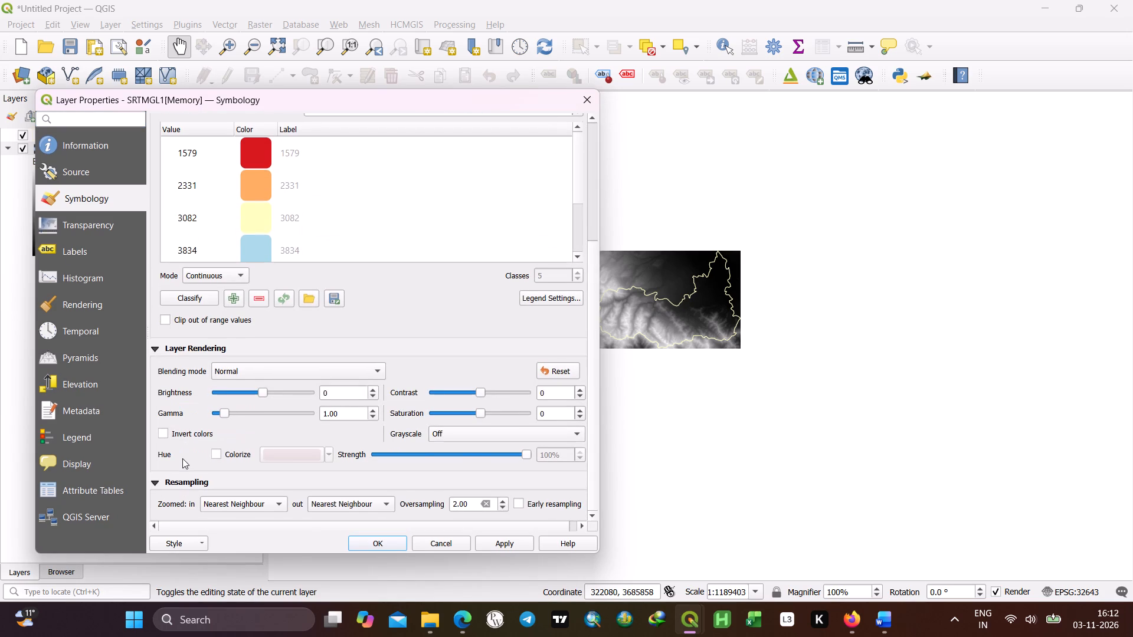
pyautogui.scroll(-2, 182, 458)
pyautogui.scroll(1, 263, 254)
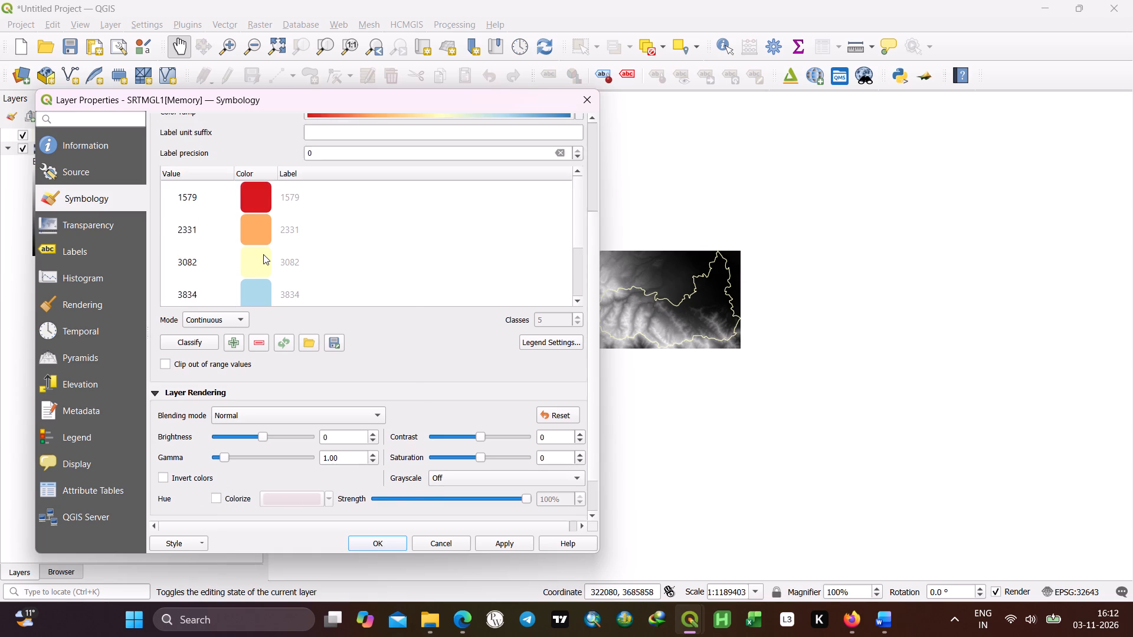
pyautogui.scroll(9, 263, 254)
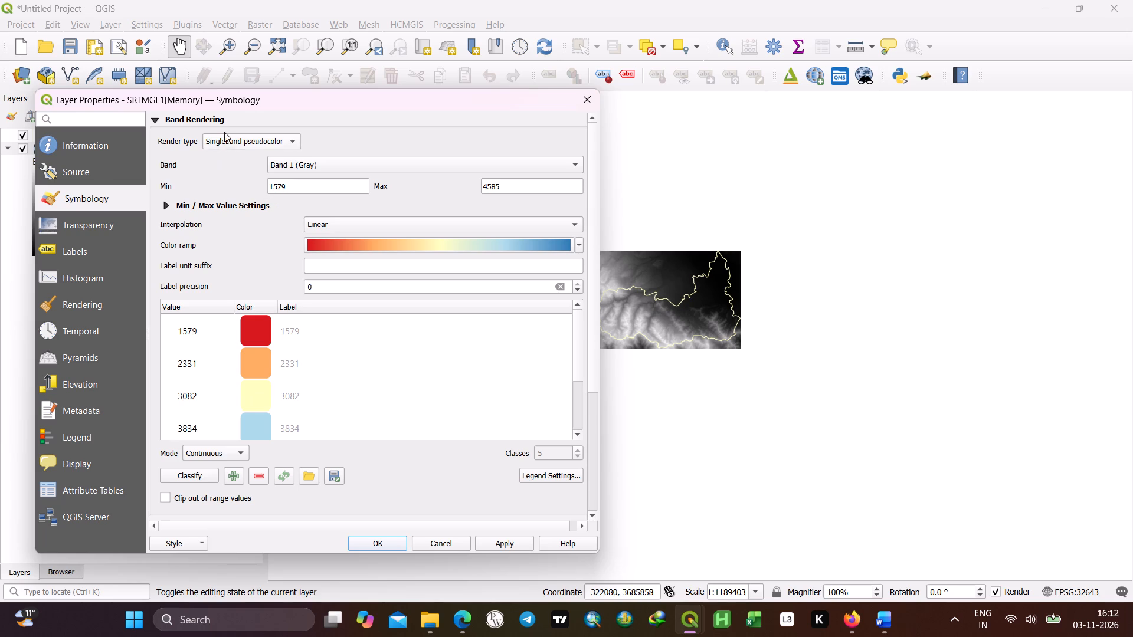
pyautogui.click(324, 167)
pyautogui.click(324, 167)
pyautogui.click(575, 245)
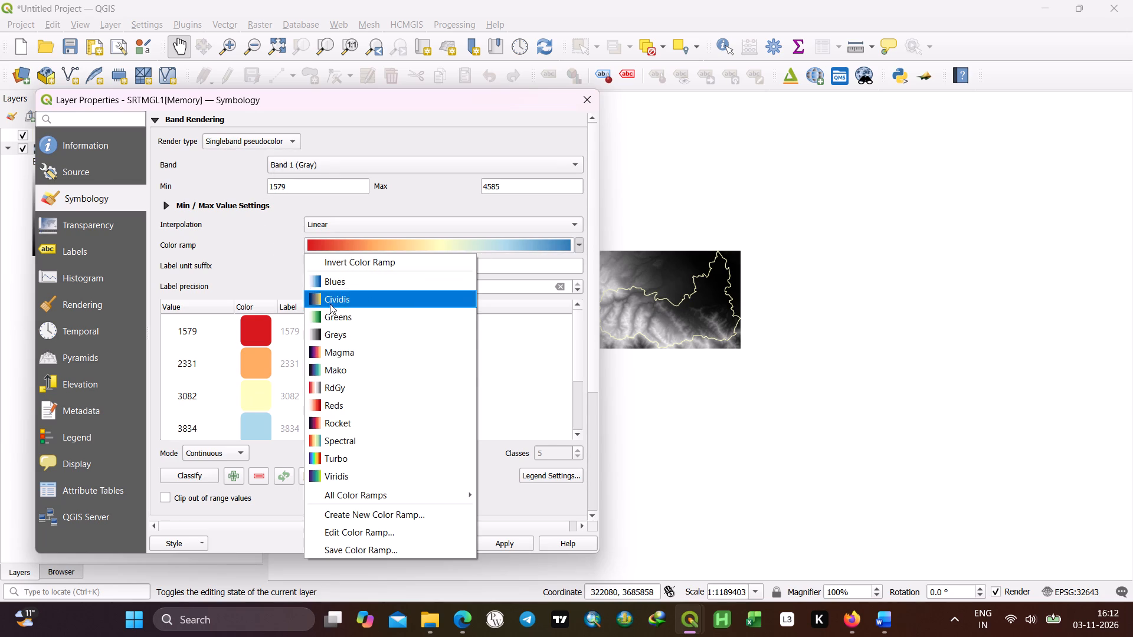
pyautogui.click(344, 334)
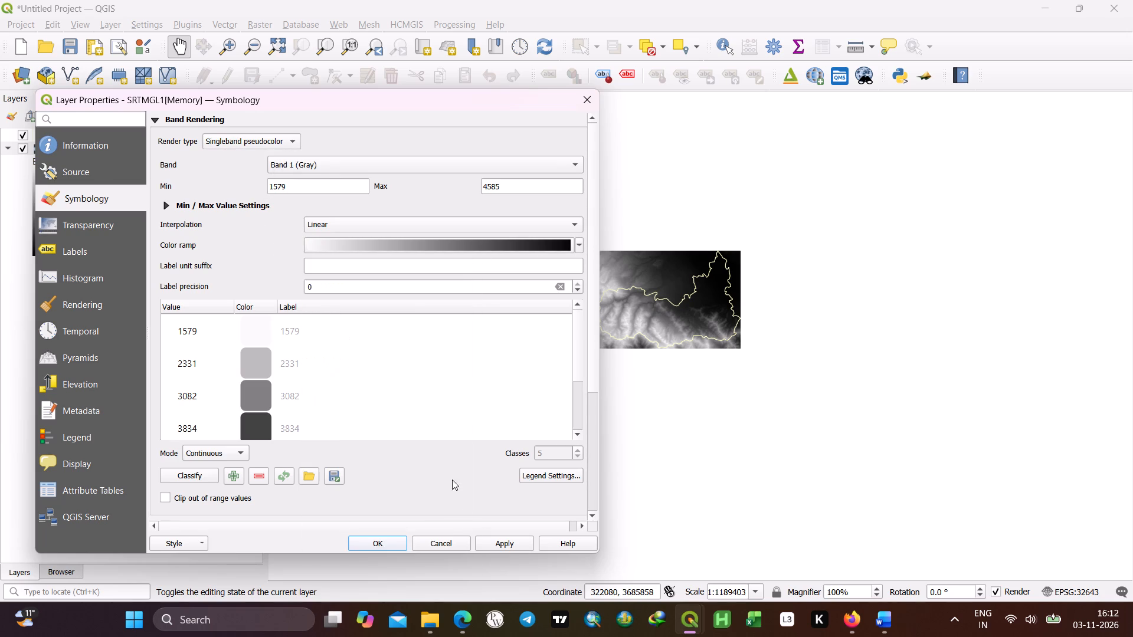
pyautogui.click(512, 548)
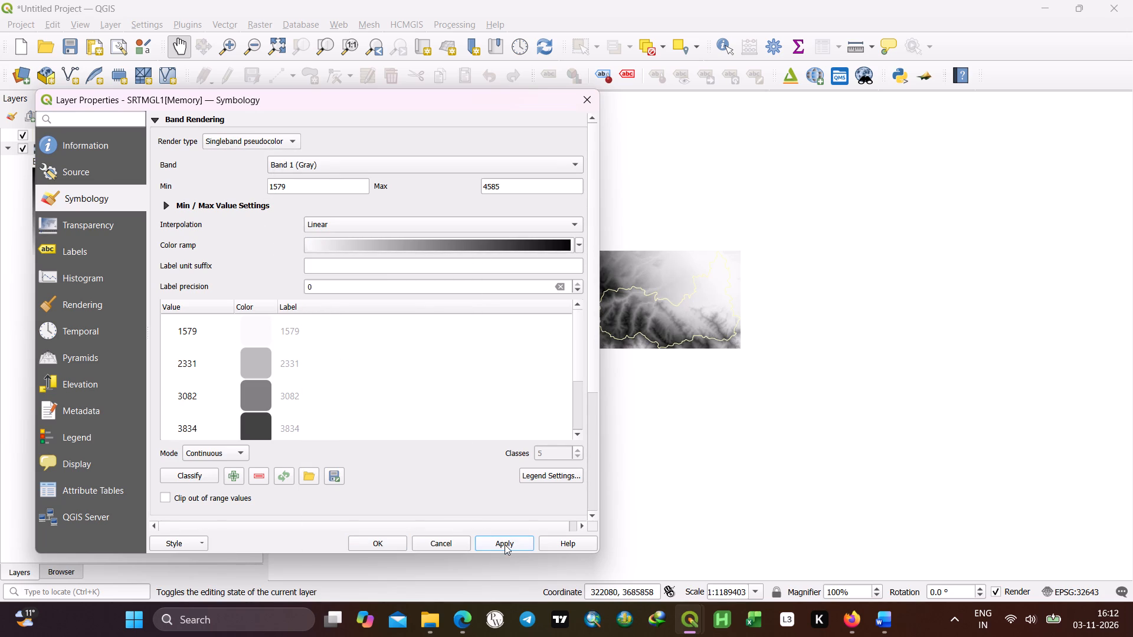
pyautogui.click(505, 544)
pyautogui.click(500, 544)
# Apply the Cividis color ramp to the SRTMGL1 raster.
pyautogui.scroll(4, 279, 314)
pyautogui.scroll(-2, 279, 314)
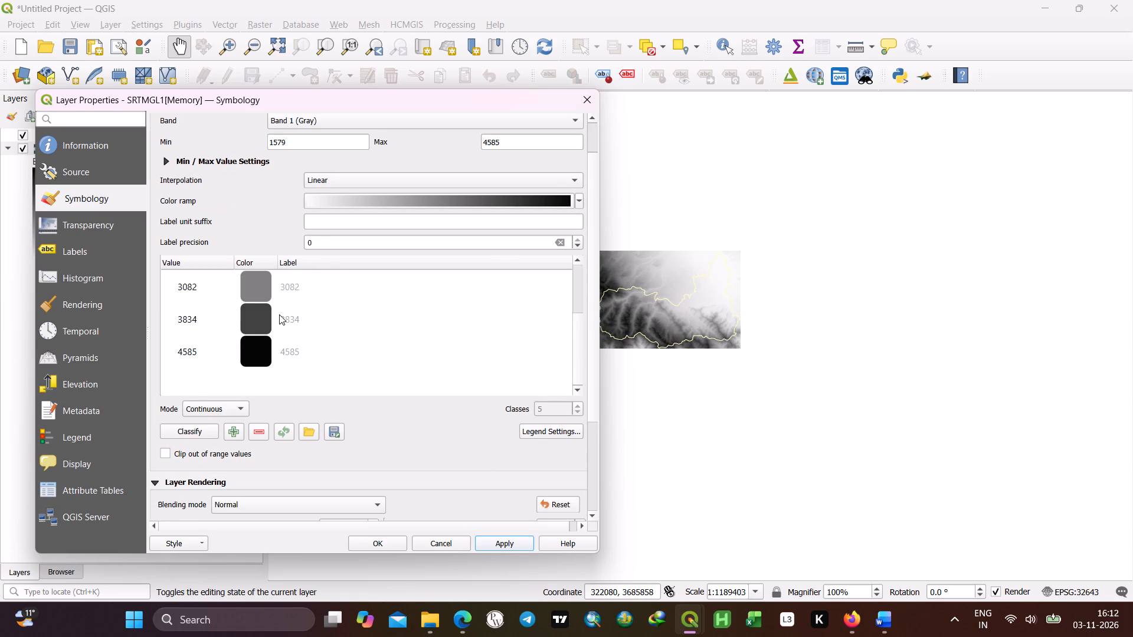
pyautogui.click(577, 201)
pyautogui.click(380, 262)
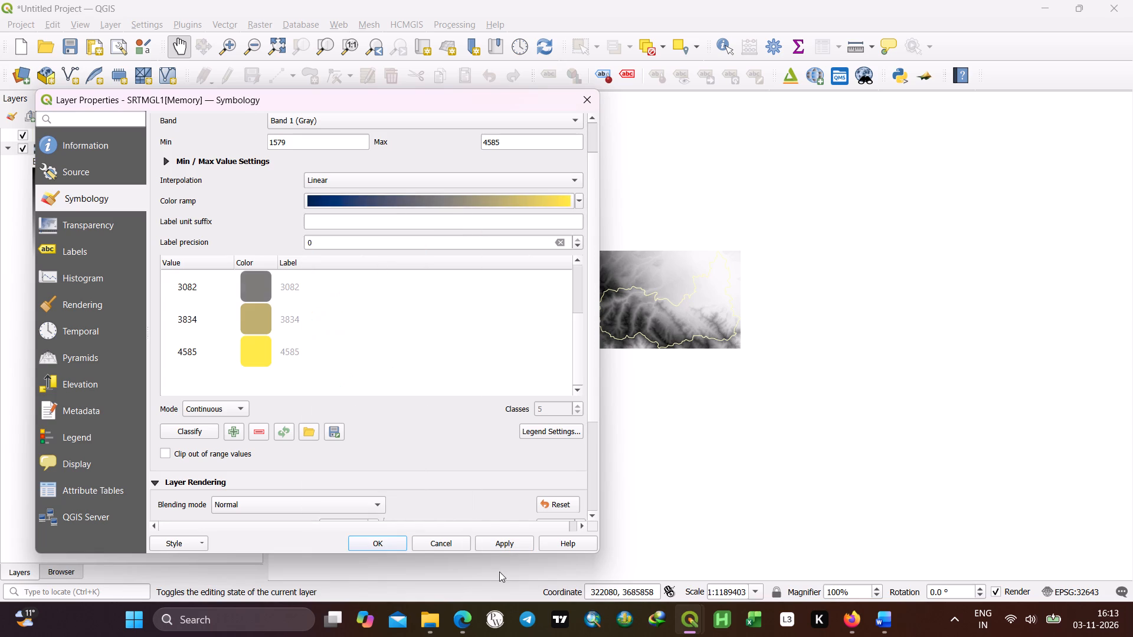
pyautogui.click(506, 539)
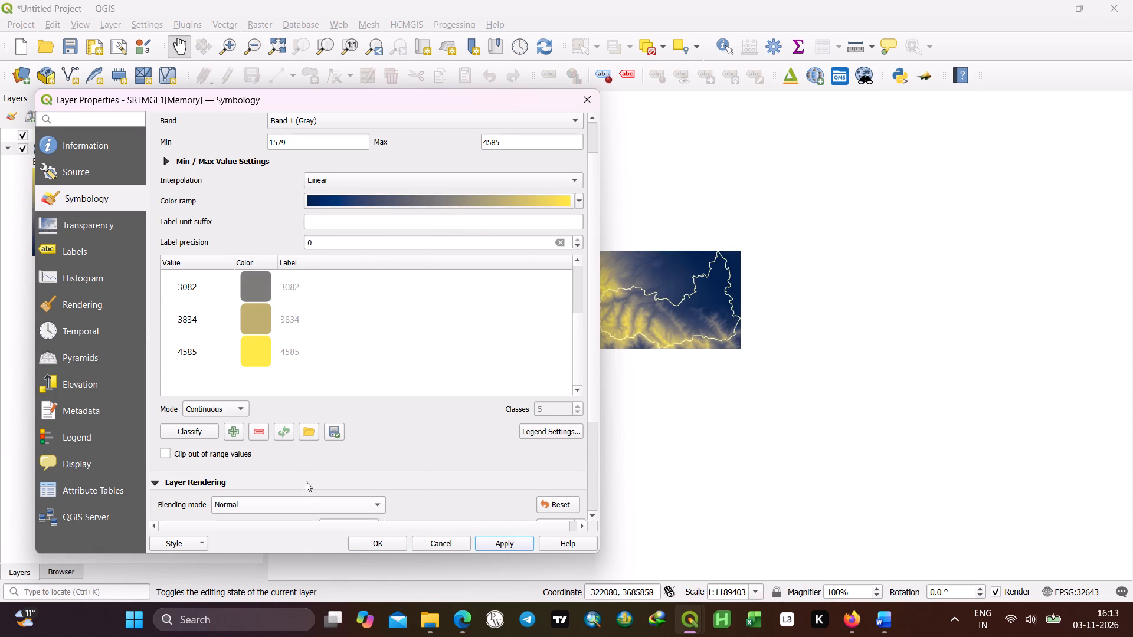
pyautogui.scroll(3, 326, 391)
pyautogui.scroll(-3, 326, 391)
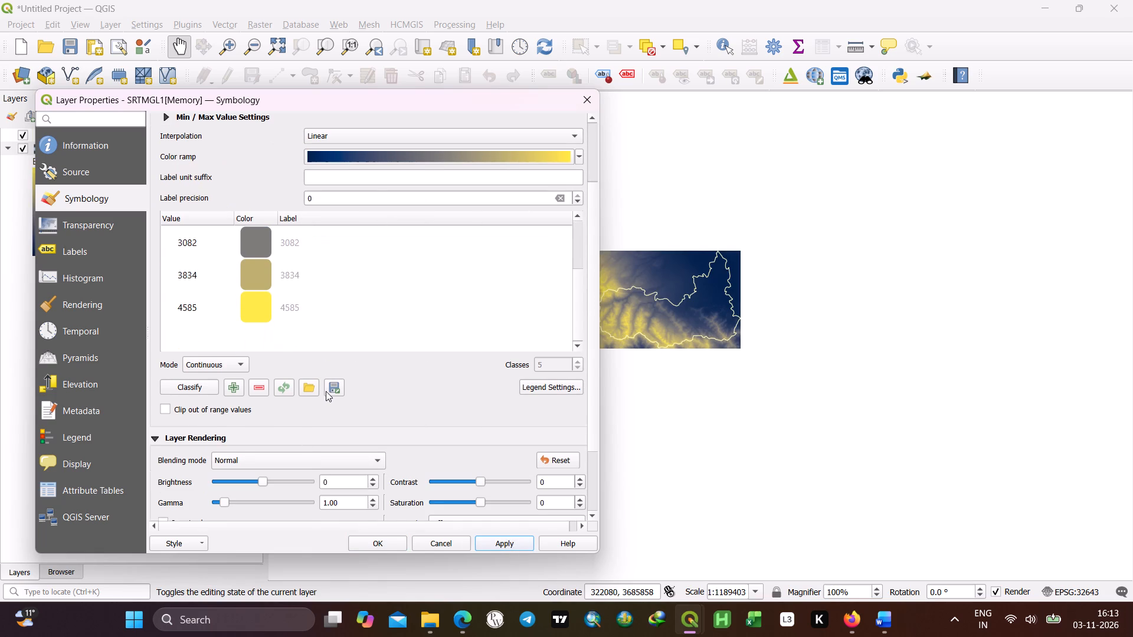
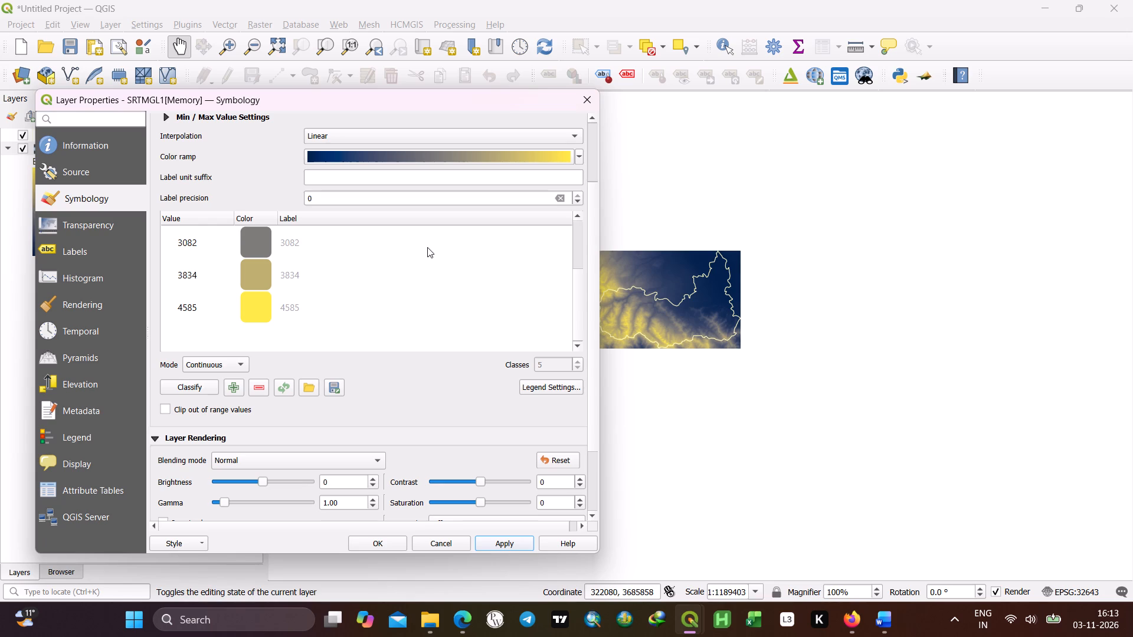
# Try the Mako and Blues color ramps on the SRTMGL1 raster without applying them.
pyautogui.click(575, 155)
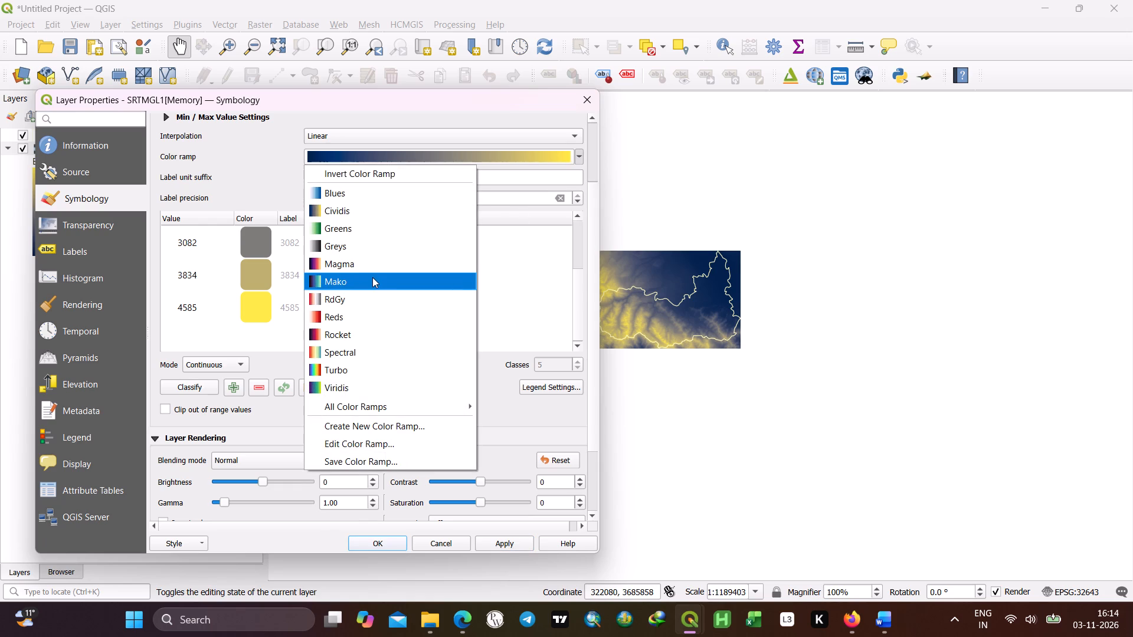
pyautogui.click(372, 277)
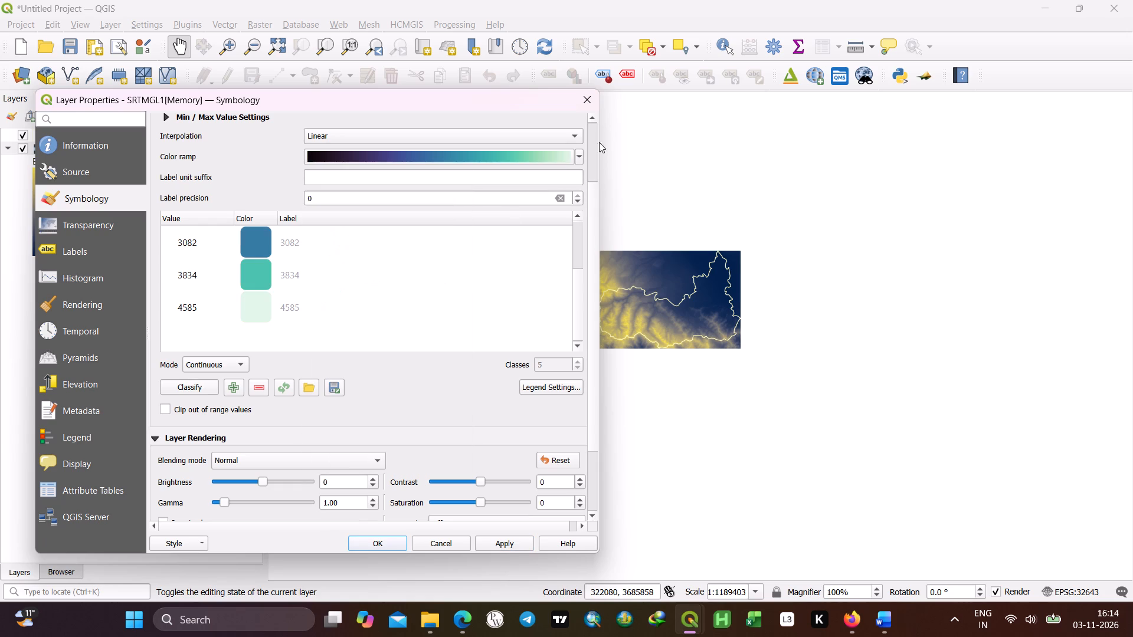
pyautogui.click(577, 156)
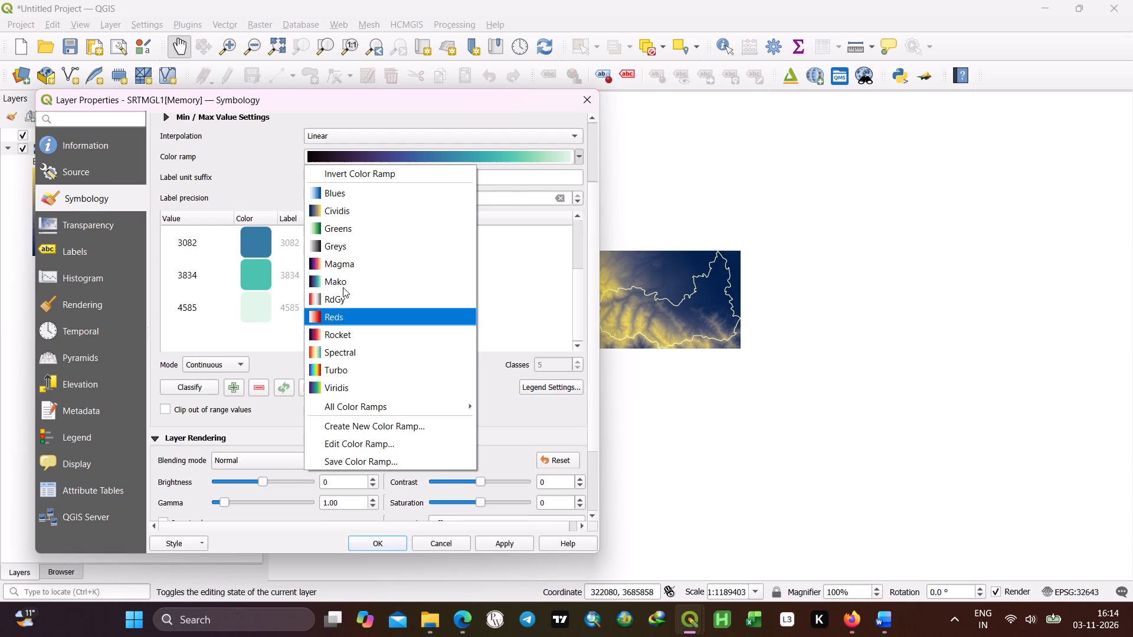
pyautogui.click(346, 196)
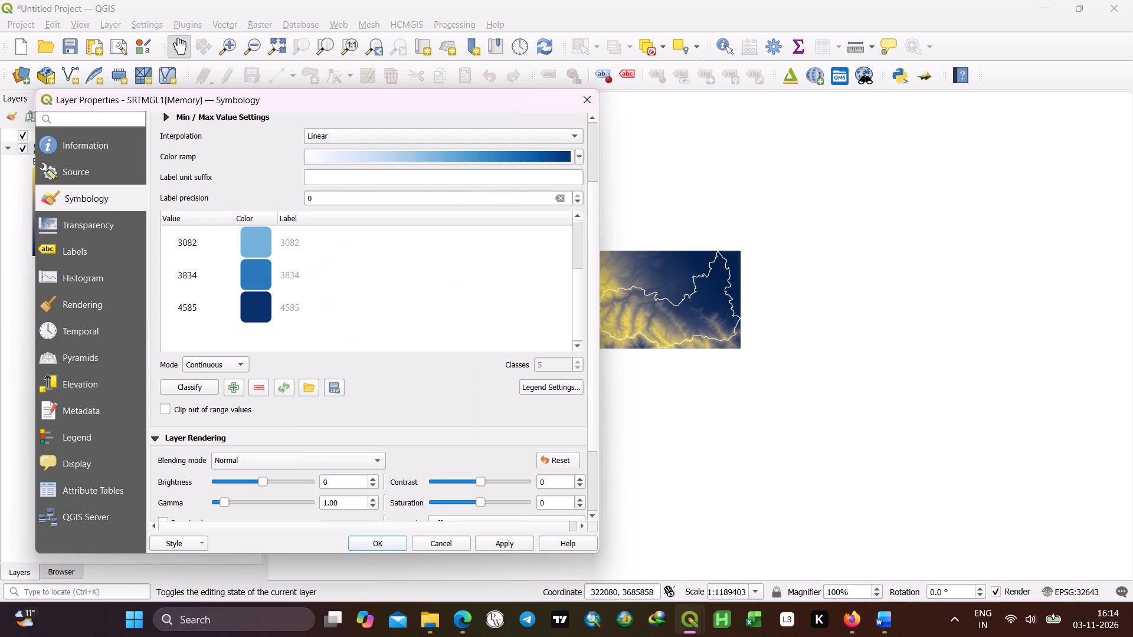
# Set the SRTMGL1 raster's color ramp back to Cividis and apply it.
pyautogui.click(575, 153)
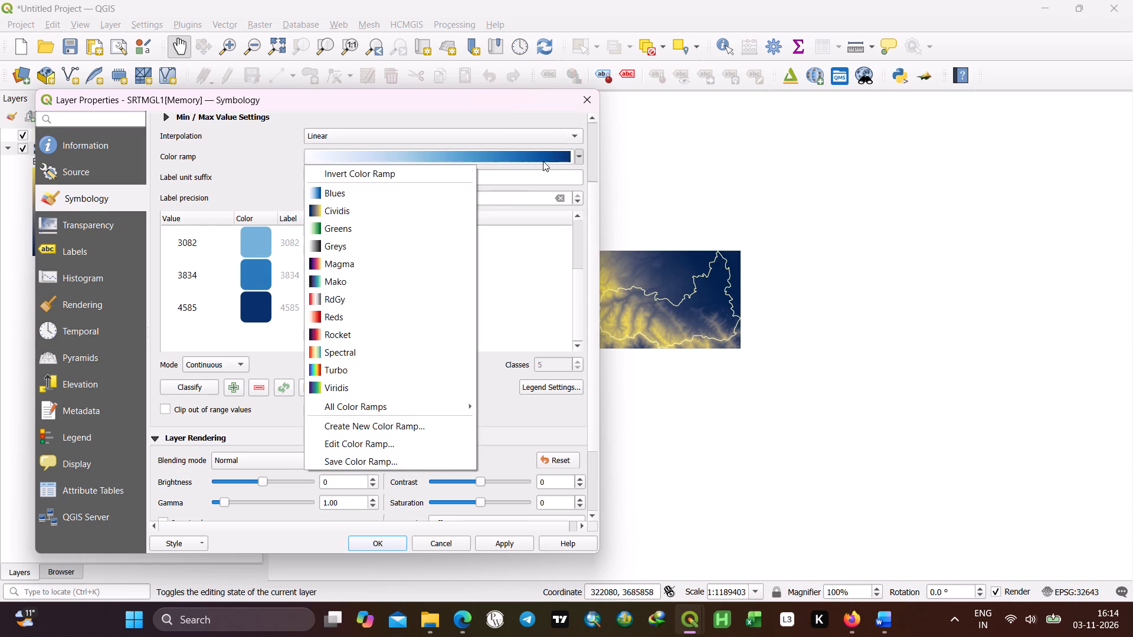
pyautogui.click(410, 206)
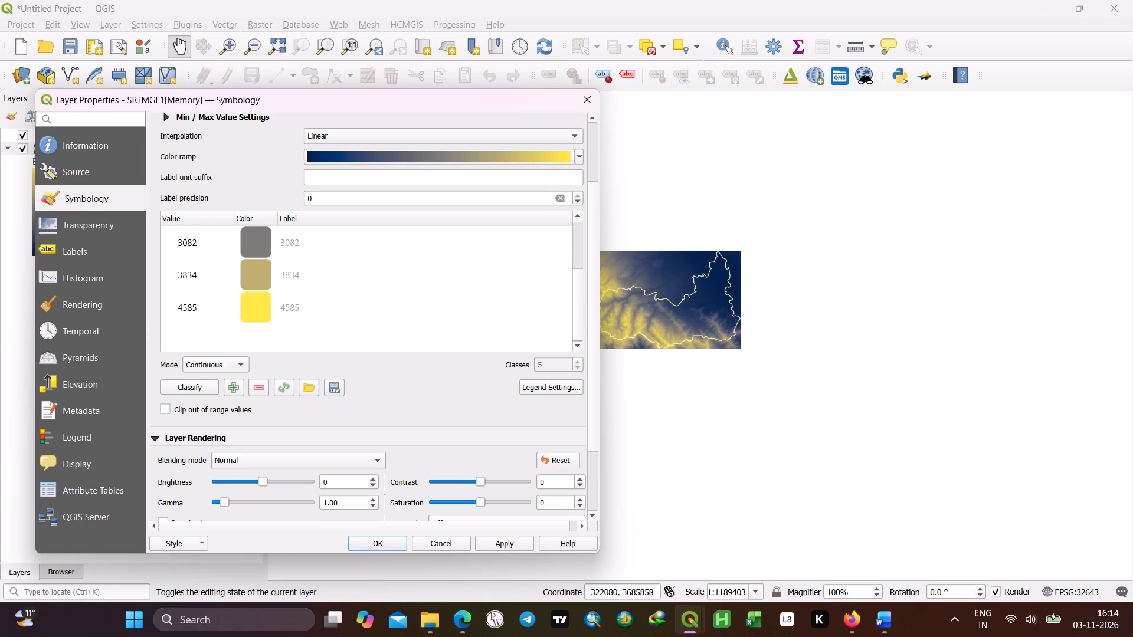
pyautogui.click(493, 541)
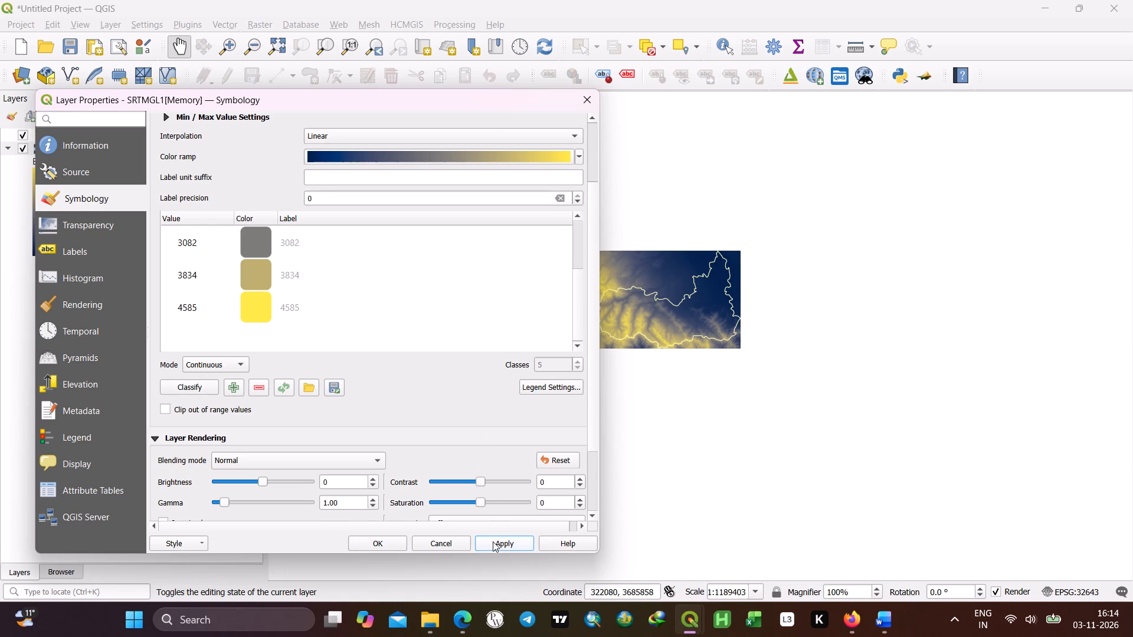
pyautogui.tripleClick(499, 544)
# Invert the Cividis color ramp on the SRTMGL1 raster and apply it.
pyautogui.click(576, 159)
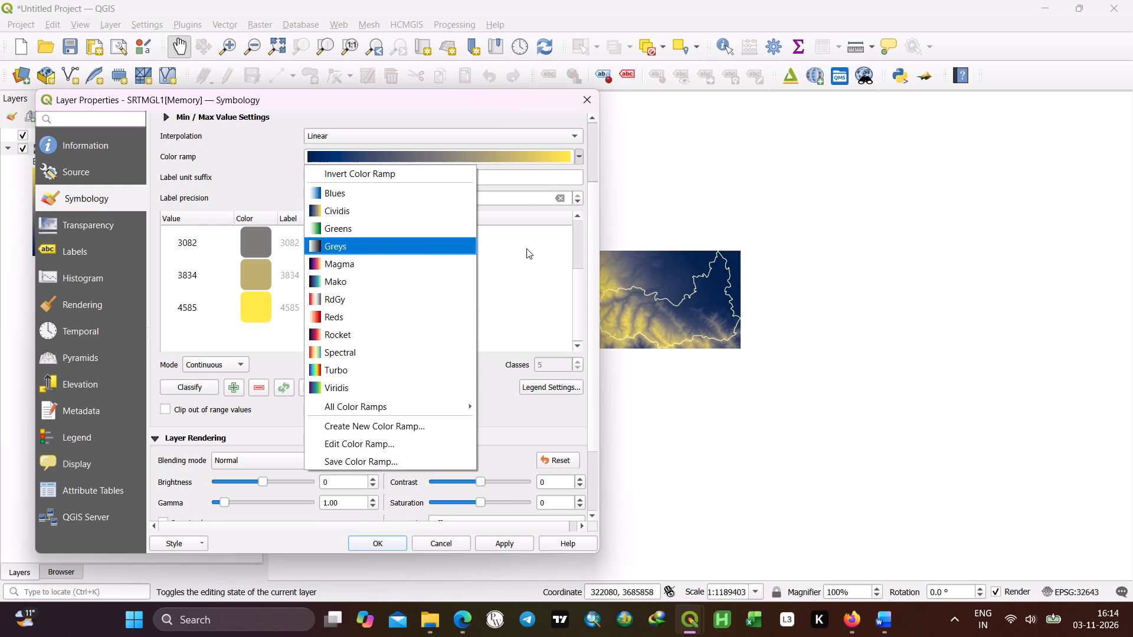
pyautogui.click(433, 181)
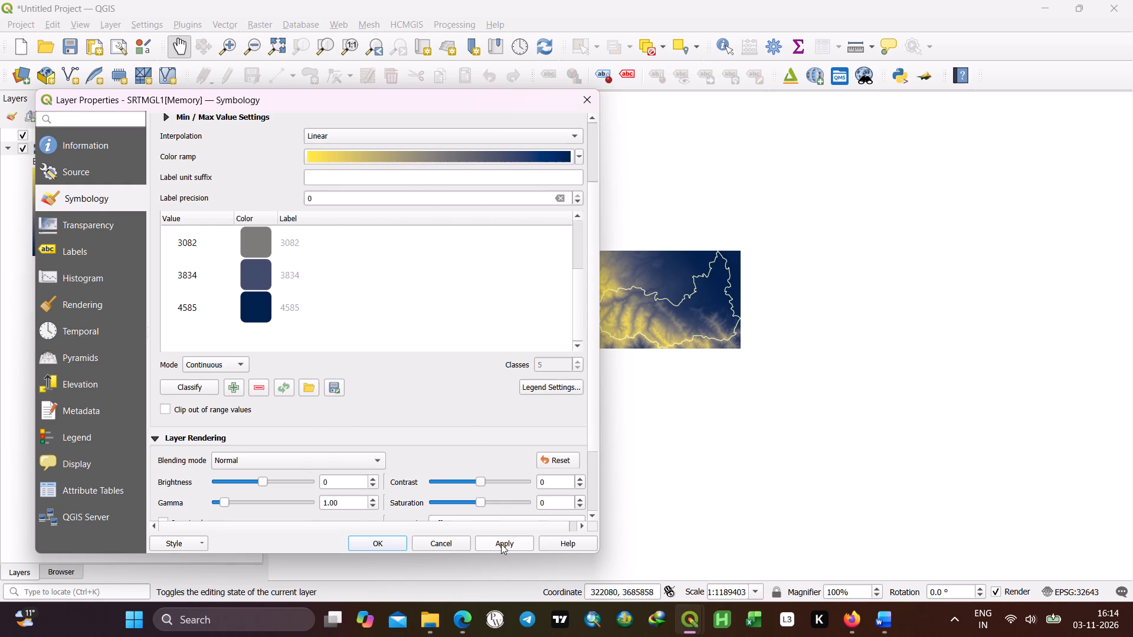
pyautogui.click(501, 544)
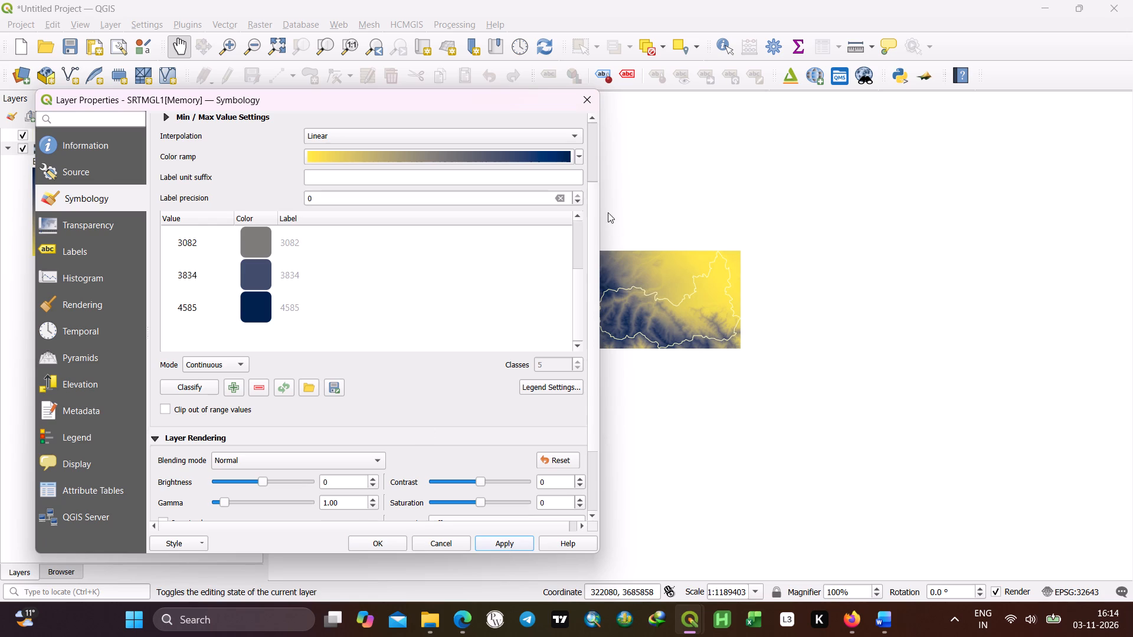
# Invert the SRTMGL1 raster's color ramp back to the regular Cividis direction and accept the layer properties.
pyautogui.click(581, 153)
pyautogui.click(384, 174)
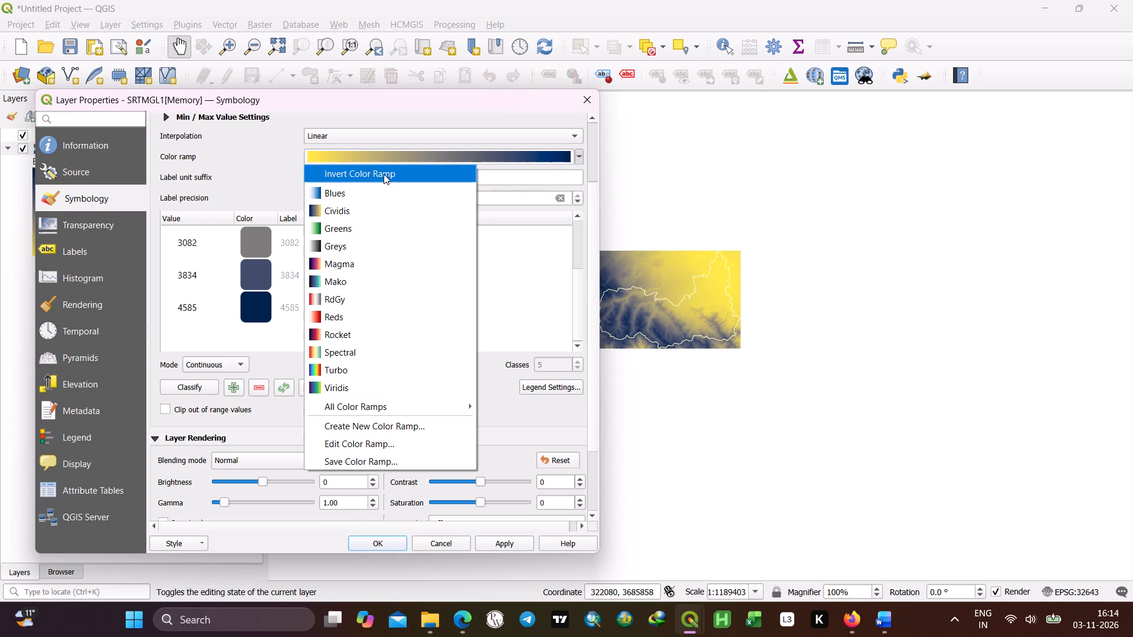
pyautogui.click(507, 540)
pyautogui.click(362, 540)
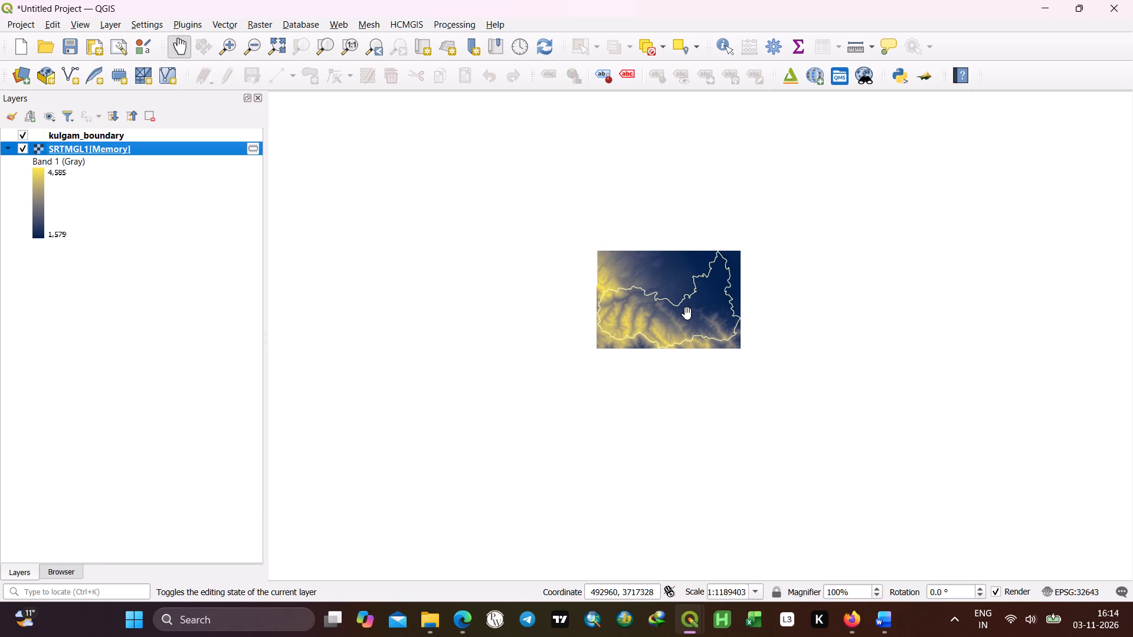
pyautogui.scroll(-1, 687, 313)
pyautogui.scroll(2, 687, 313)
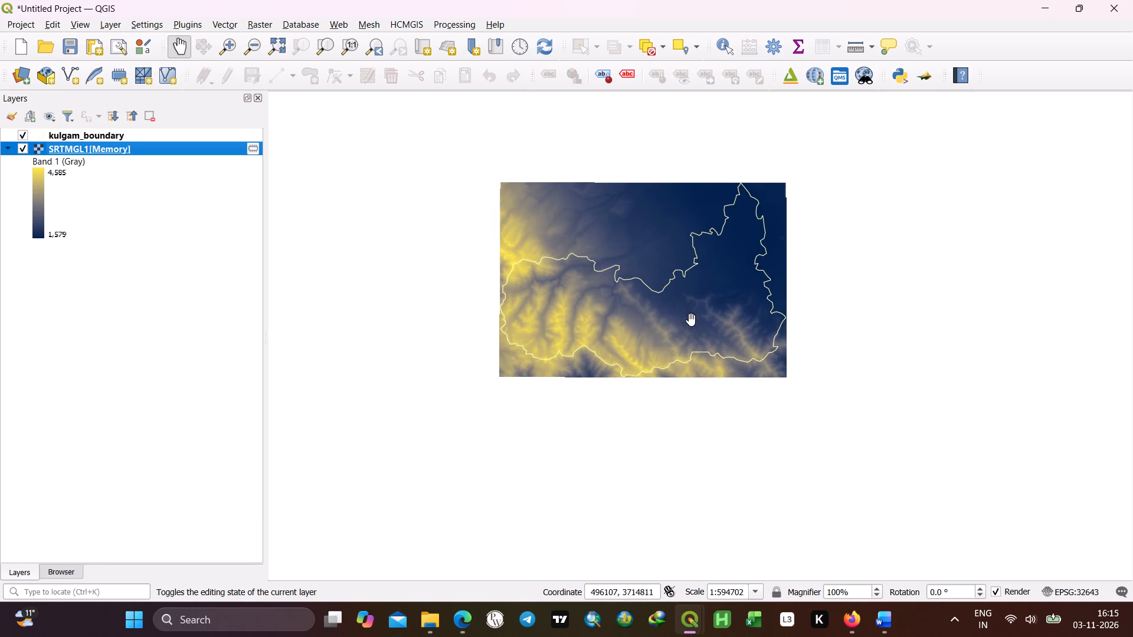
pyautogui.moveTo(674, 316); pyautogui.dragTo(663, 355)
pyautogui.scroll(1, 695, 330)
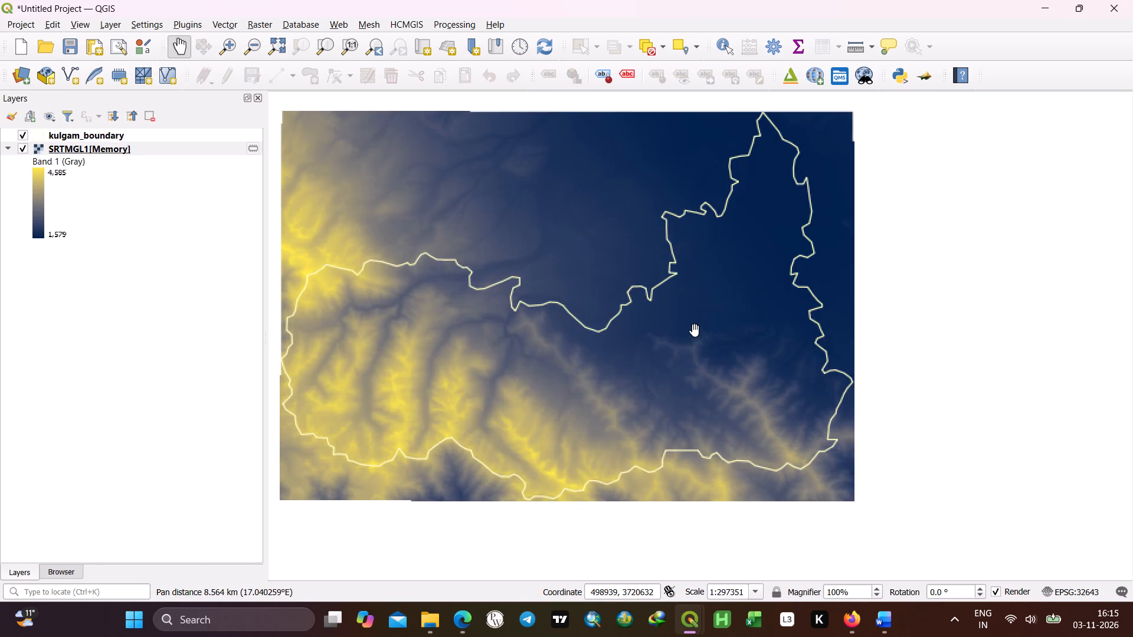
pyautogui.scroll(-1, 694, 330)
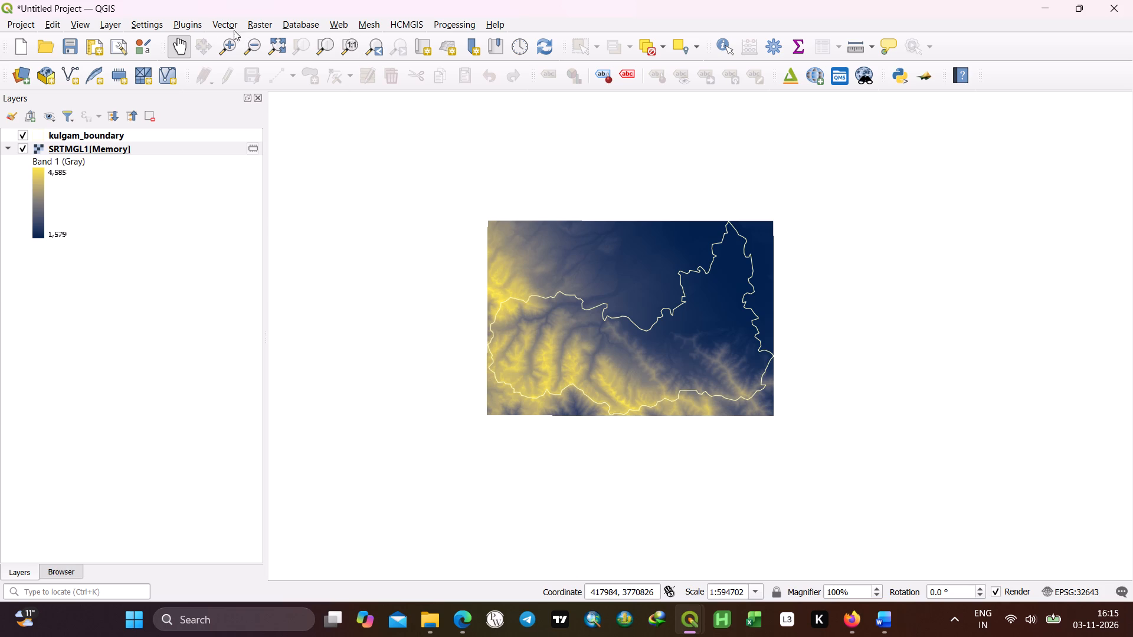
# Set up a raster Contour extraction from the SRTMGL1 layer's Band 1 (Gray) with a contour interval of 400.
pyautogui.click(215, 22)
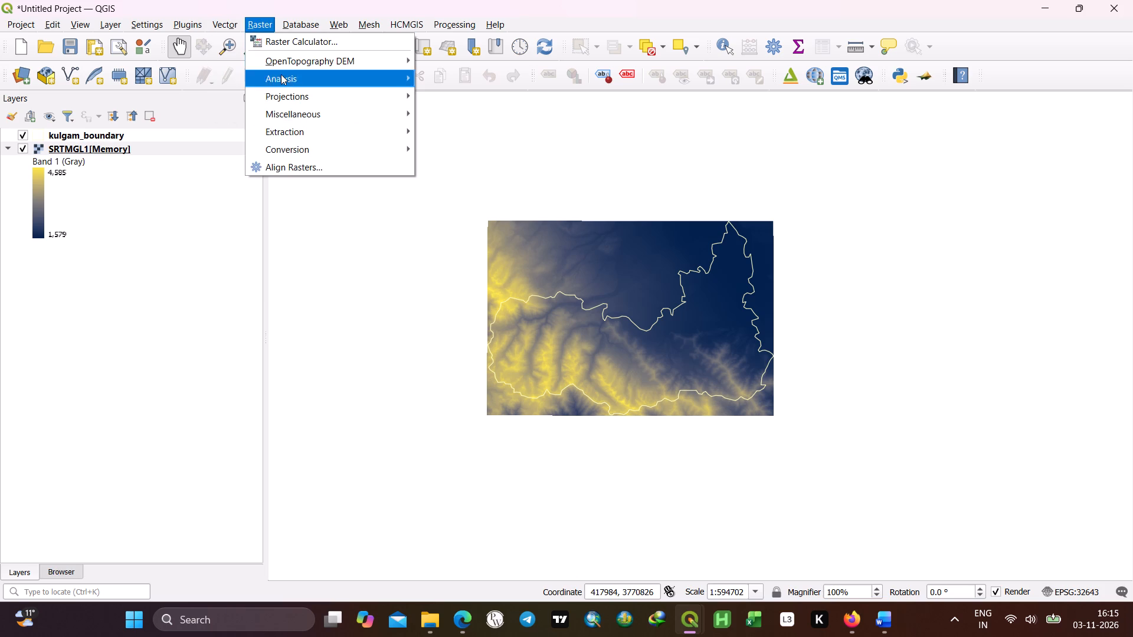
pyautogui.click(468, 160)
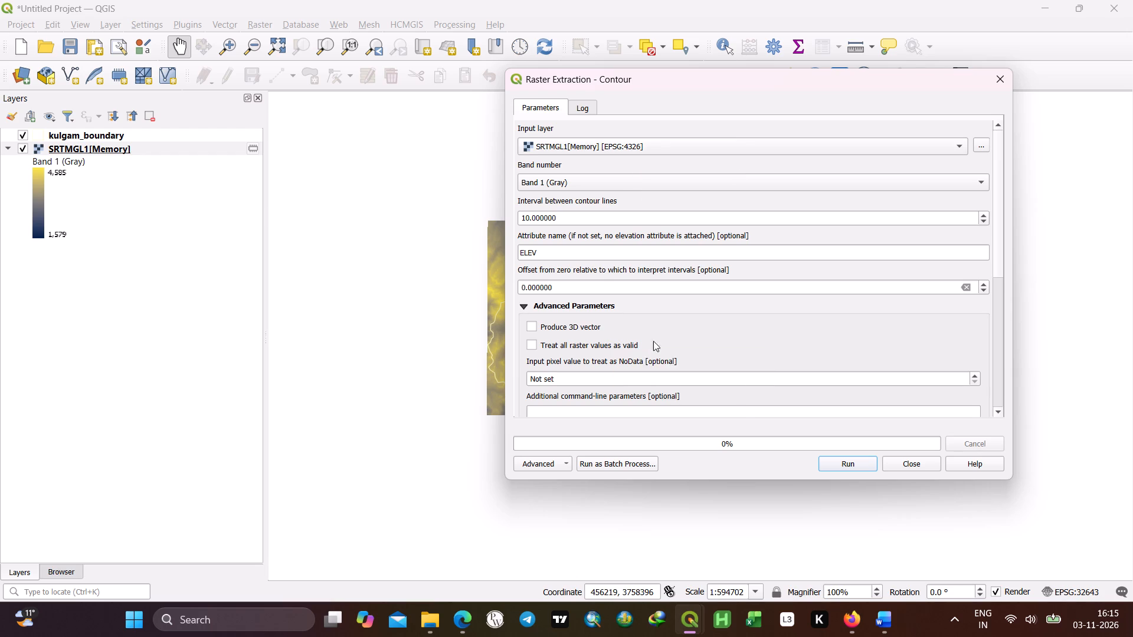
pyautogui.scroll(-2, 654, 339)
pyautogui.scroll(1, 634, 320)
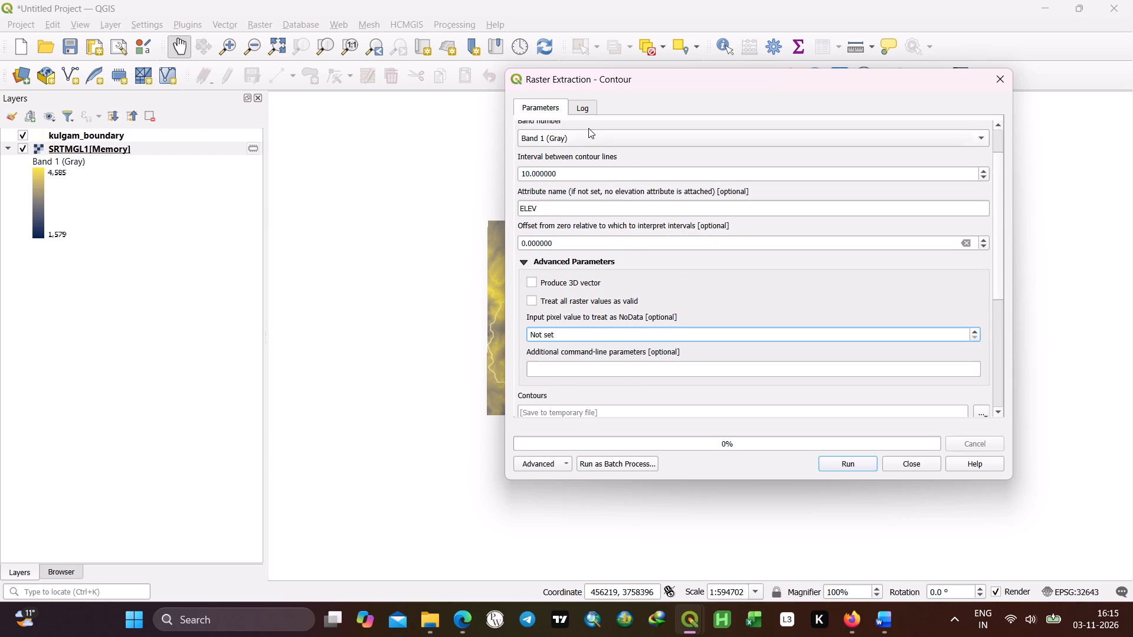
pyautogui.scroll(3, 598, 150)
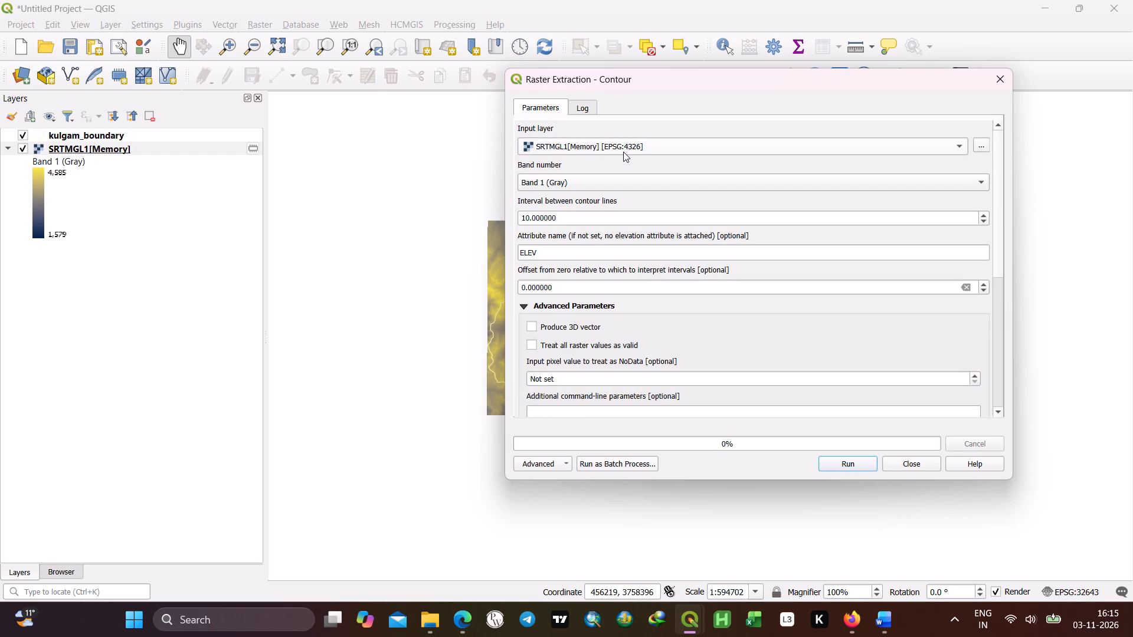
pyautogui.click(623, 152)
pyautogui.click(623, 150)
pyautogui.click(526, 216)
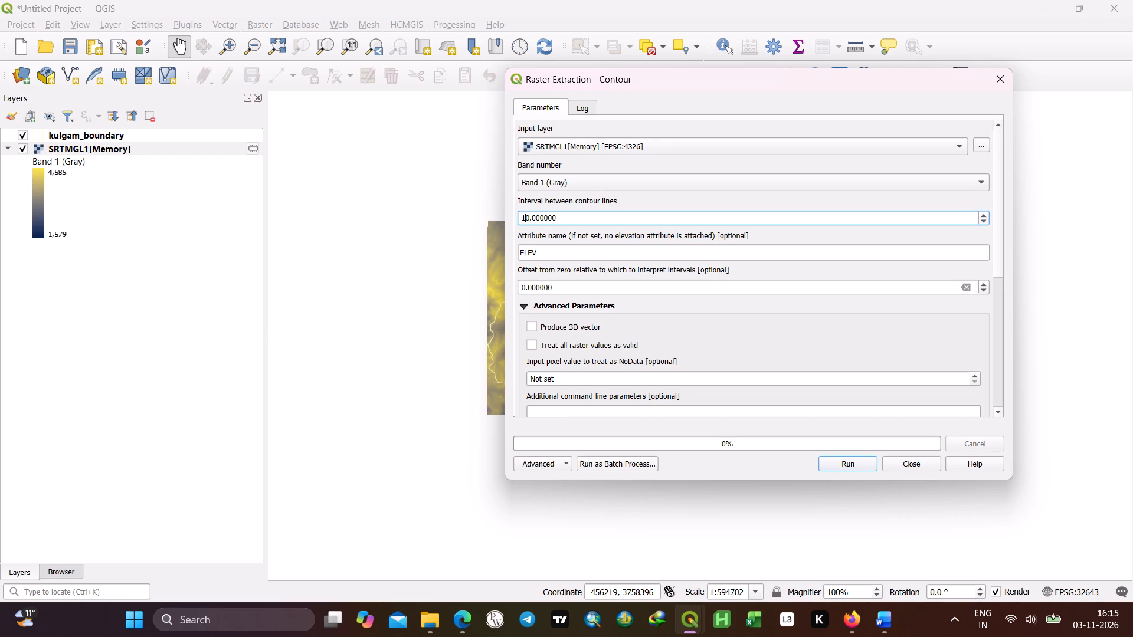
pyautogui.press('BackSpace')
pyautogui.write('40')
# Enable Produce 3D vector, run the contour extraction to a temporary file, and close the Contour dialog.
pyautogui.click(534, 326)
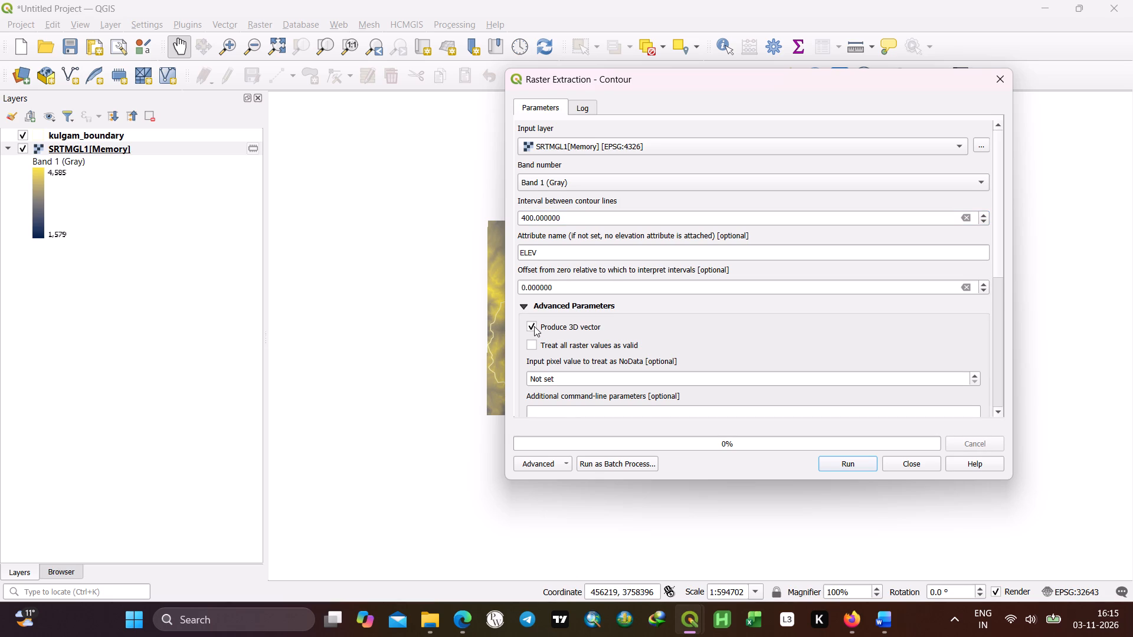
pyautogui.scroll(-11, 627, 333)
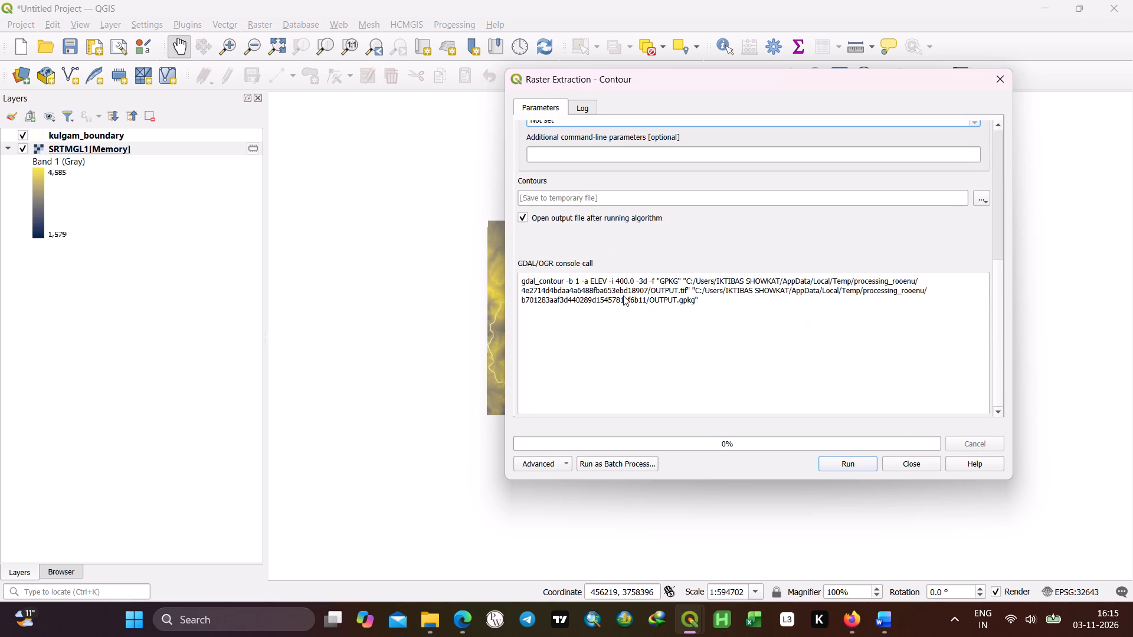
pyautogui.scroll(-4, 623, 295)
pyautogui.scroll(5, 623, 295)
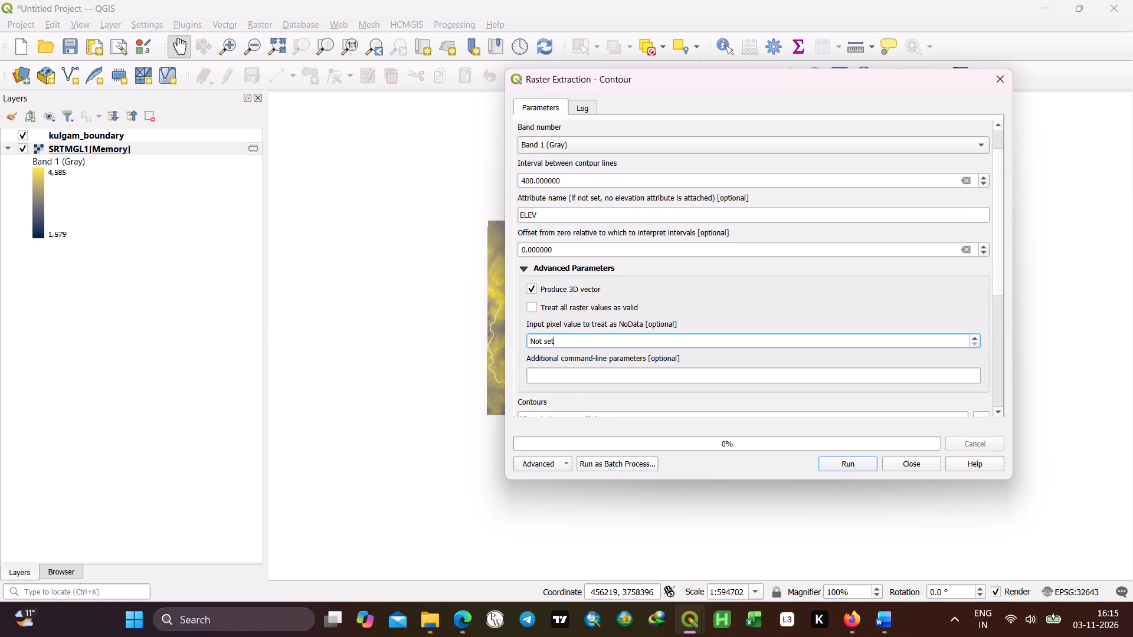
pyautogui.scroll(3, 613, 289)
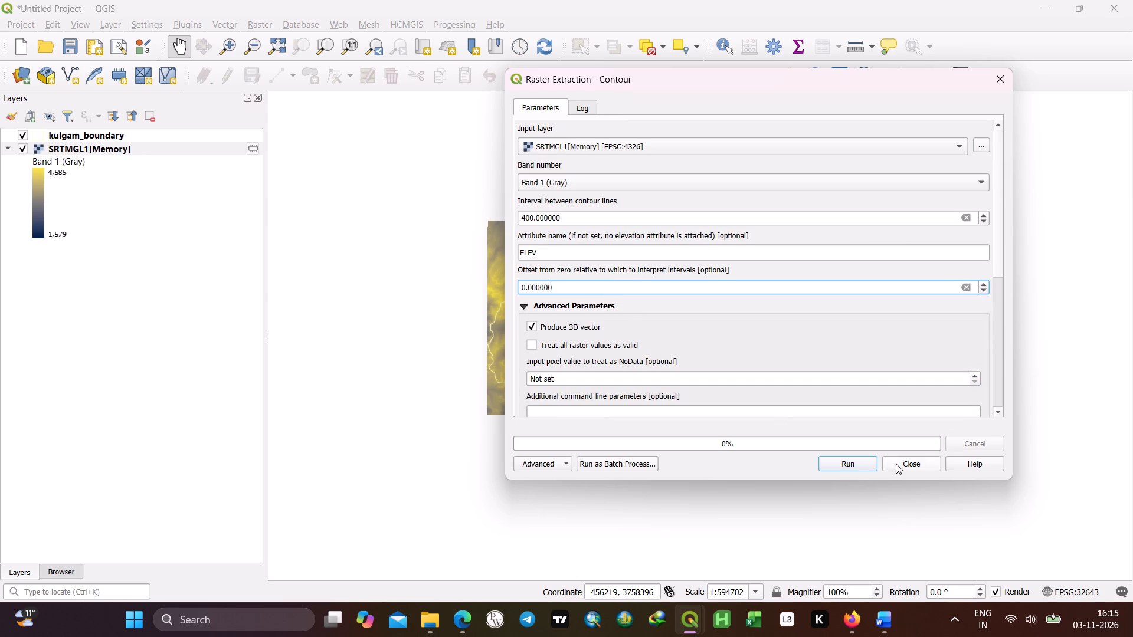
pyautogui.click(852, 462)
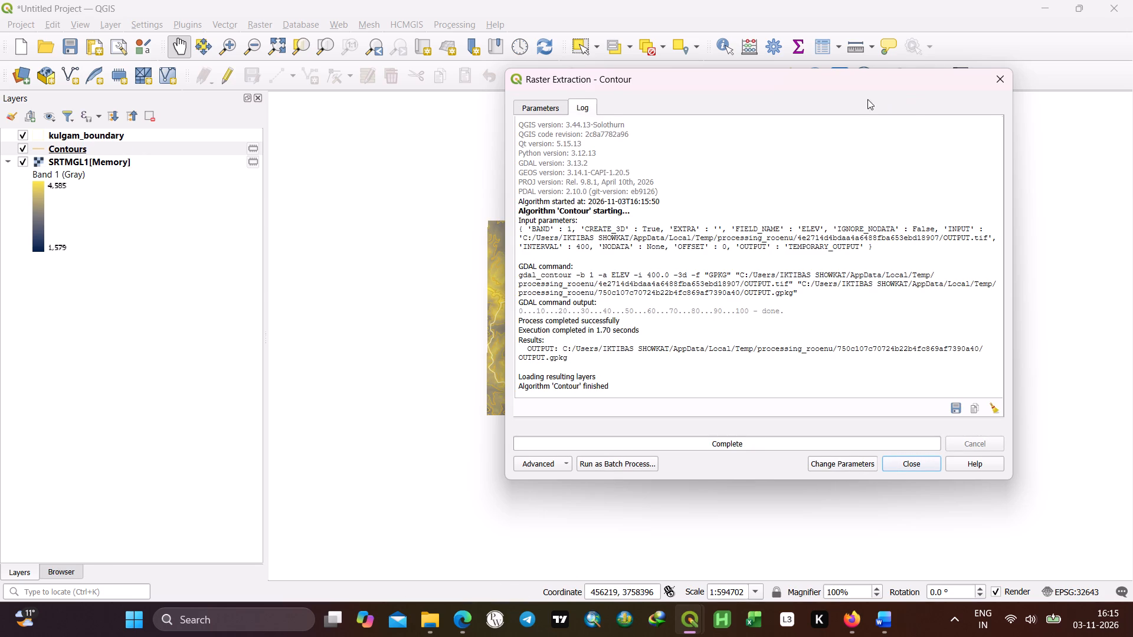
pyautogui.moveTo(805, 86); pyautogui.dragTo(715, 408)
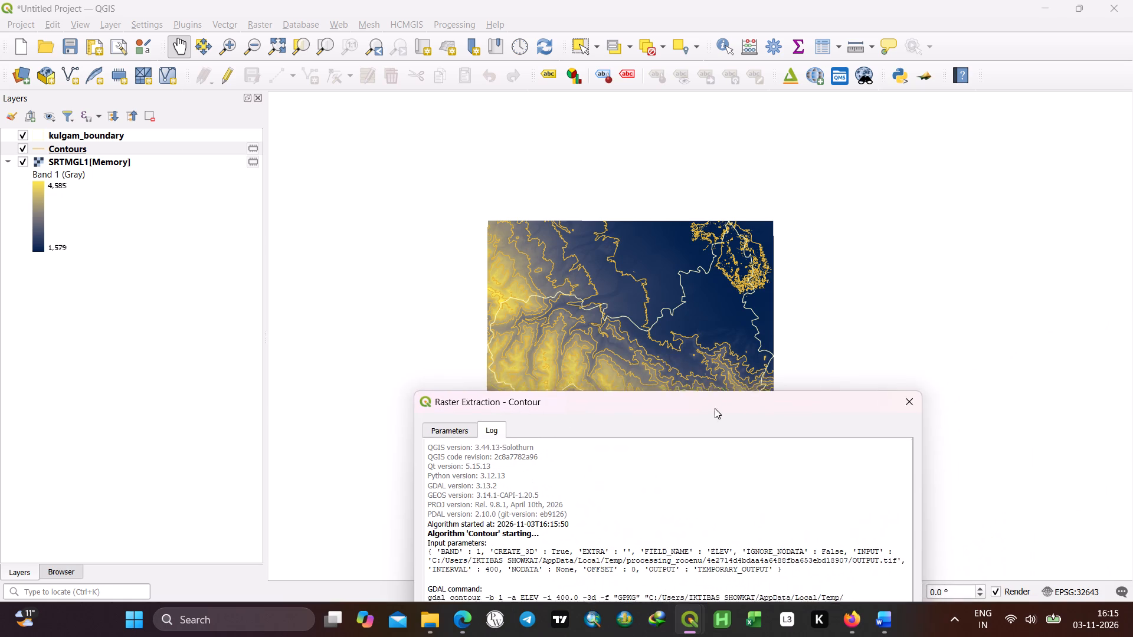
pyautogui.moveTo(715, 408); pyautogui.dragTo(634, 426)
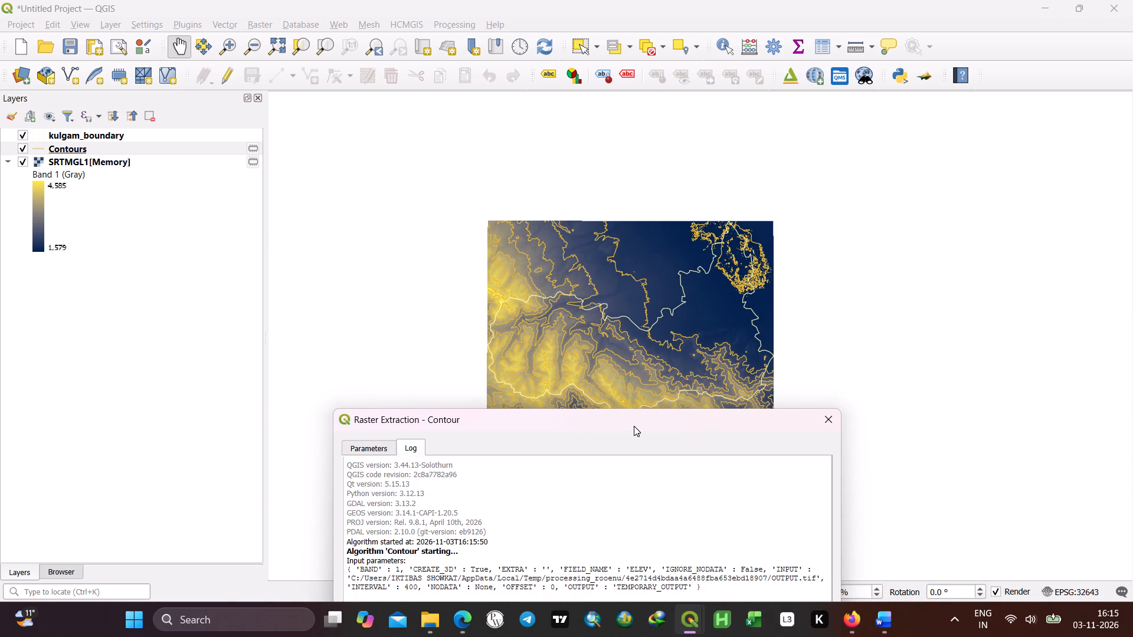
pyautogui.moveTo(634, 426); pyautogui.dragTo(635, 416)
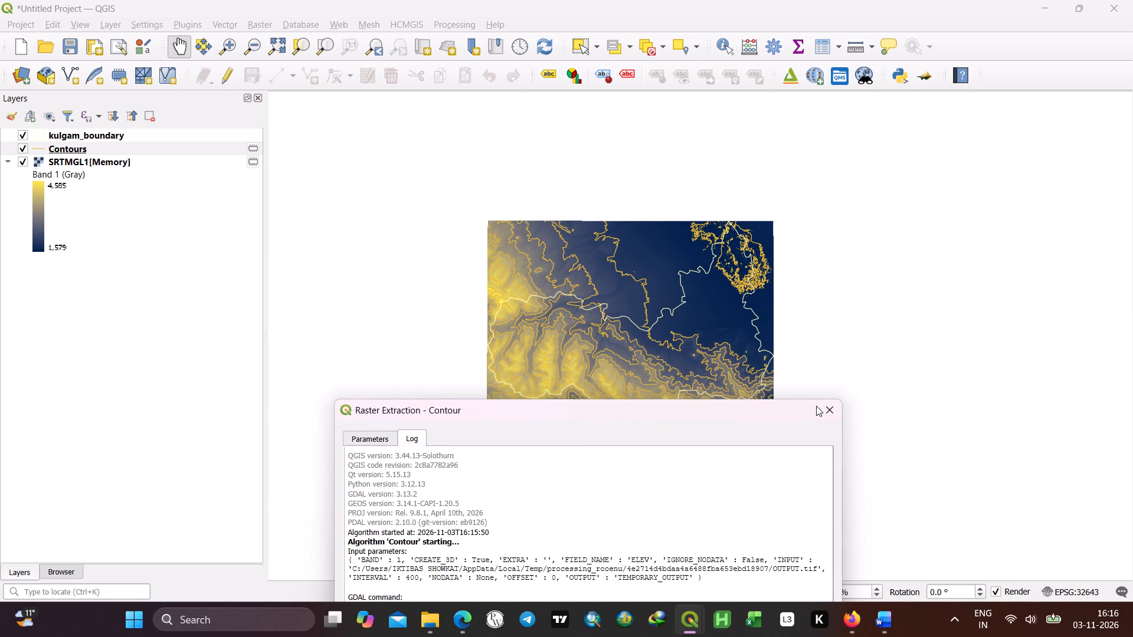
pyautogui.click(816, 406)
pyautogui.click(823, 406)
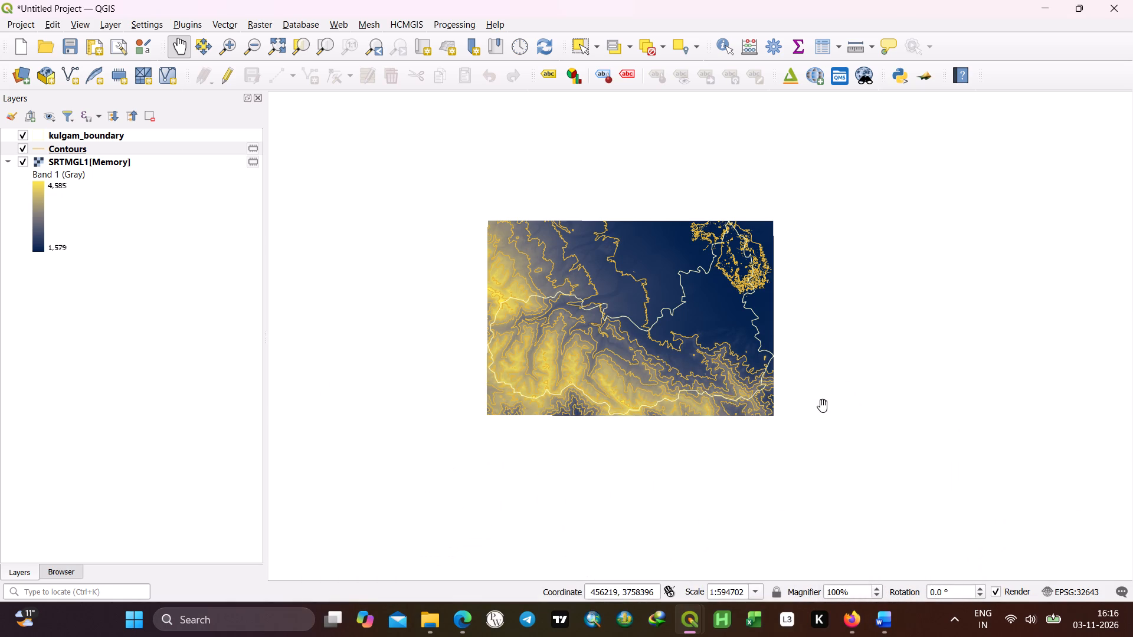
# Remove the Contours, SRTMGL1 and kulgam_boundary layers from the project.
pyautogui.moveTo(120, 324); pyautogui.dragTo(114, 196)
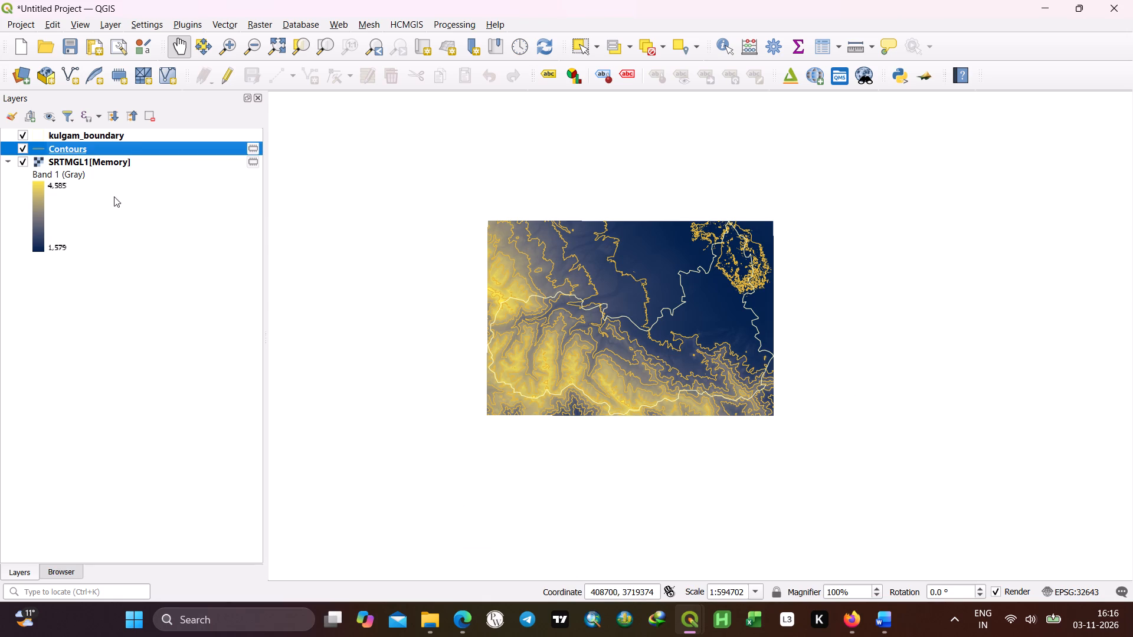
pyautogui.moveTo(114, 196); pyautogui.dragTo(114, 150)
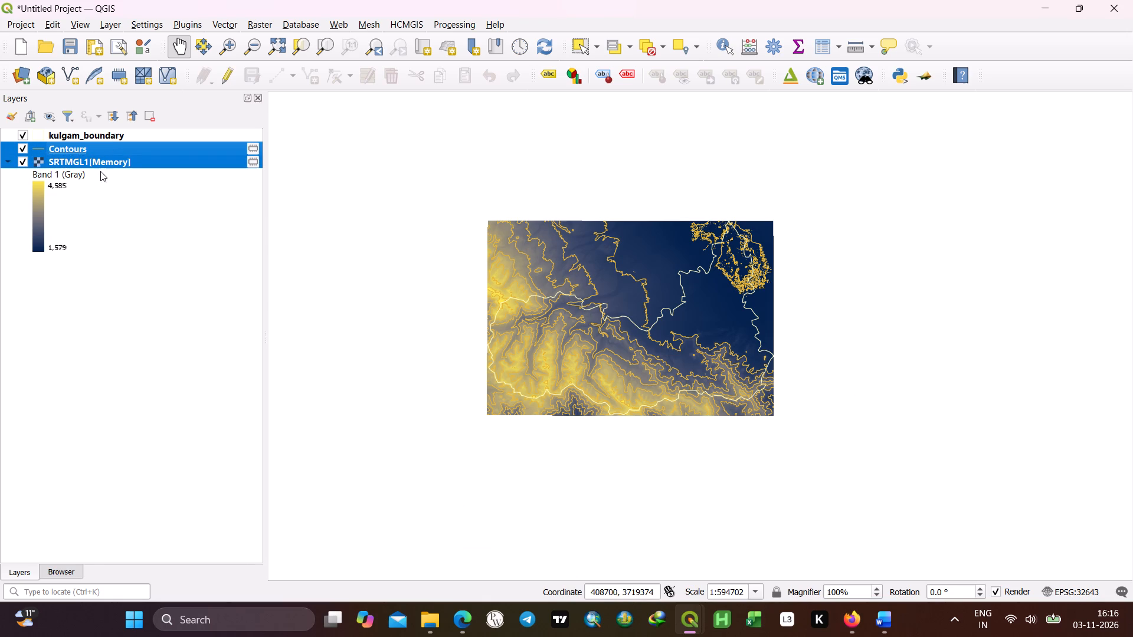
pyautogui.press('Delete')
pyautogui.rightClick(104, 156)
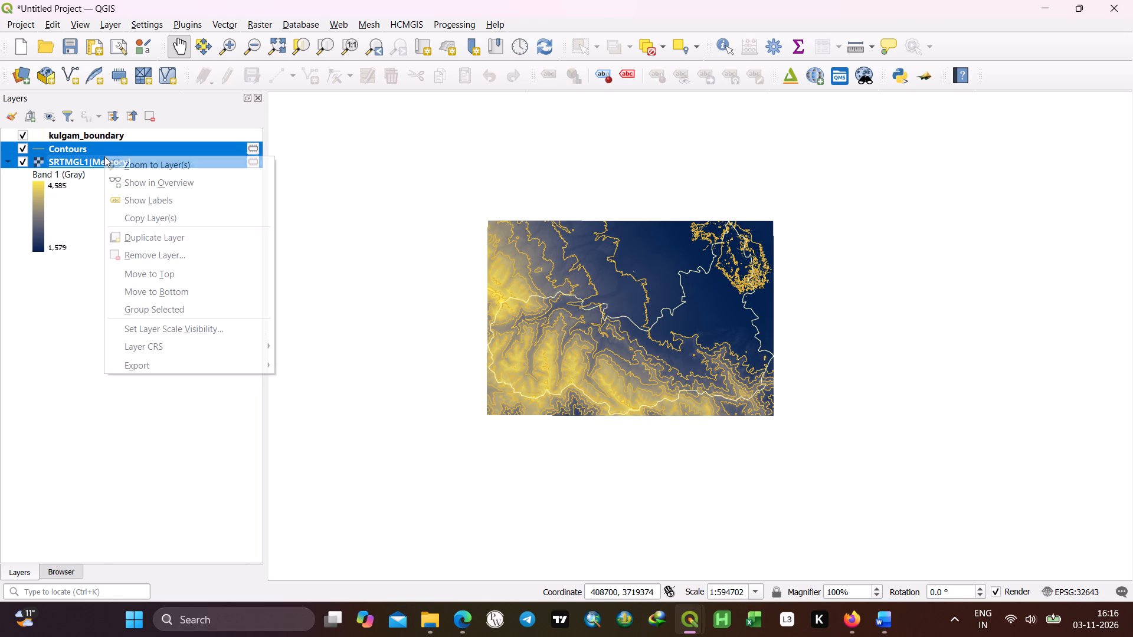
pyautogui.click(146, 252)
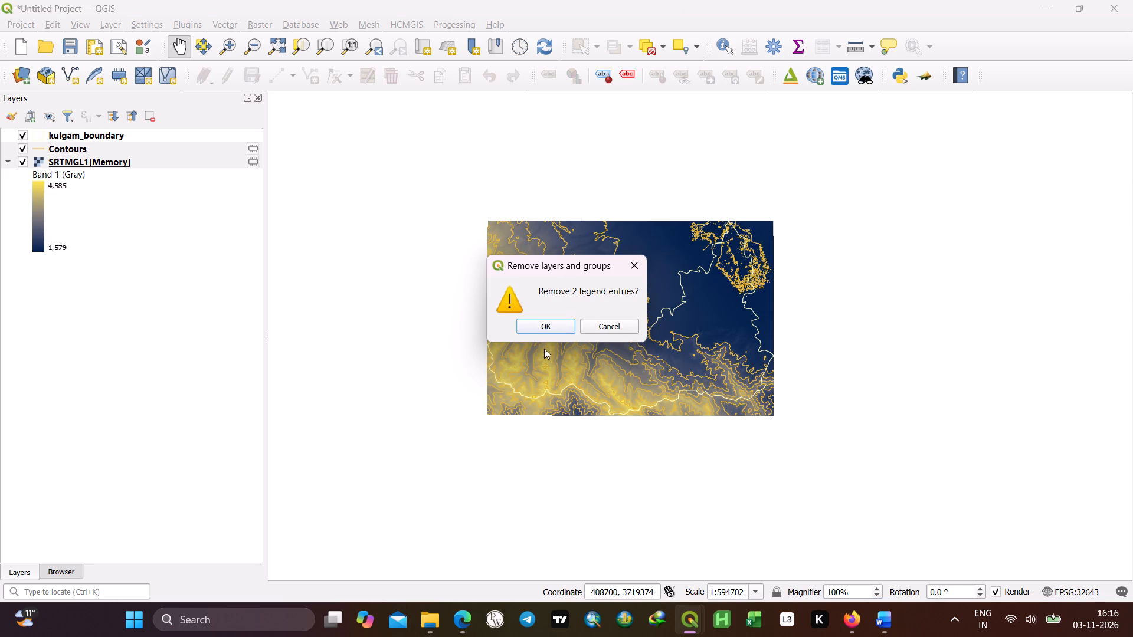
pyautogui.click(539, 329)
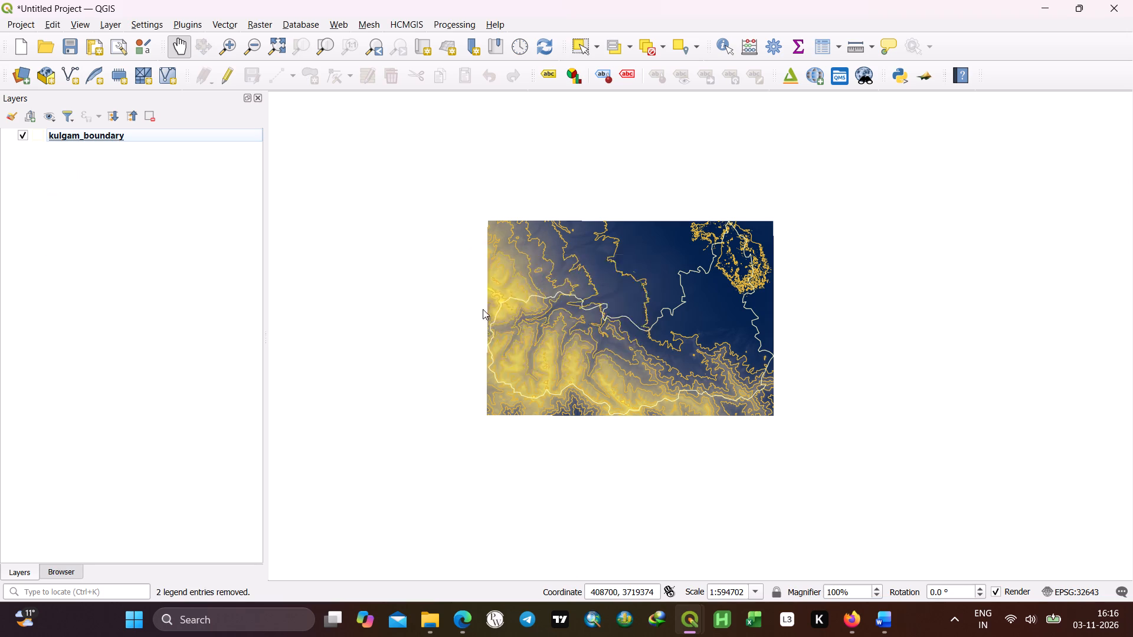
pyautogui.rightClick(93, 132)
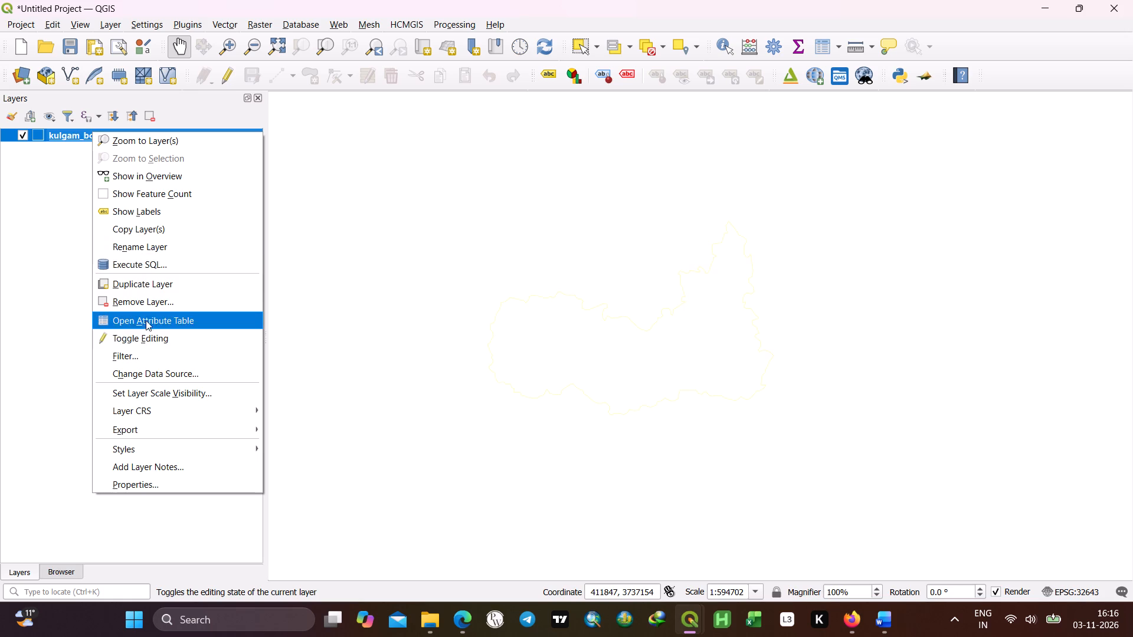
pyautogui.click(149, 303)
pyautogui.click(556, 327)
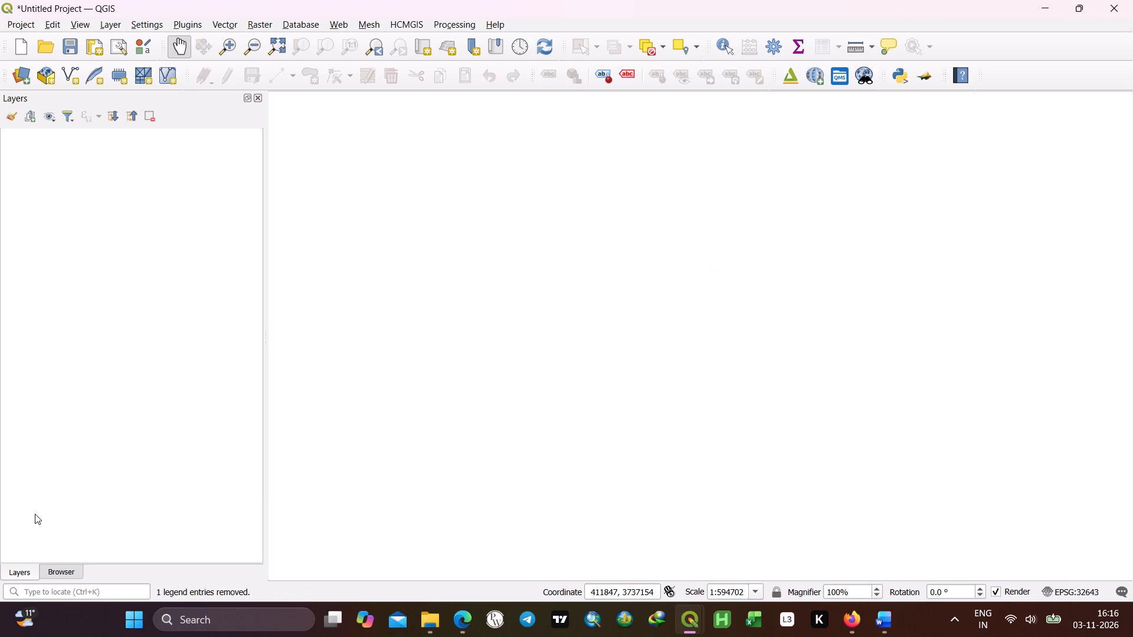
# Add the J&K_DISTRICTSS.shp shapefile from the qgis folder to the empty map.
pyautogui.click(66, 565)
pyautogui.moveTo(85, 341); pyautogui.dragTo(565, 344)
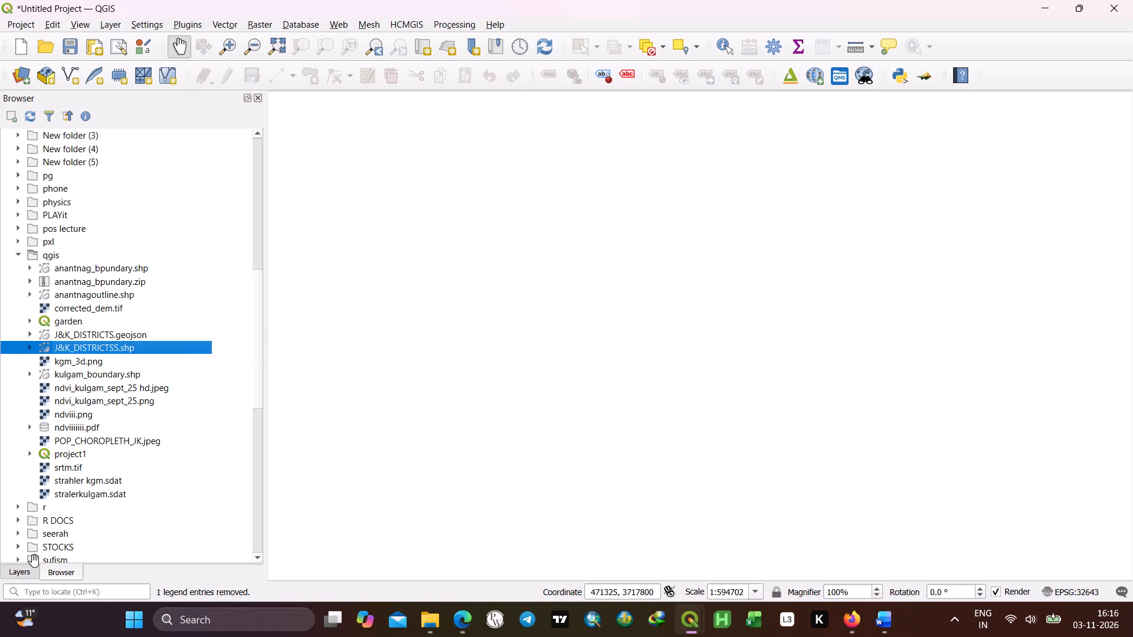
pyautogui.click(27, 576)
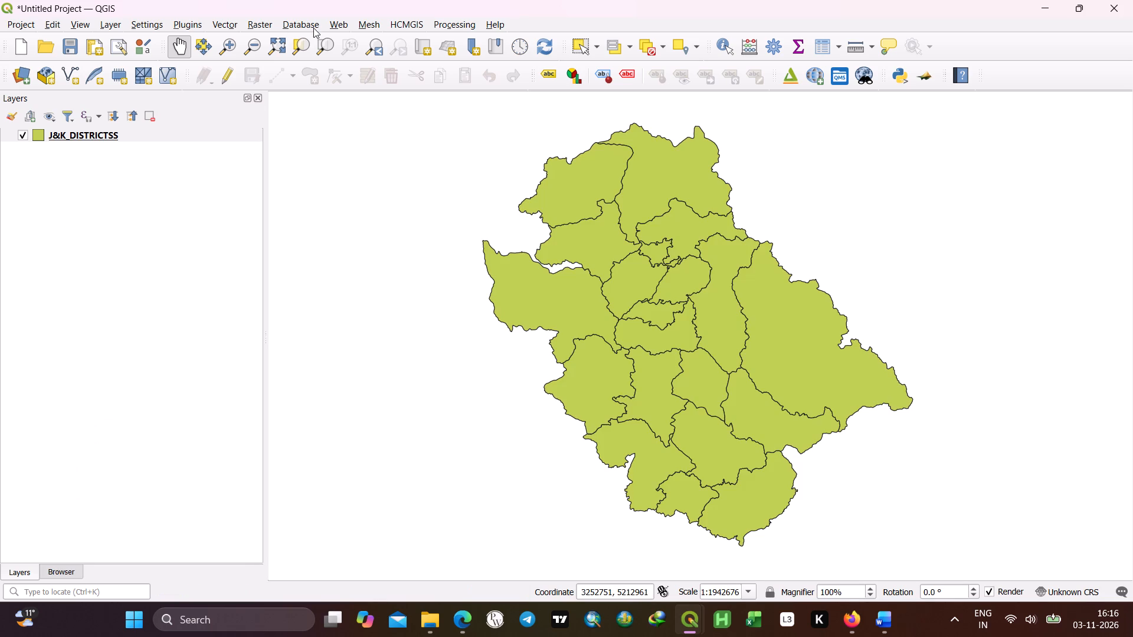
# Add the Google Satellite basemap from HCMGIS.
pyautogui.click(414, 24)
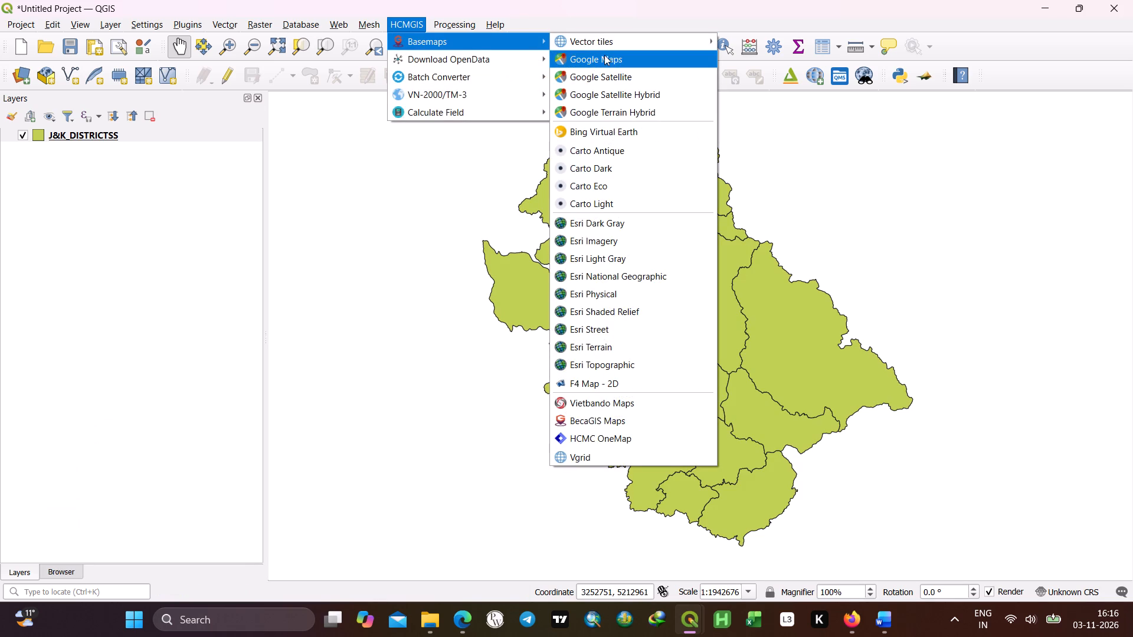
pyautogui.click(601, 73)
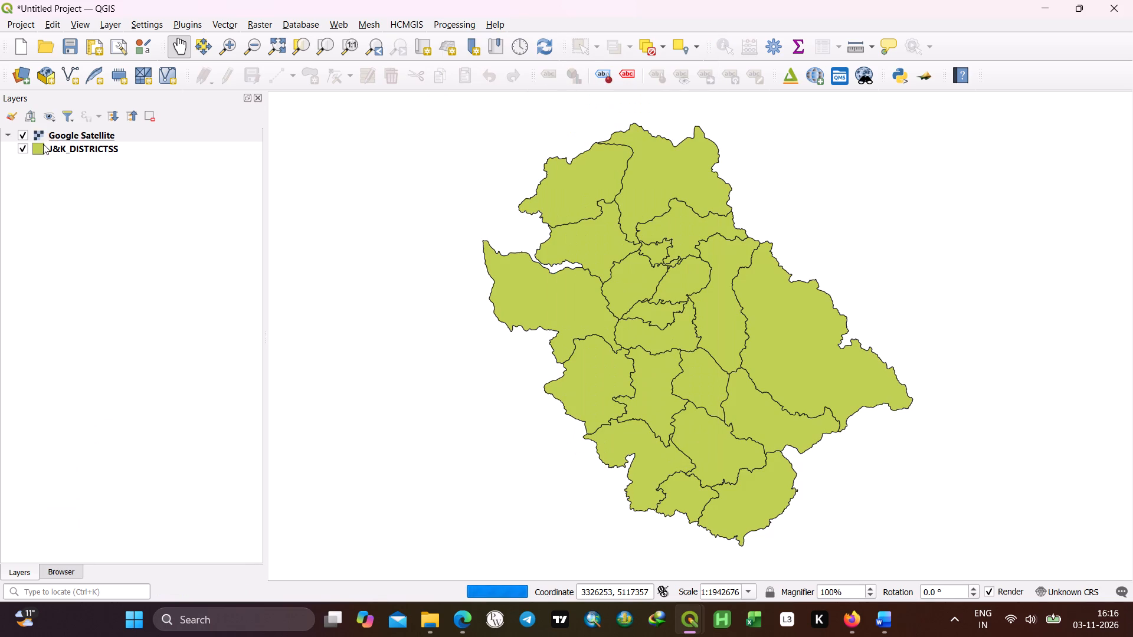
# Give the J&K_DISTRICTSS layer's Simple Fill a transparent fill color and accept the layer properties.
pyautogui.rightClick(40, 146)
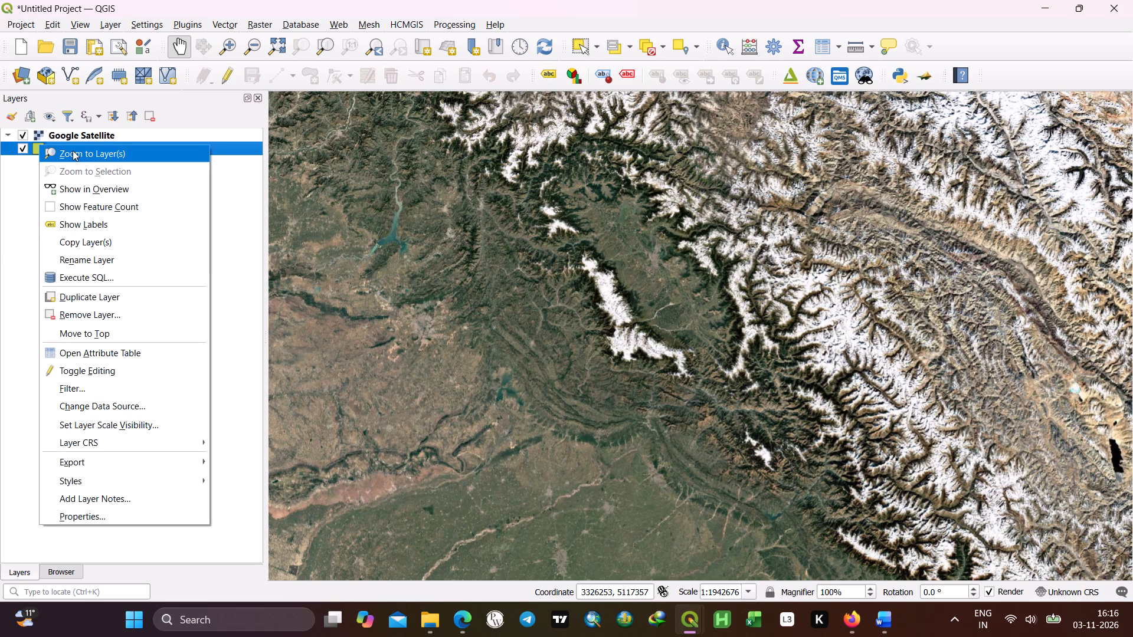
pyautogui.click(104, 510)
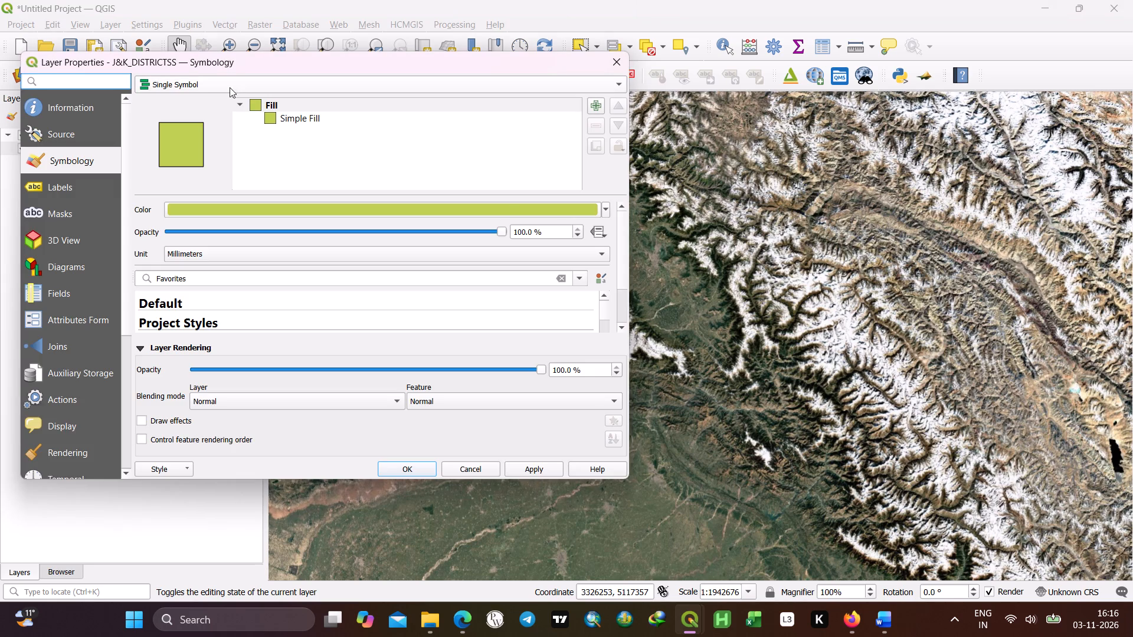
pyautogui.click(270, 118)
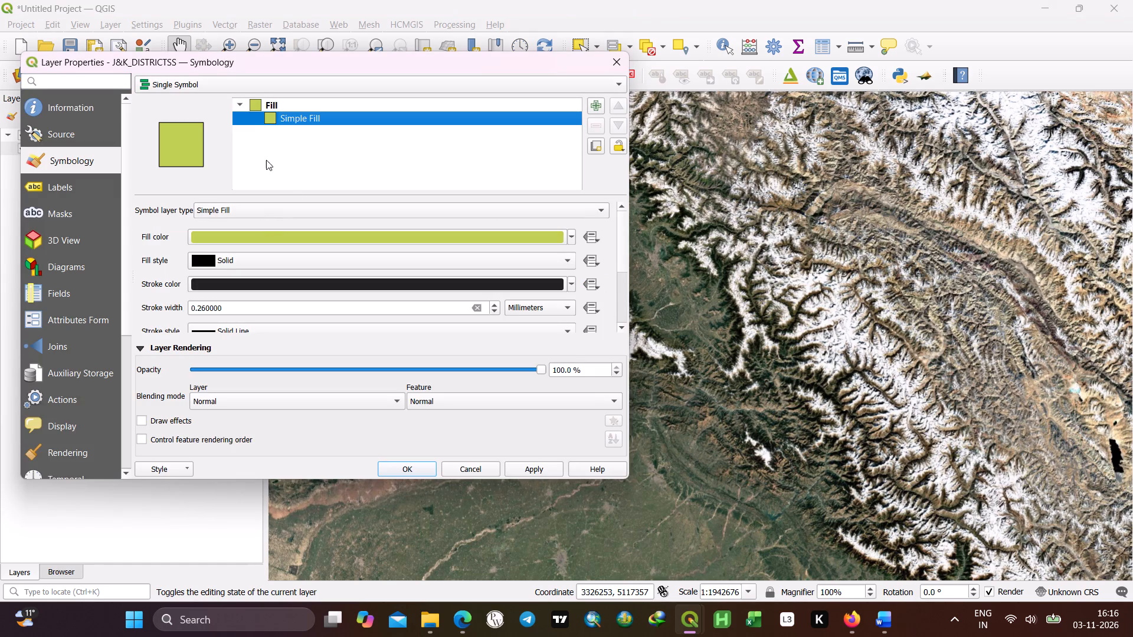
pyautogui.doubleClick(270, 116)
pyautogui.click(567, 239)
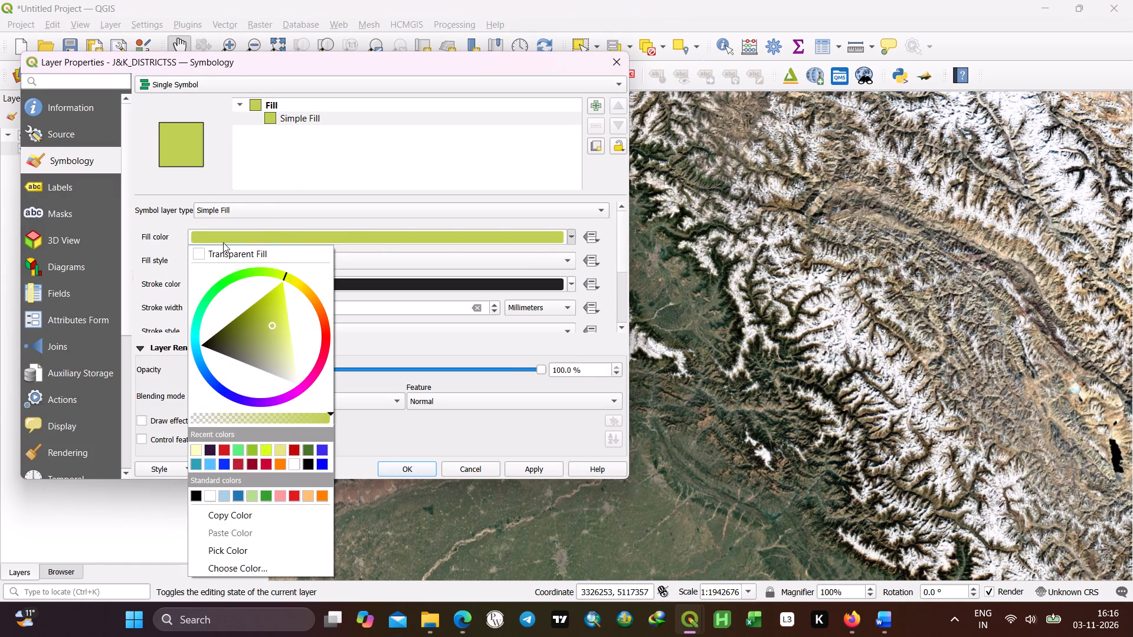
pyautogui.click(206, 254)
pyautogui.click(551, 465)
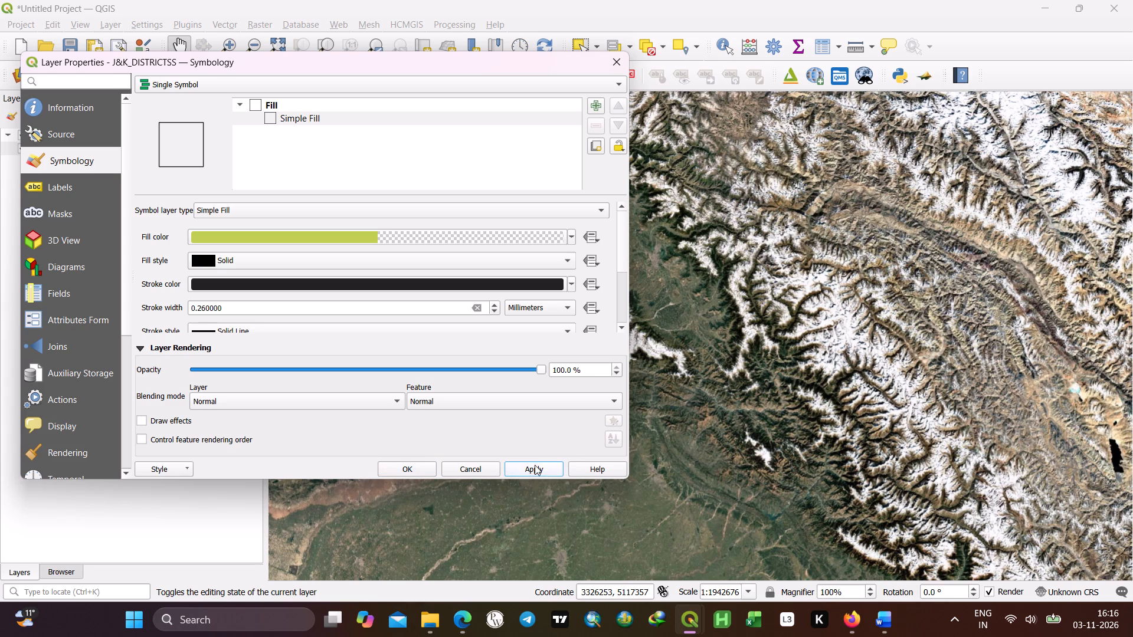
pyautogui.click(410, 465)
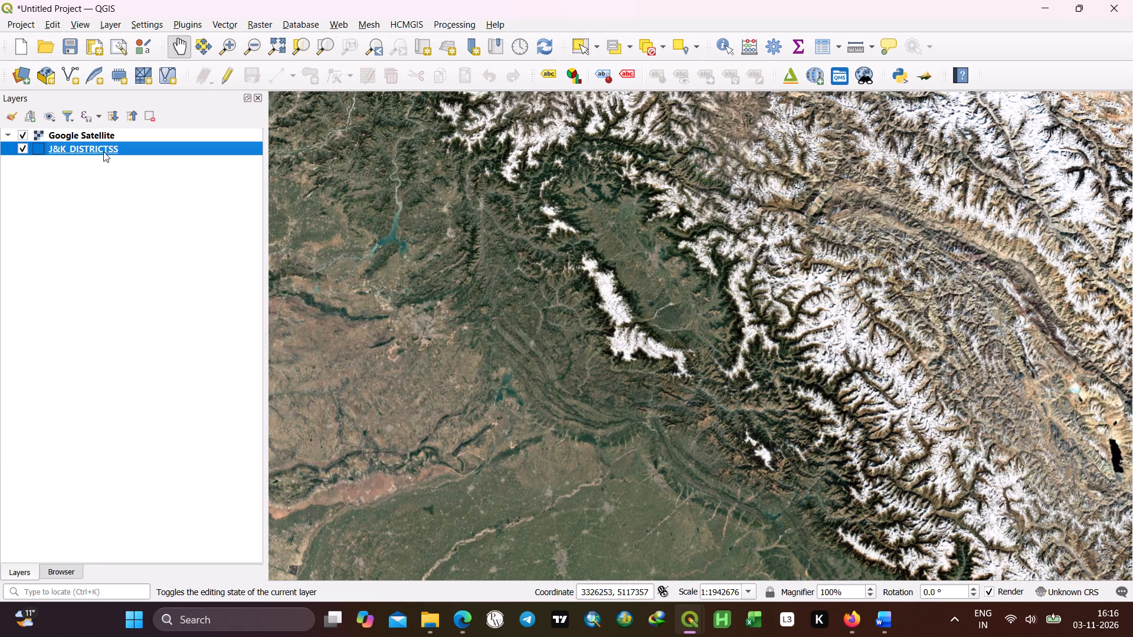
# Place the J&K_DISTRICTSS layer above Google Satellite in the layer order and show its labels.
pyautogui.moveTo(103, 149); pyautogui.dragTo(103, 131)
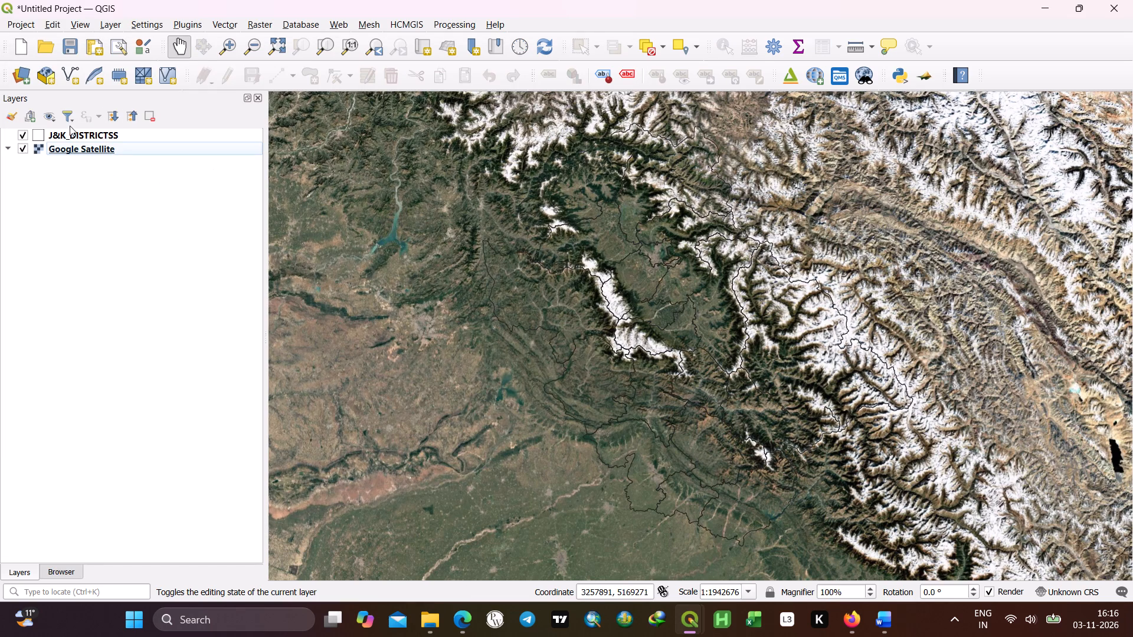
pyautogui.rightClick(80, 135)
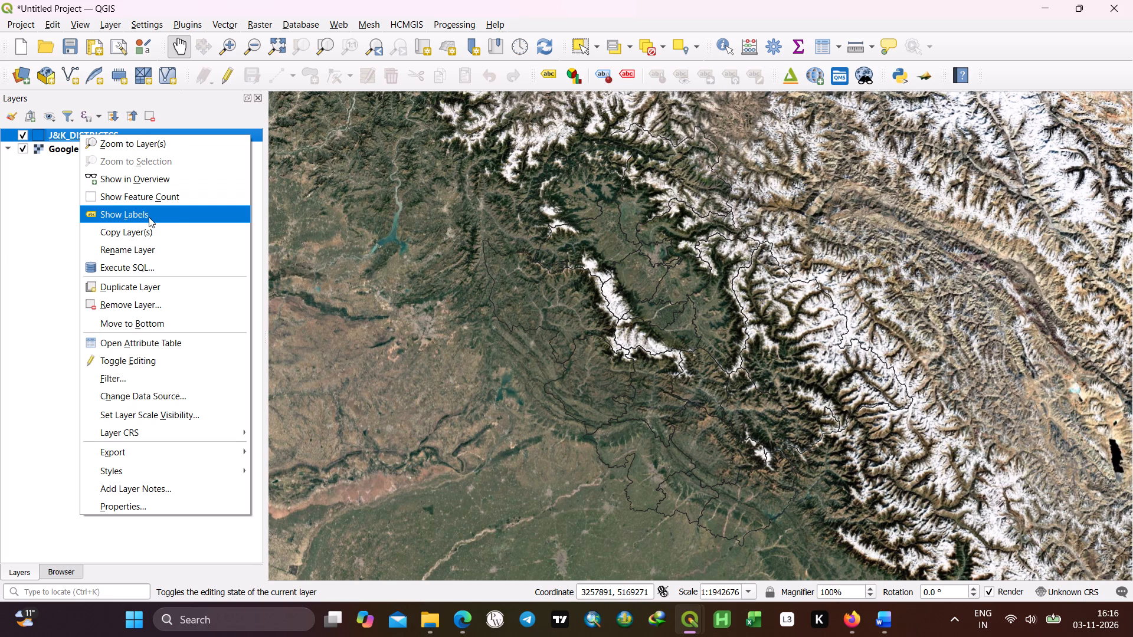
pyautogui.click(149, 217)
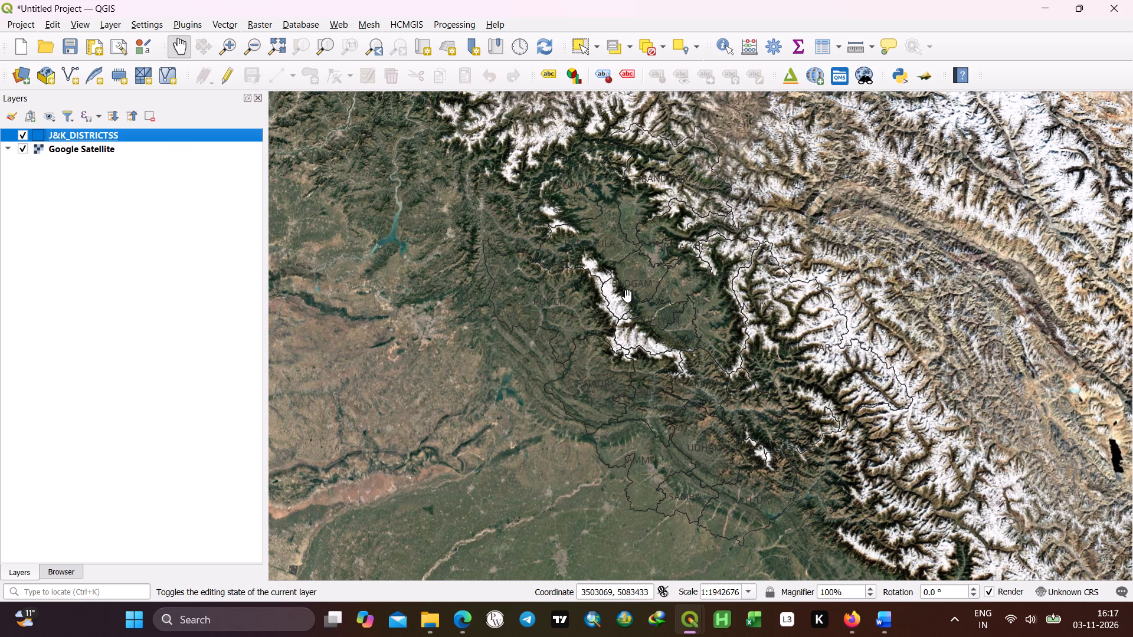
# Examine the district outlines and labels over the satellite imagery around Srinagar, Badgam, Pulwama and Punch.
pyautogui.scroll(2, 627, 296)
pyautogui.scroll(-1, 627, 294)
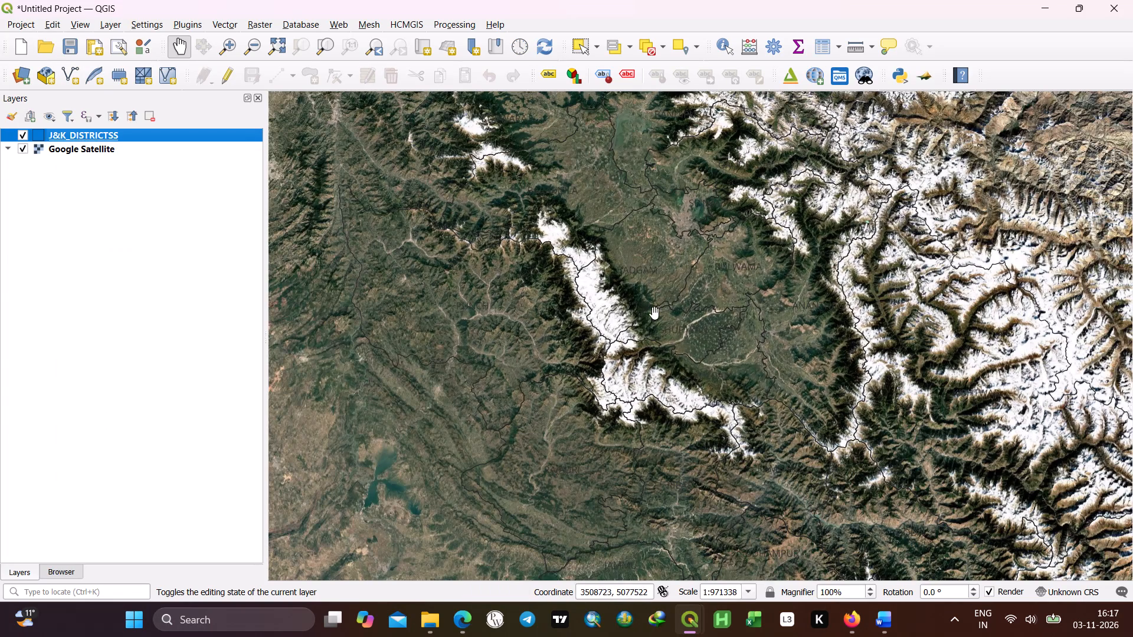
pyautogui.moveTo(597, 321); pyautogui.dragTo(498, 303)
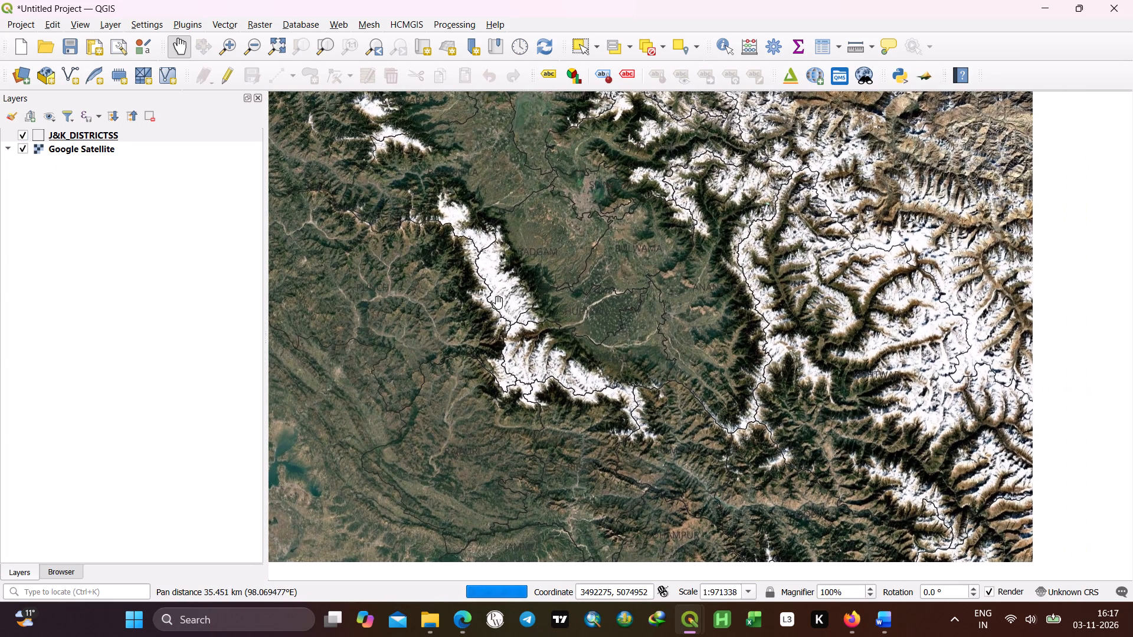
pyautogui.scroll(2, 569, 258)
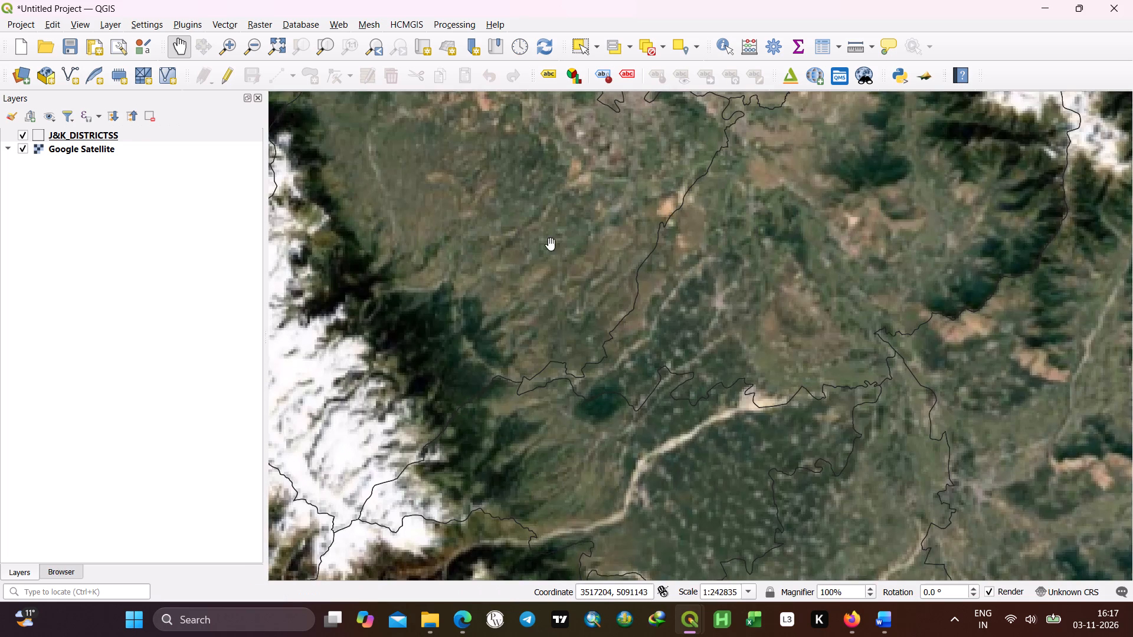
pyautogui.moveTo(565, 237); pyautogui.dragTo(611, 347)
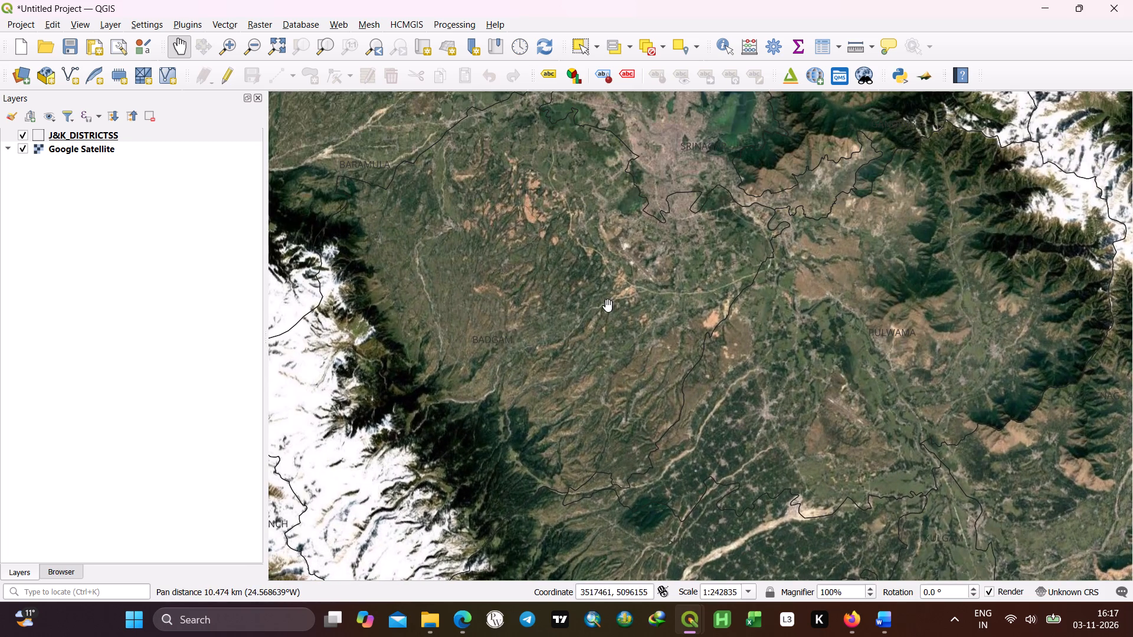
pyautogui.moveTo(612, 287); pyautogui.dragTo(670, 370)
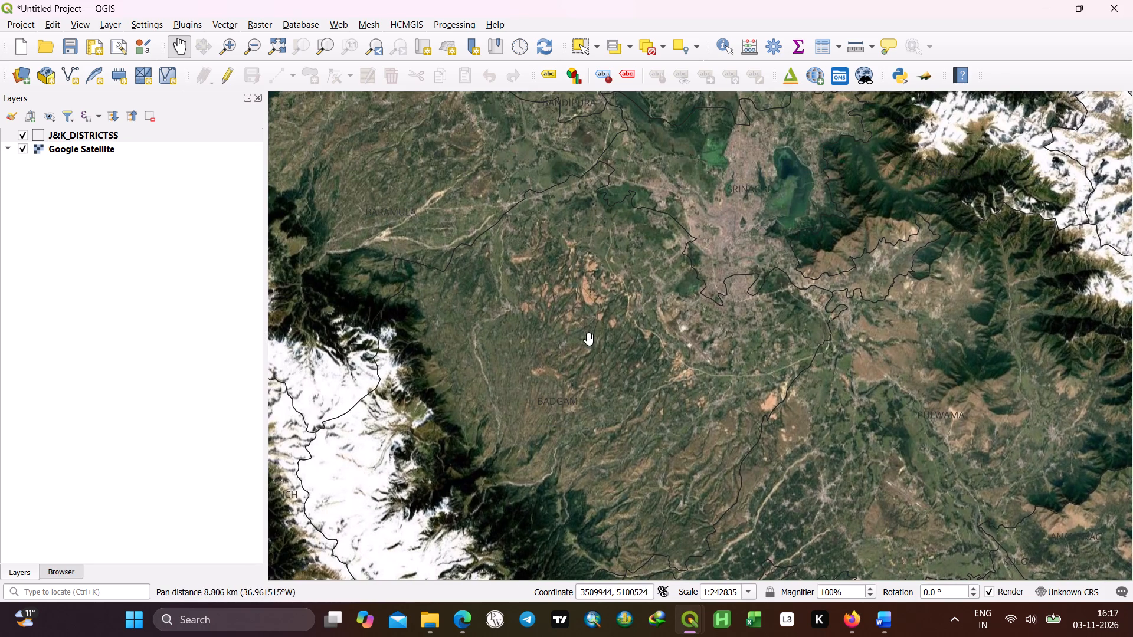
pyautogui.scroll(-1, 588, 334)
pyautogui.moveTo(556, 360); pyautogui.dragTo(612, 321)
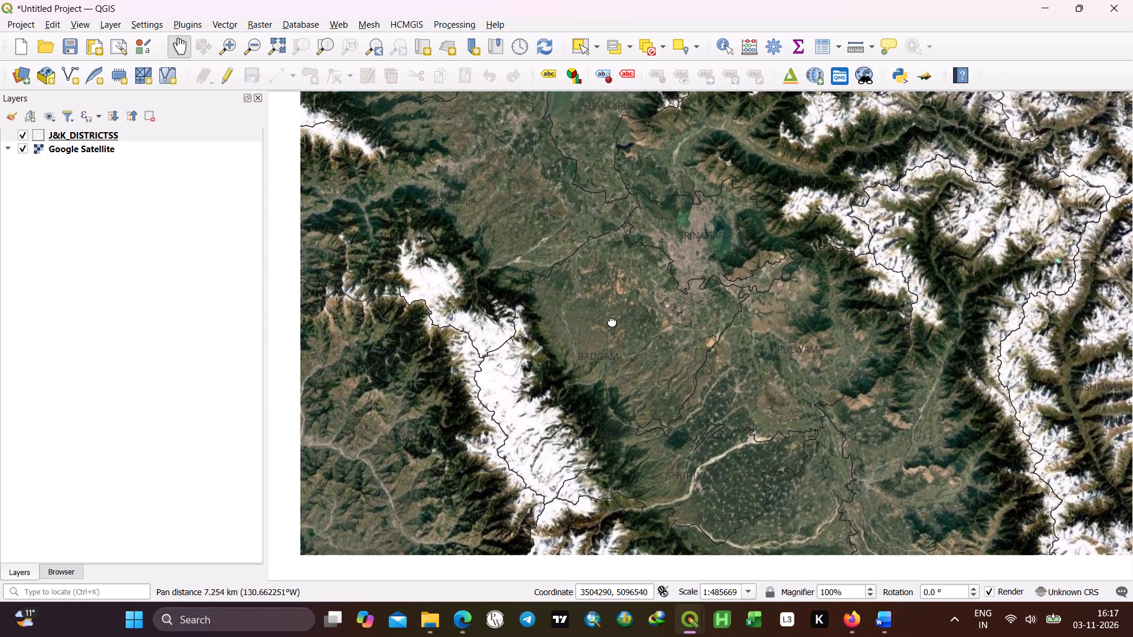
pyautogui.moveTo(612, 321); pyautogui.dragTo(640, 271)
pyautogui.moveTo(634, 329); pyautogui.dragTo(703, 281)
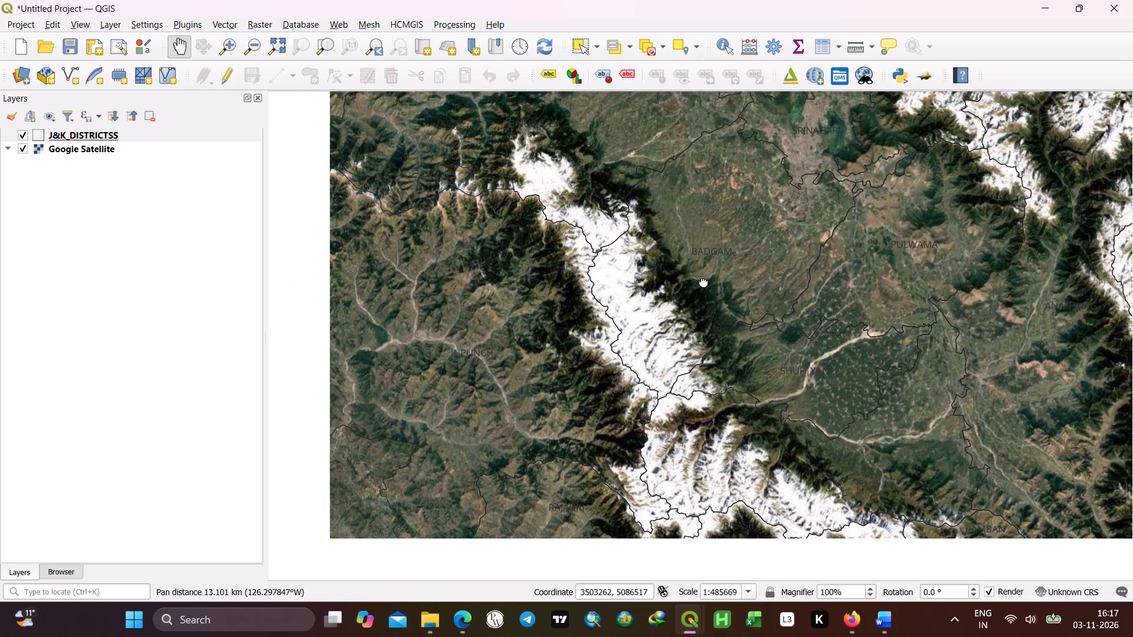
pyautogui.moveTo(703, 281); pyautogui.dragTo(704, 281)
# Set the J&K_DISTRICTSS label text color to bright yellow-green and accept the layer properties.
pyautogui.rightClick(82, 133)
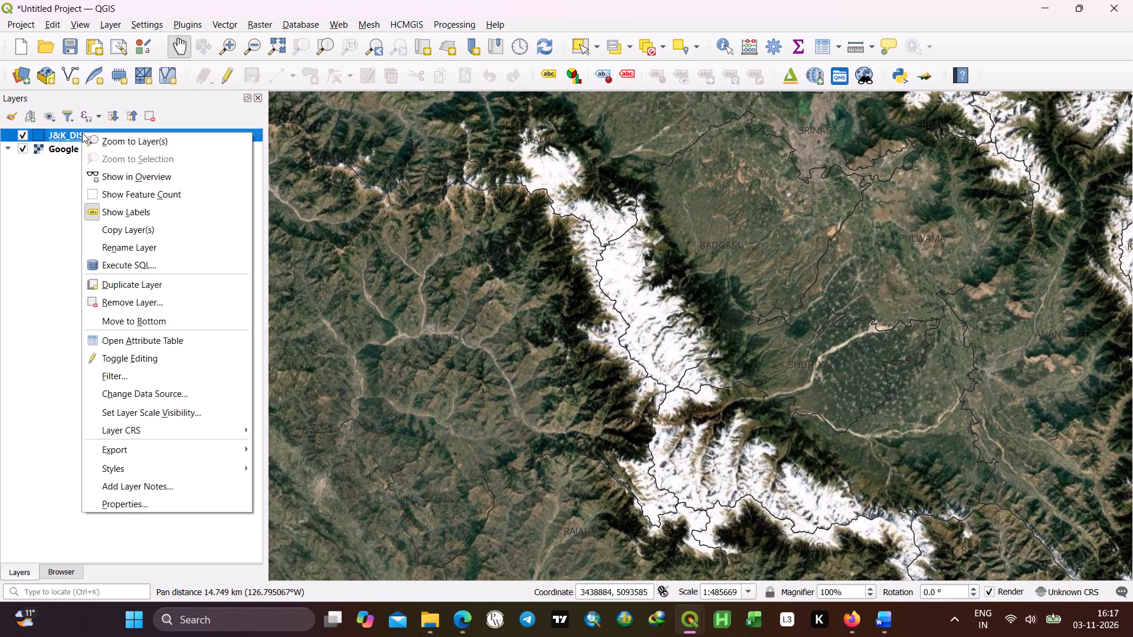
pyautogui.click(148, 499)
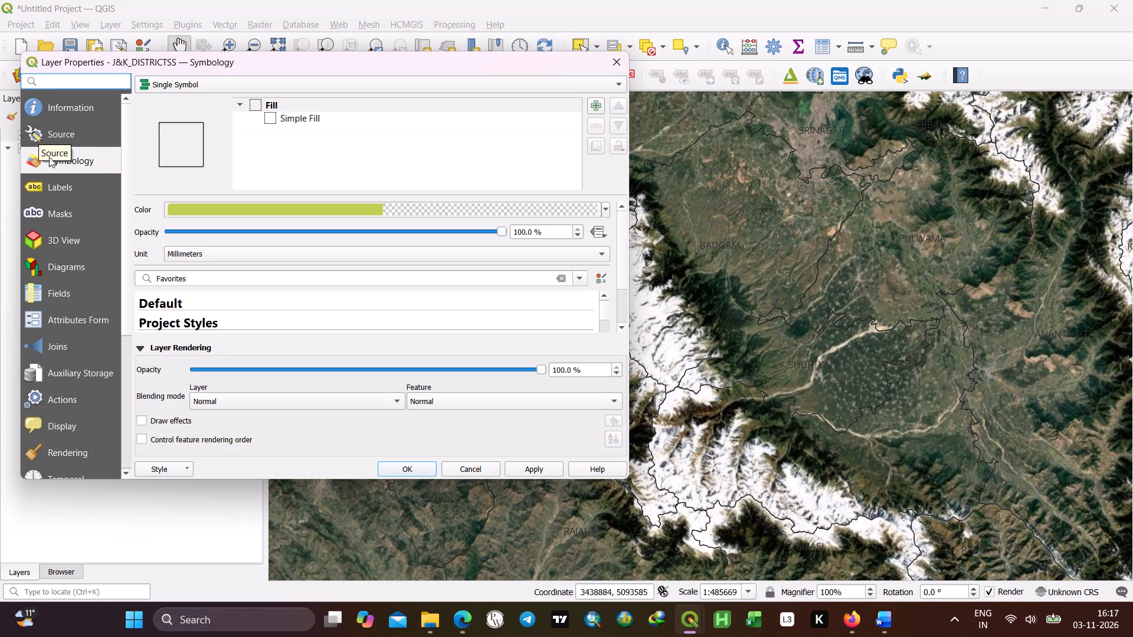
pyautogui.click(57, 161)
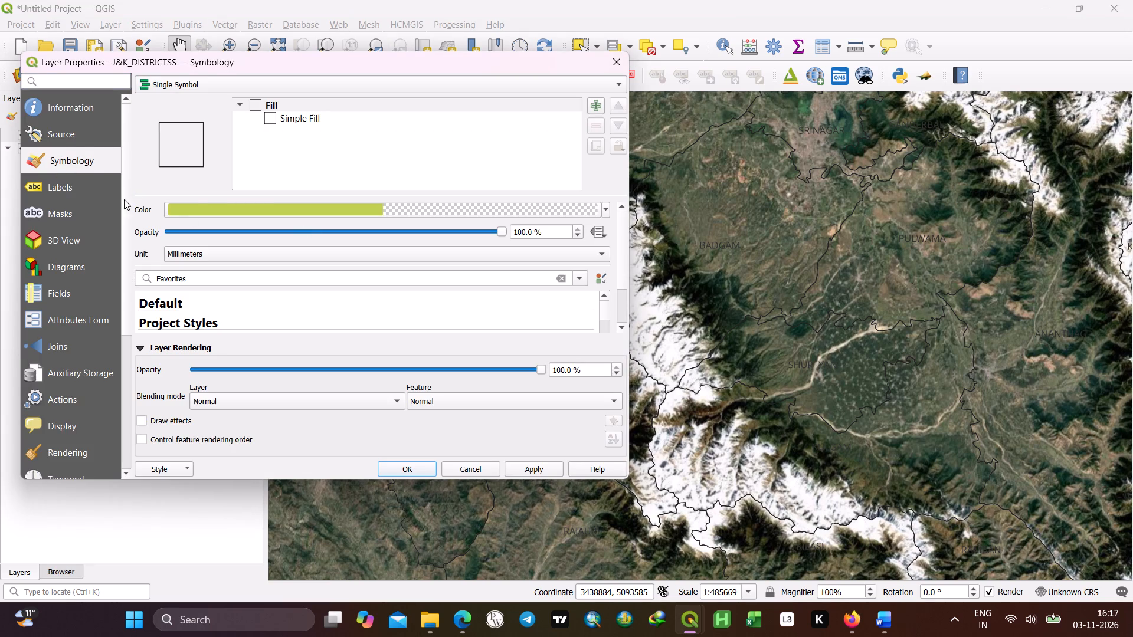
pyautogui.click(74, 192)
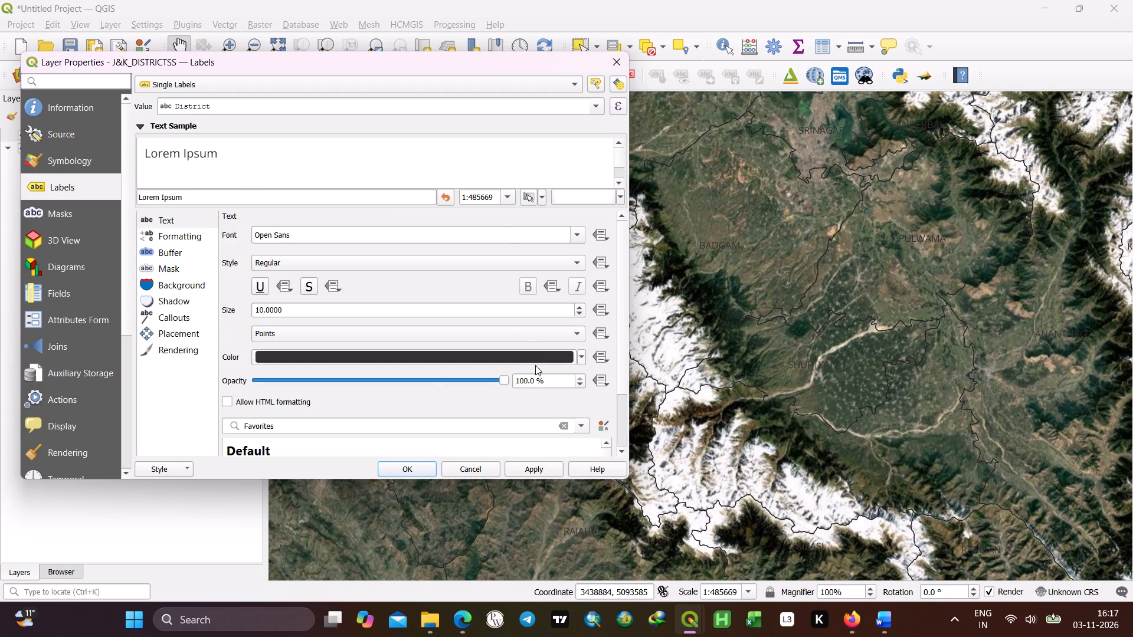
pyautogui.click(582, 356)
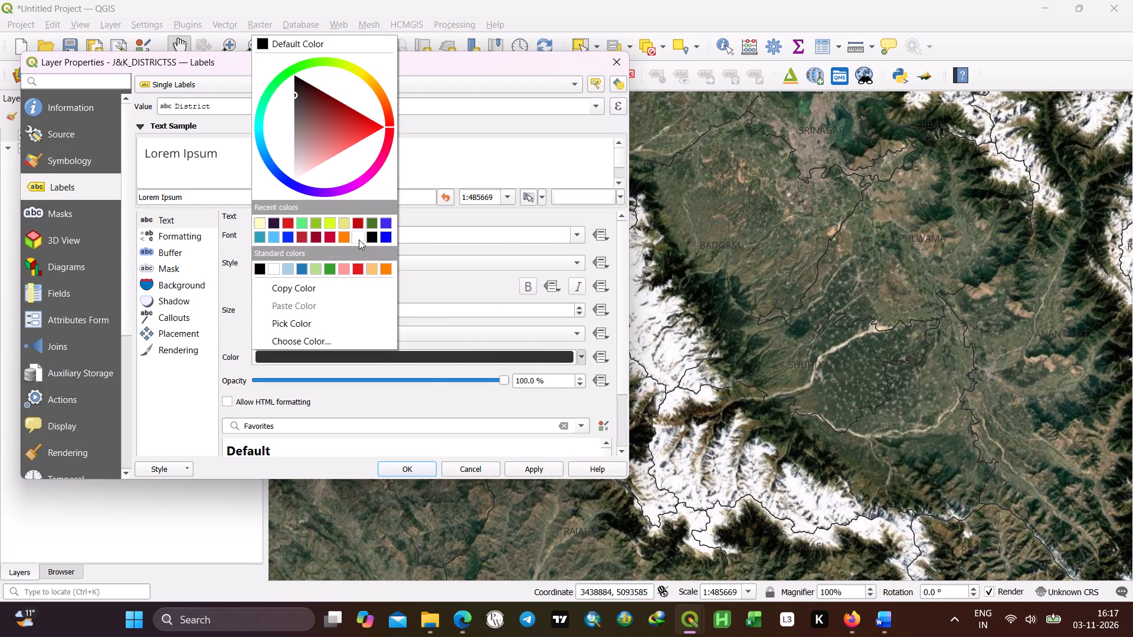
pyautogui.click(331, 226)
pyautogui.click(528, 467)
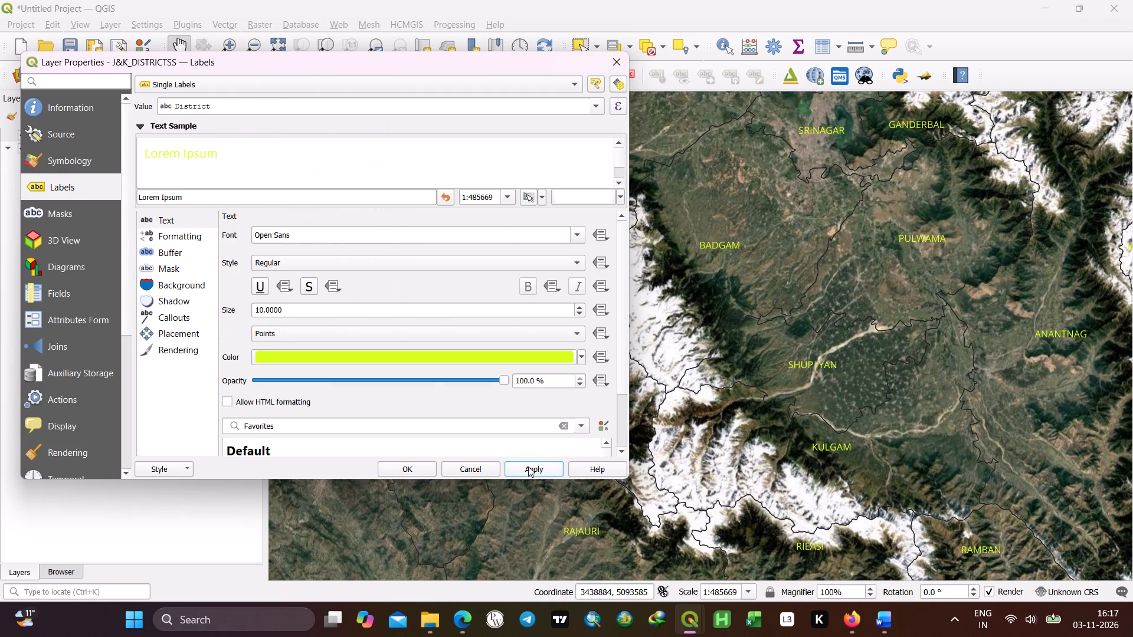
pyautogui.click(411, 469)
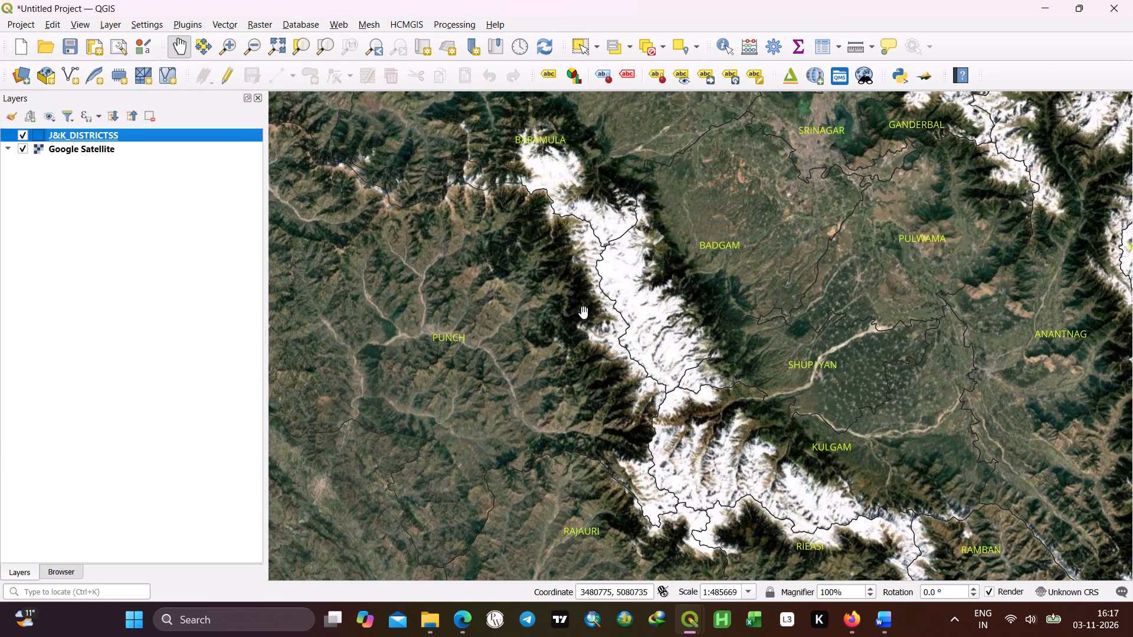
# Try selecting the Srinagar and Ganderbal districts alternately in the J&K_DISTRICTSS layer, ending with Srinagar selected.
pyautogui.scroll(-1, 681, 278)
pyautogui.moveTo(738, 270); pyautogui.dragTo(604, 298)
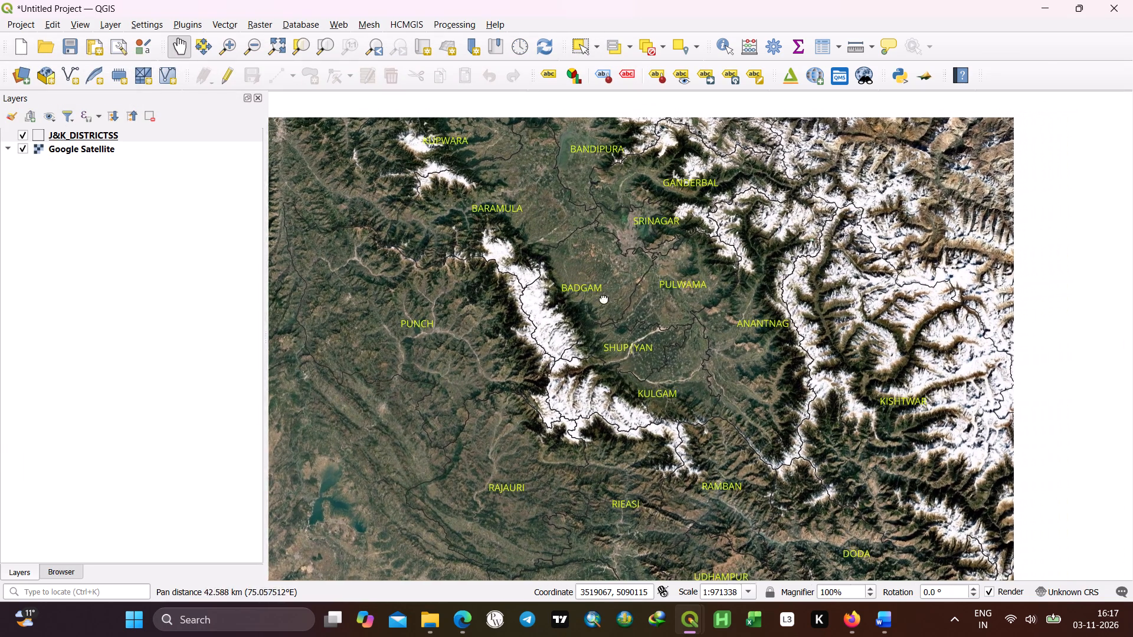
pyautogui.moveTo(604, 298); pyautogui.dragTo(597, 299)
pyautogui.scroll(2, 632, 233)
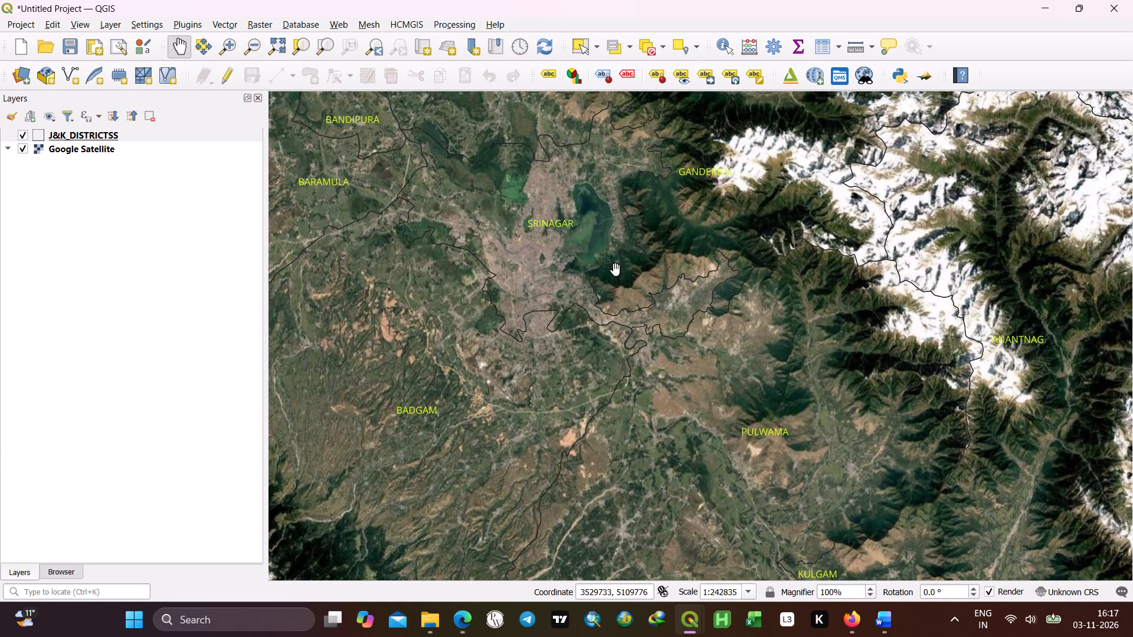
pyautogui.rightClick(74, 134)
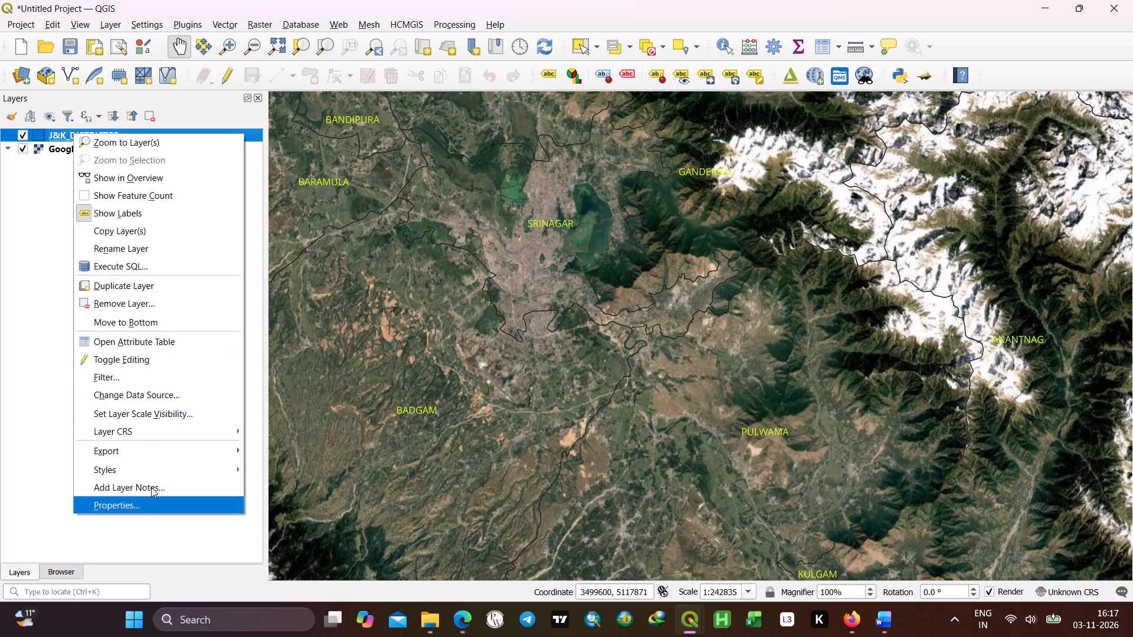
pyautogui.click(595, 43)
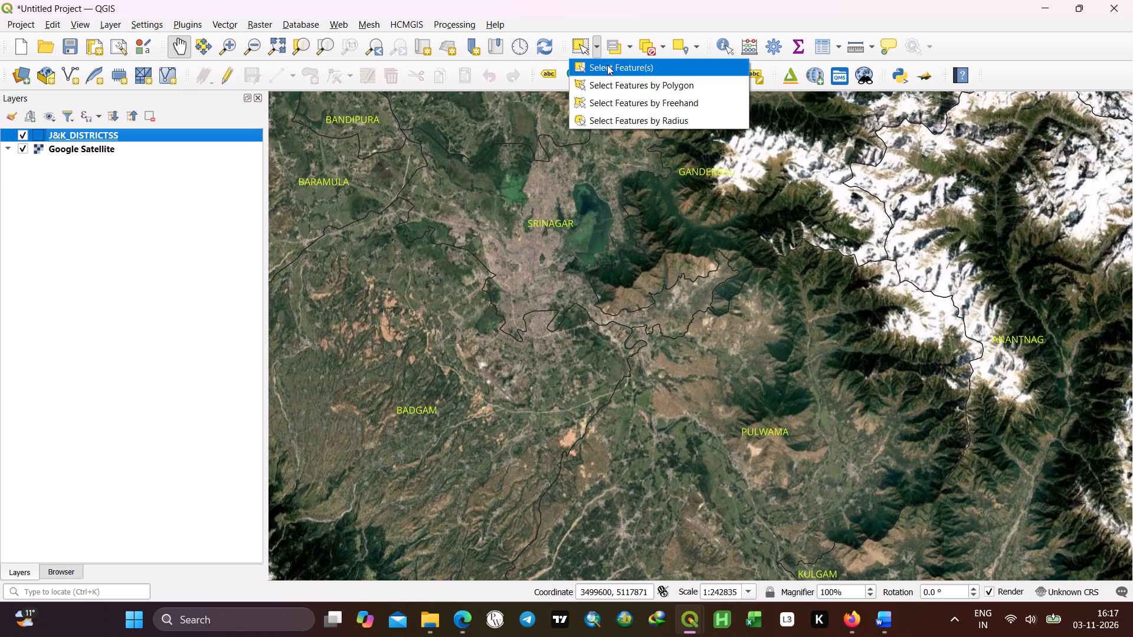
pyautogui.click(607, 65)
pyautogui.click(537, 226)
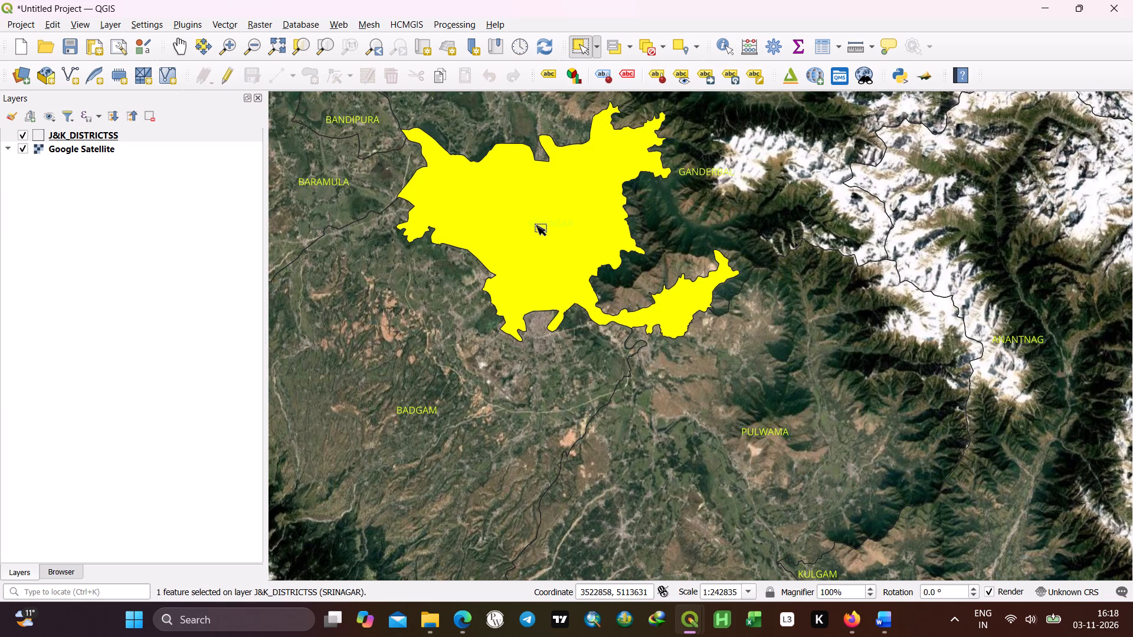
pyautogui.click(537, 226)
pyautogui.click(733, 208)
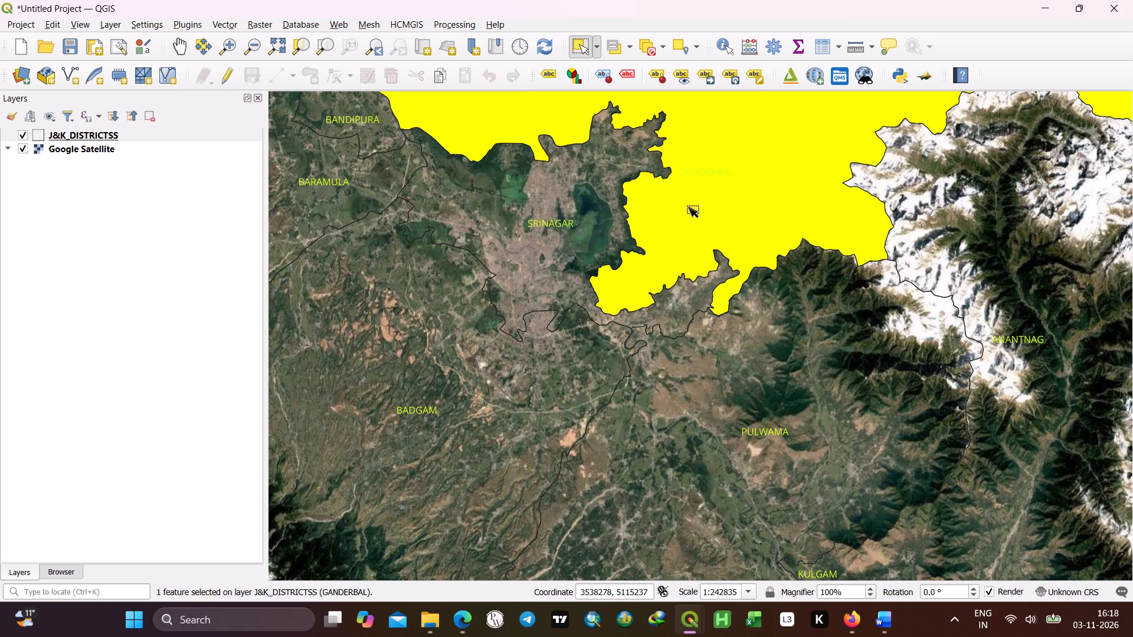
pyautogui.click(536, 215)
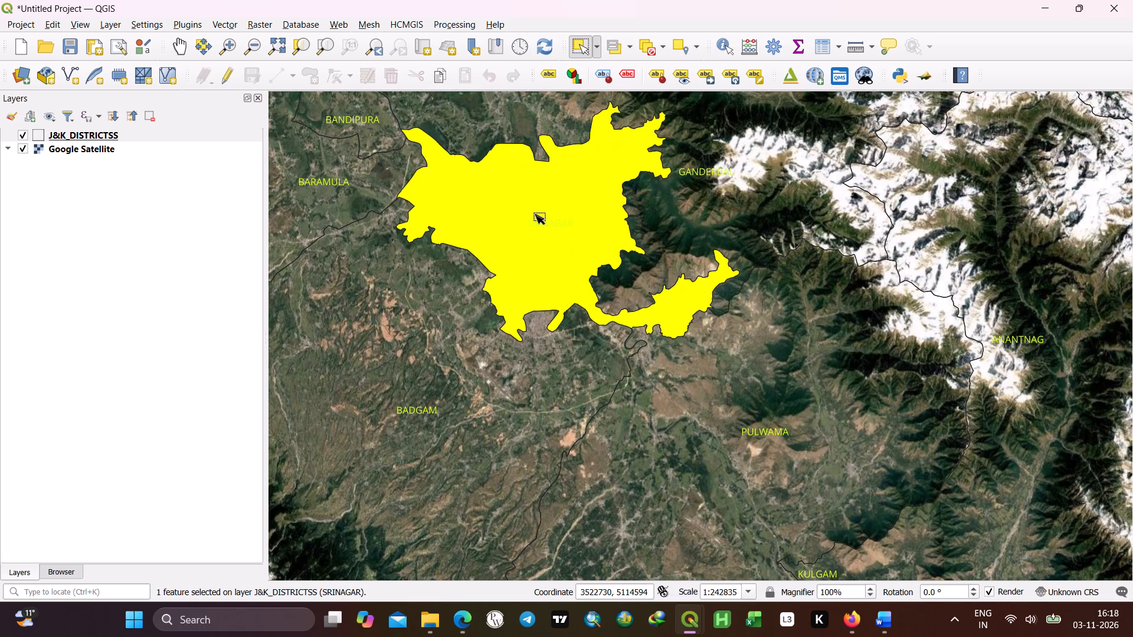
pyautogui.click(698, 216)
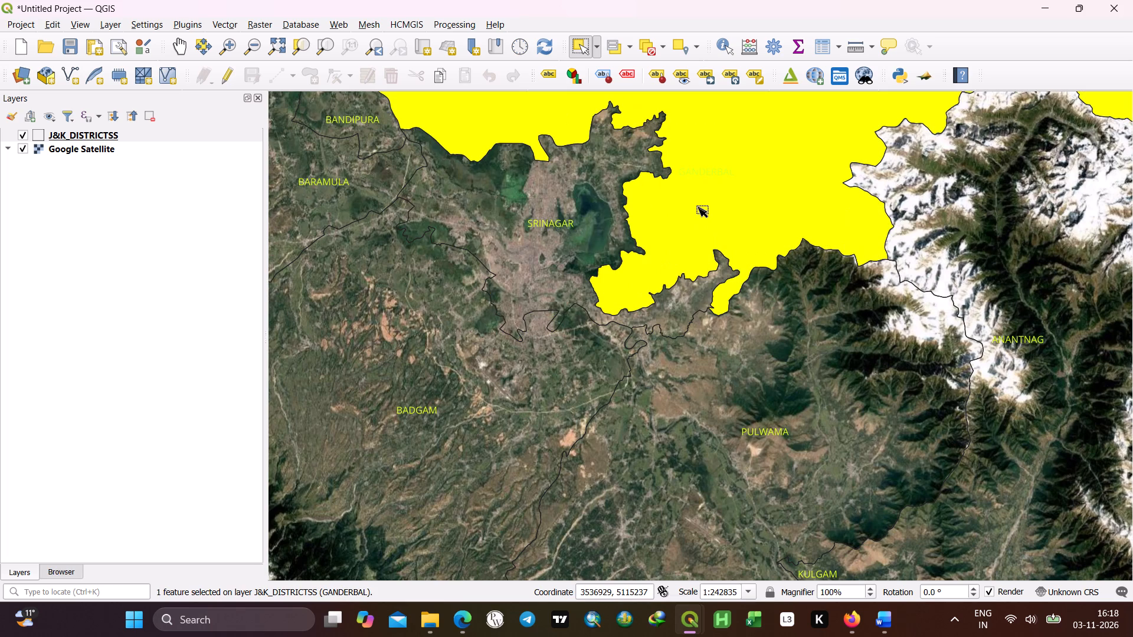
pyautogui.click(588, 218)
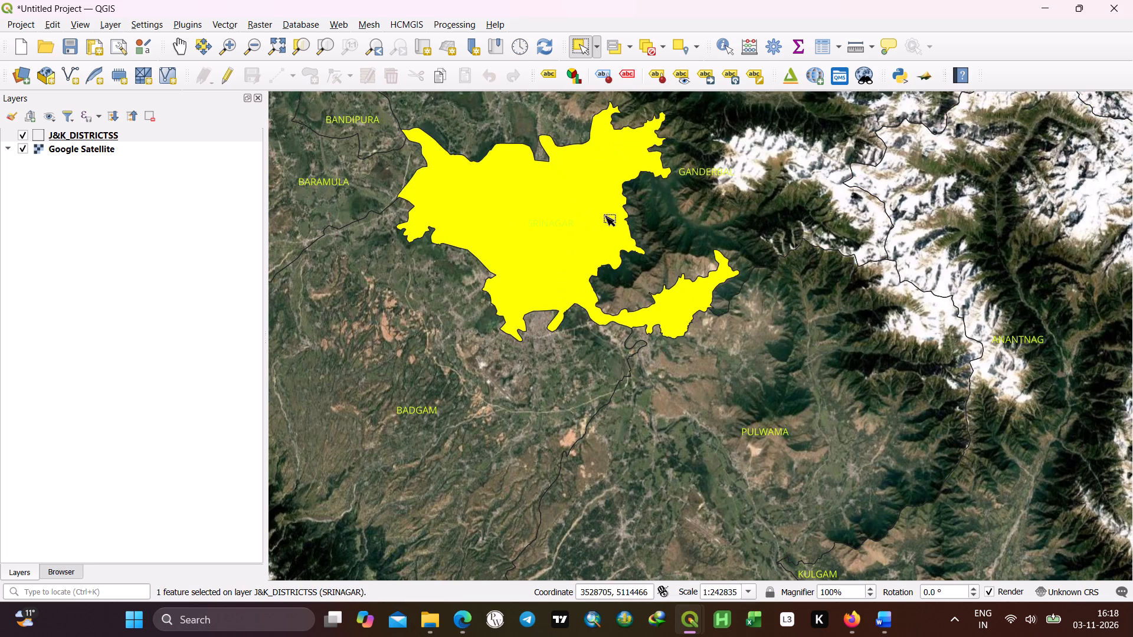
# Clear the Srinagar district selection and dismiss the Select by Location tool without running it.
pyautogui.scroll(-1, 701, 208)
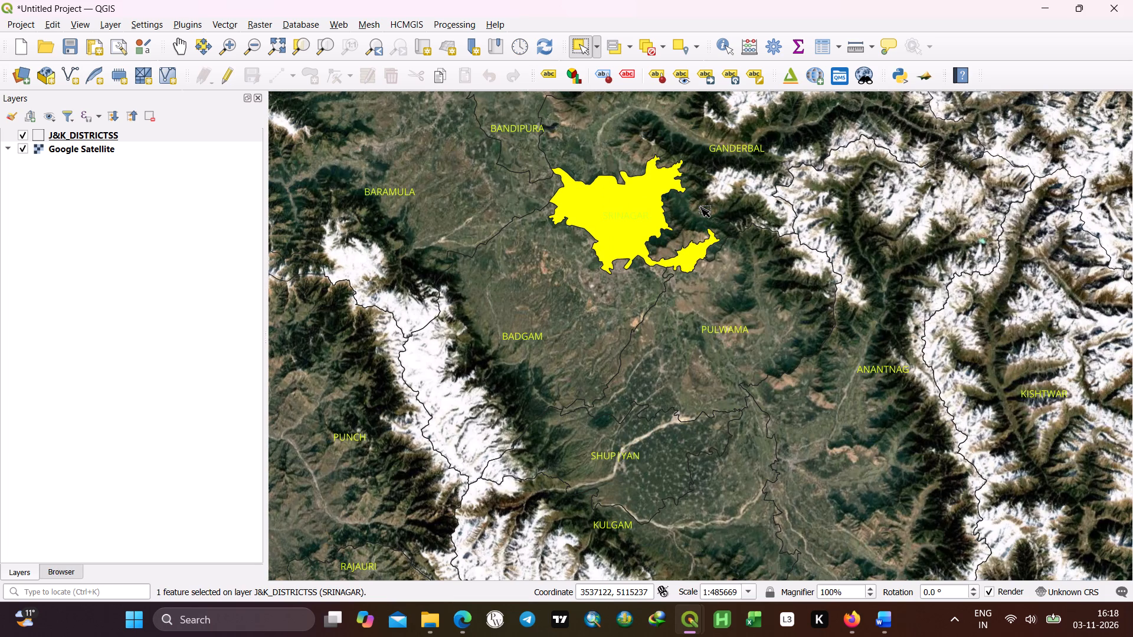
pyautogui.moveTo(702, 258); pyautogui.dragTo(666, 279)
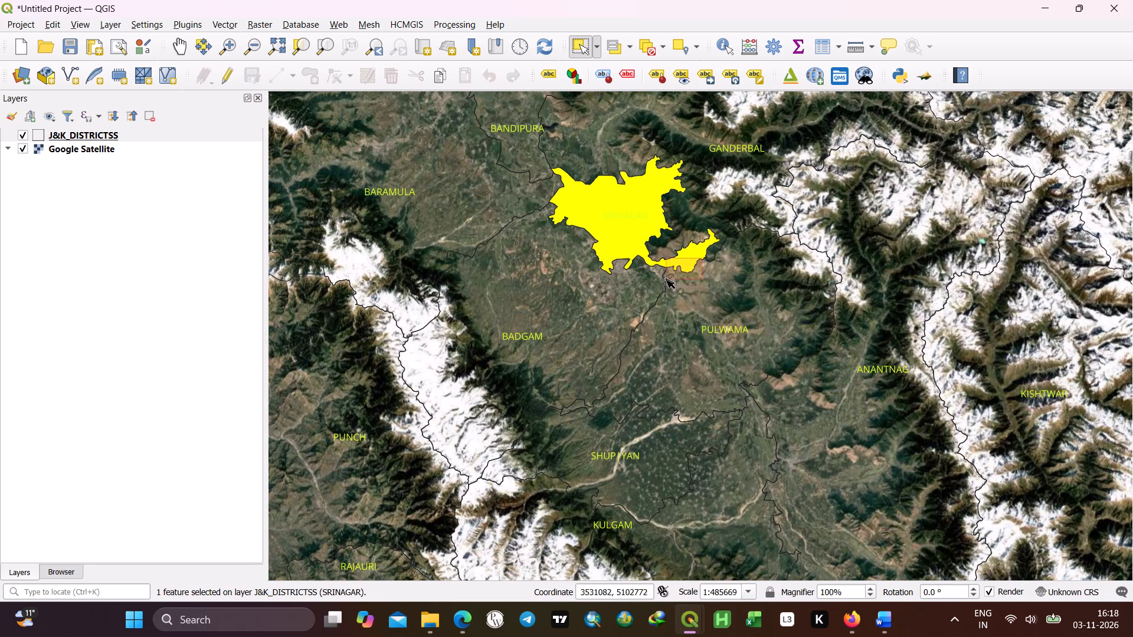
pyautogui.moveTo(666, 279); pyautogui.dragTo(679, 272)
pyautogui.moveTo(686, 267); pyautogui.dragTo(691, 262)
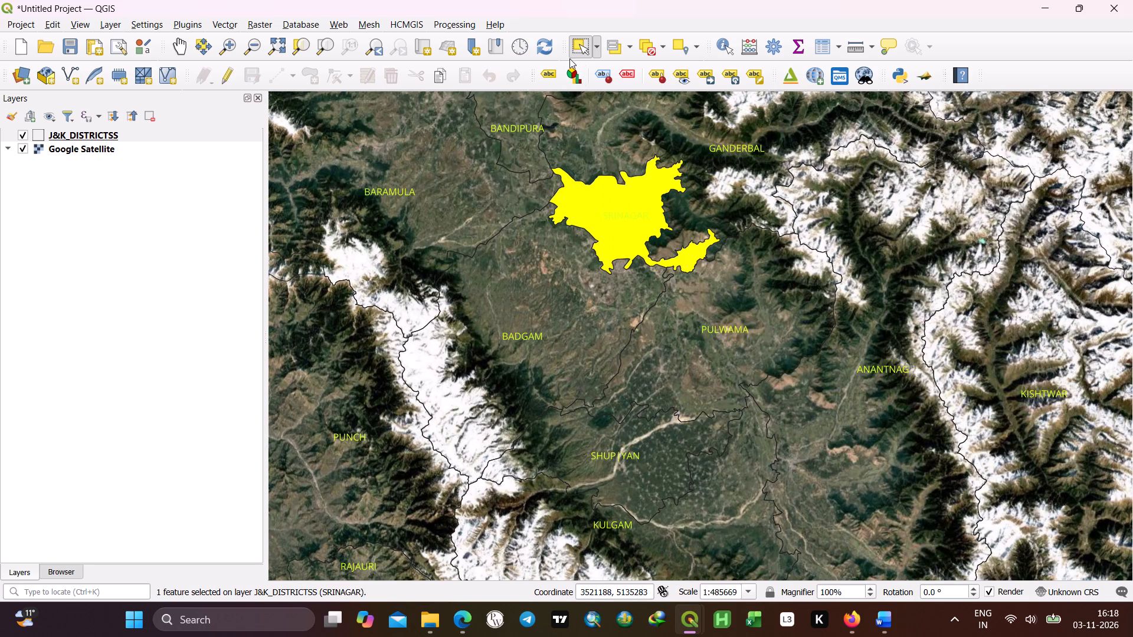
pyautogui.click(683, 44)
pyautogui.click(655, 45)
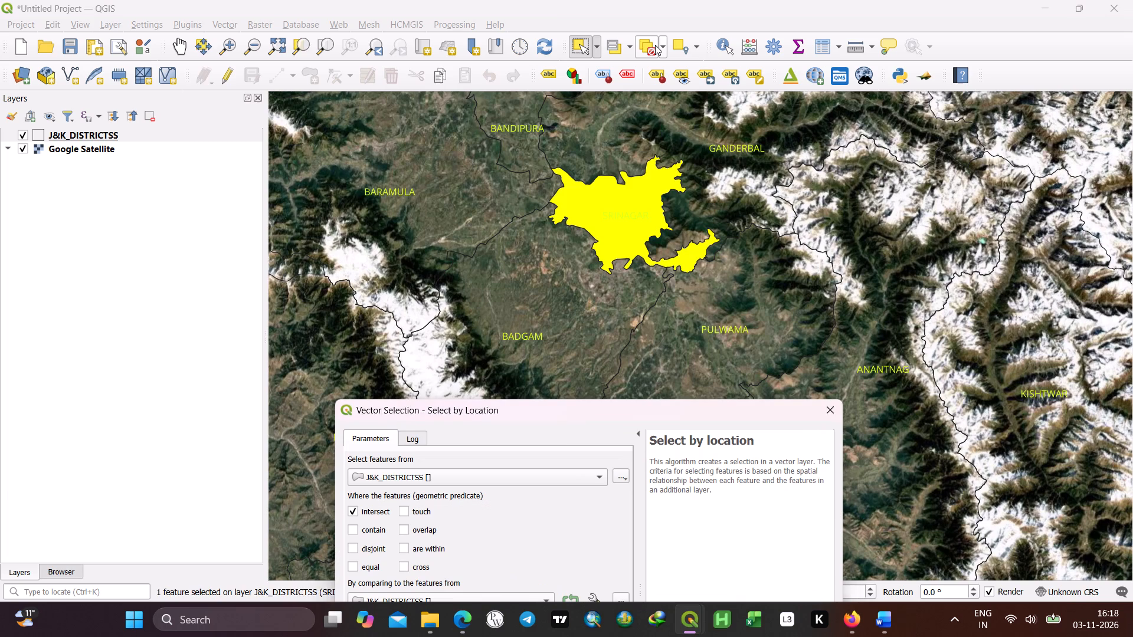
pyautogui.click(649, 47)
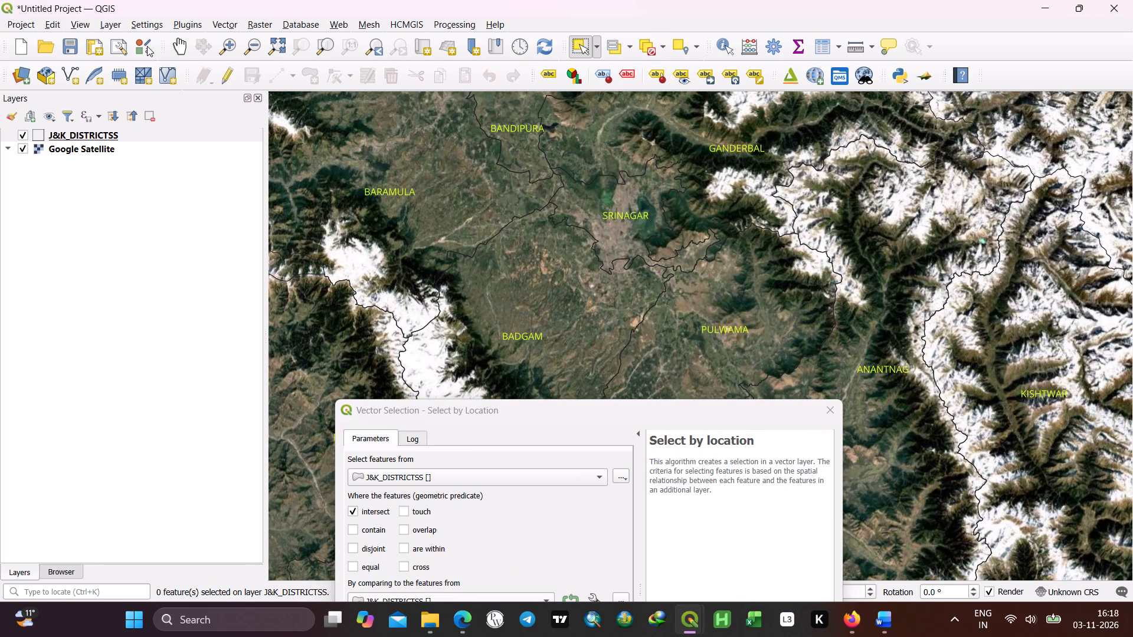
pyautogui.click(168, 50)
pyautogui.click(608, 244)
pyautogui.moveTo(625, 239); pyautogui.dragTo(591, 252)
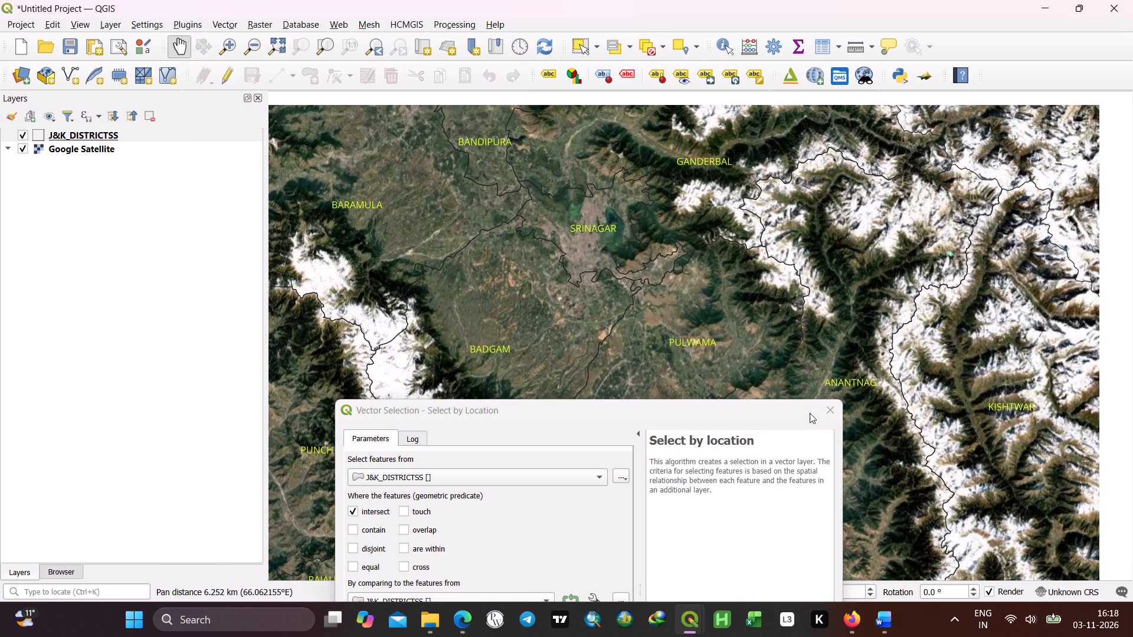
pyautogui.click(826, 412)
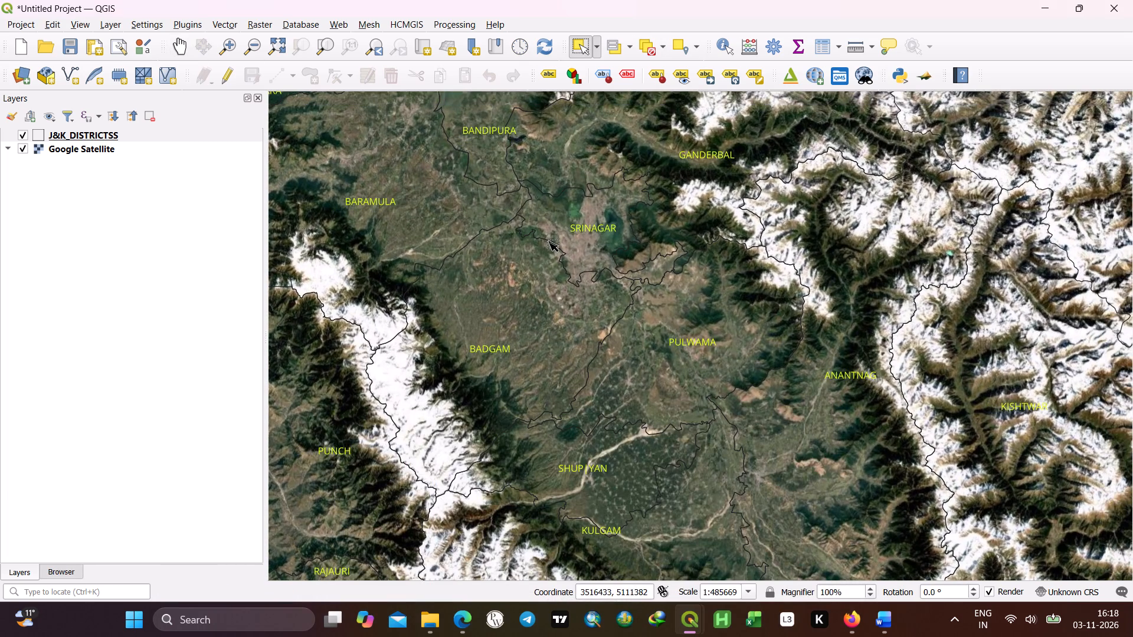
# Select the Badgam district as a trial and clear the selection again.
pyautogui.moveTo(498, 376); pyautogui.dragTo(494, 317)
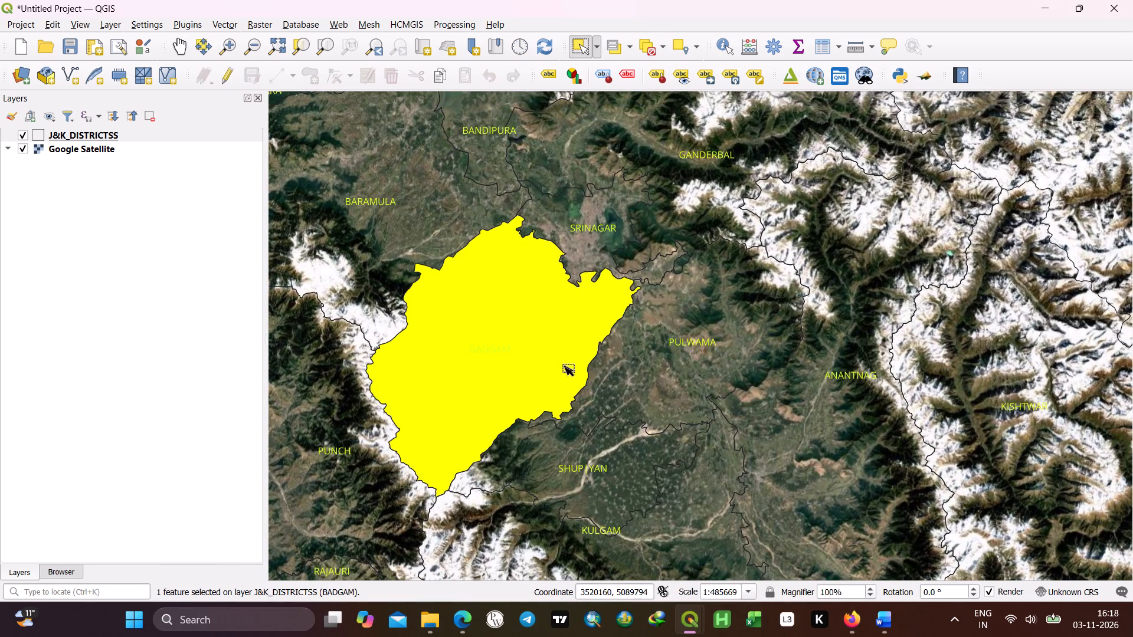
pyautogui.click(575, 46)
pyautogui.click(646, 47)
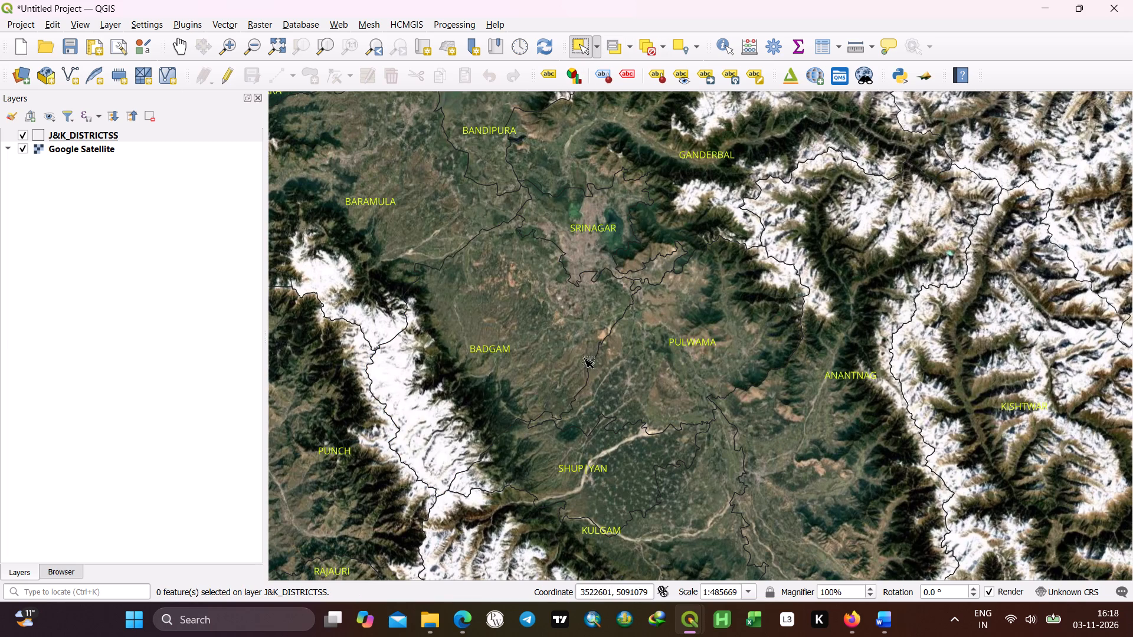
# Examine the district boundaries and labels over the satellite imagery around Shupiyan, Kulgam, Rieasi and Ramban.
pyautogui.click(185, 48)
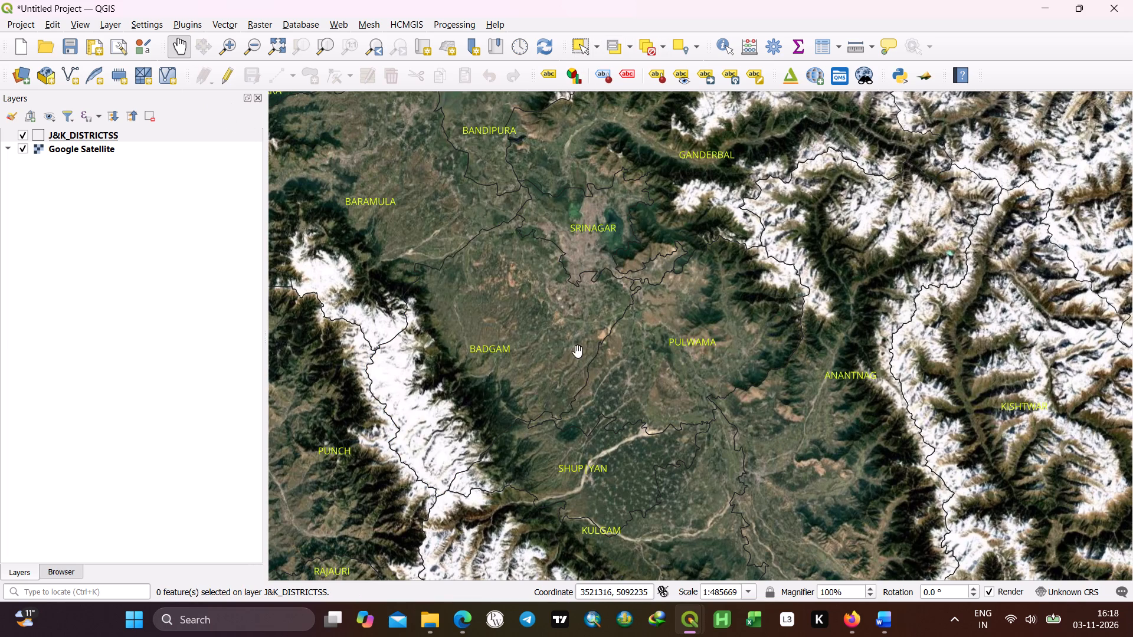
pyautogui.moveTo(578, 352); pyautogui.dragTo(588, 227)
pyautogui.scroll(1, 590, 327)
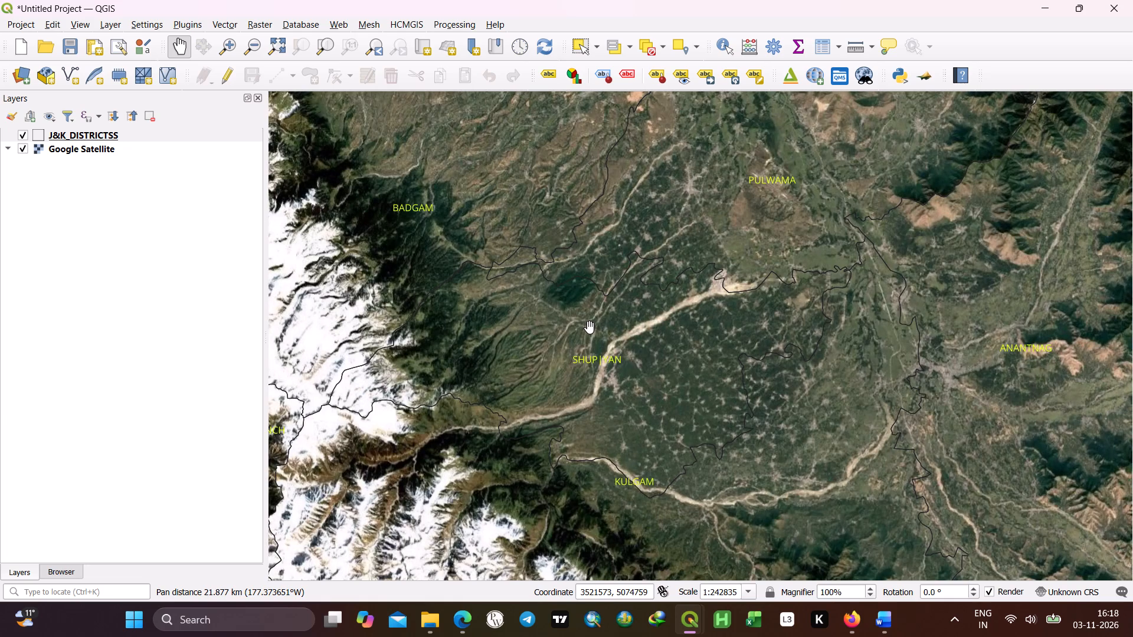
pyautogui.scroll(-1, 628, 353)
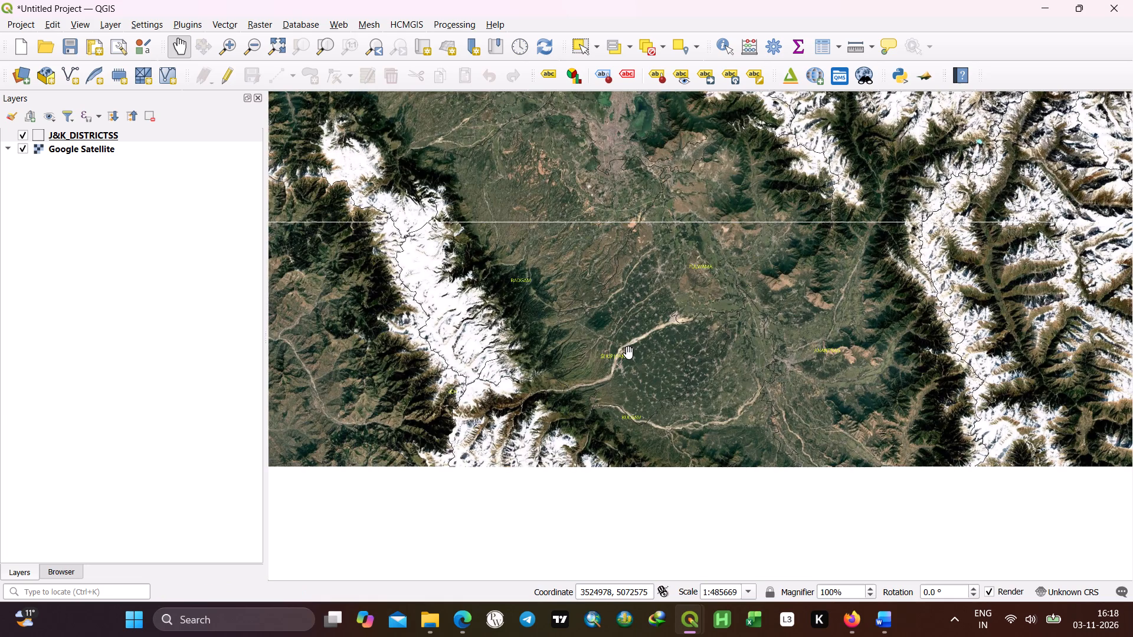
pyautogui.moveTo(624, 348); pyautogui.dragTo(608, 284)
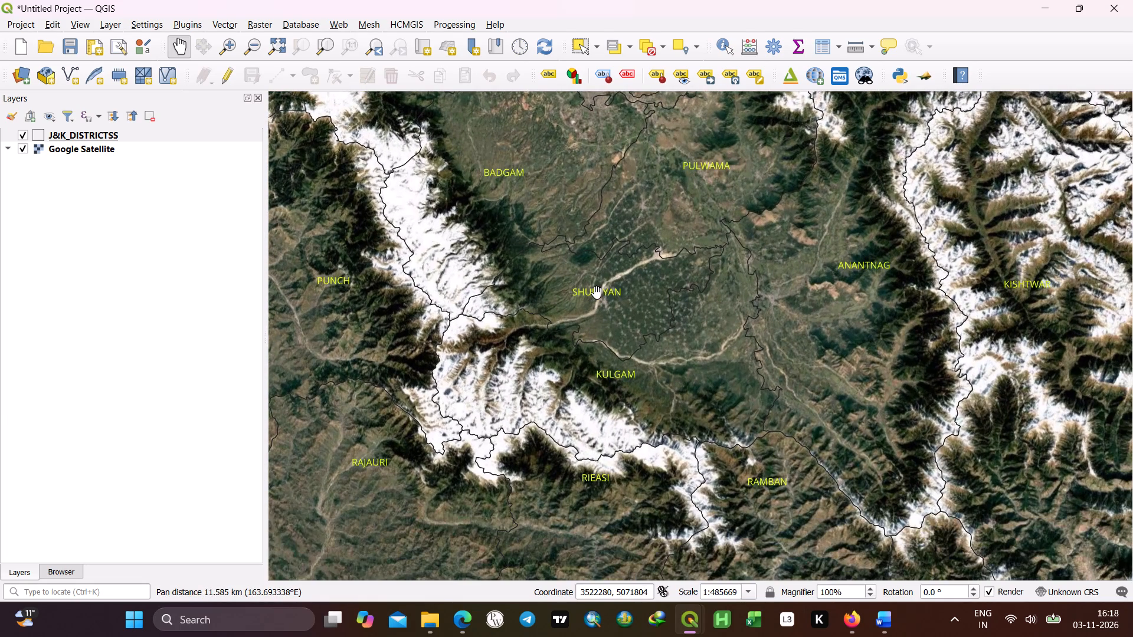
pyautogui.moveTo(702, 421); pyautogui.dragTo(693, 346)
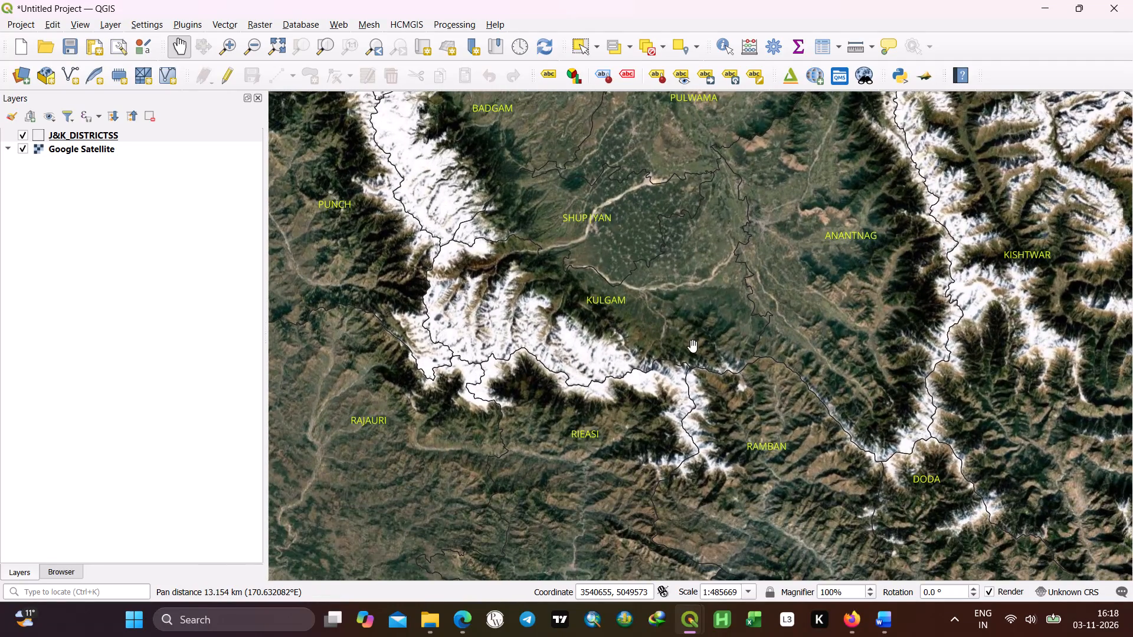
pyautogui.moveTo(492, 291); pyautogui.dragTo(601, 416)
pyautogui.moveTo(543, 268); pyautogui.dragTo(569, 325)
# Examine the satellite imagery and district boundaries around Srinagar, Ganderbal and Pulwama at several scales.
pyautogui.scroll(-1, 825, 337)
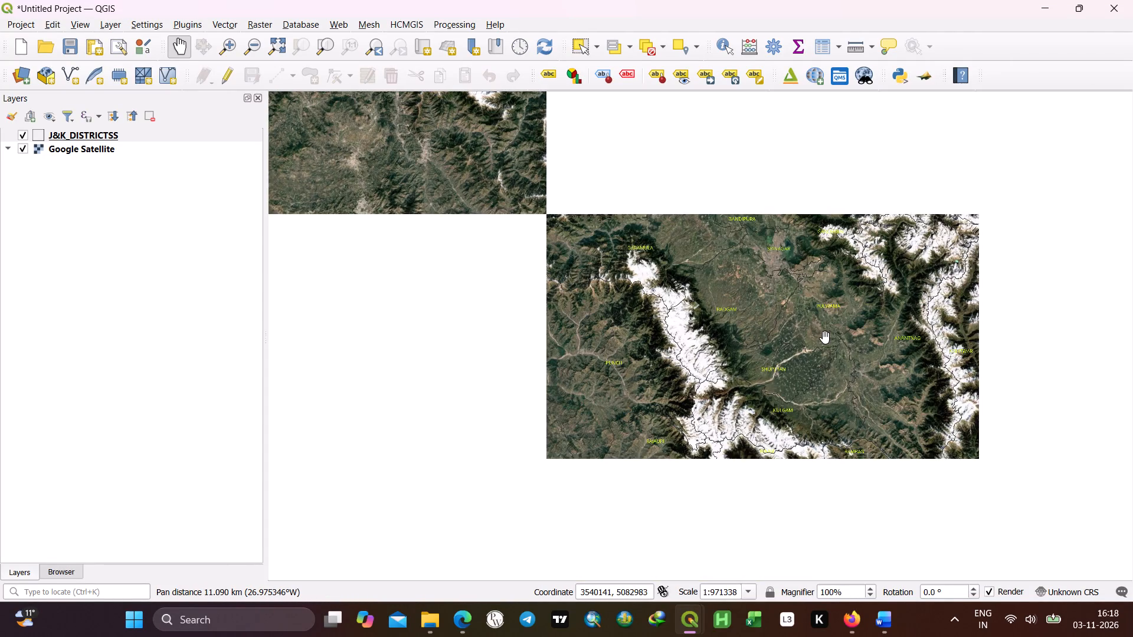
pyautogui.moveTo(823, 342); pyautogui.dragTo(642, 348)
pyautogui.scroll(1, 685, 281)
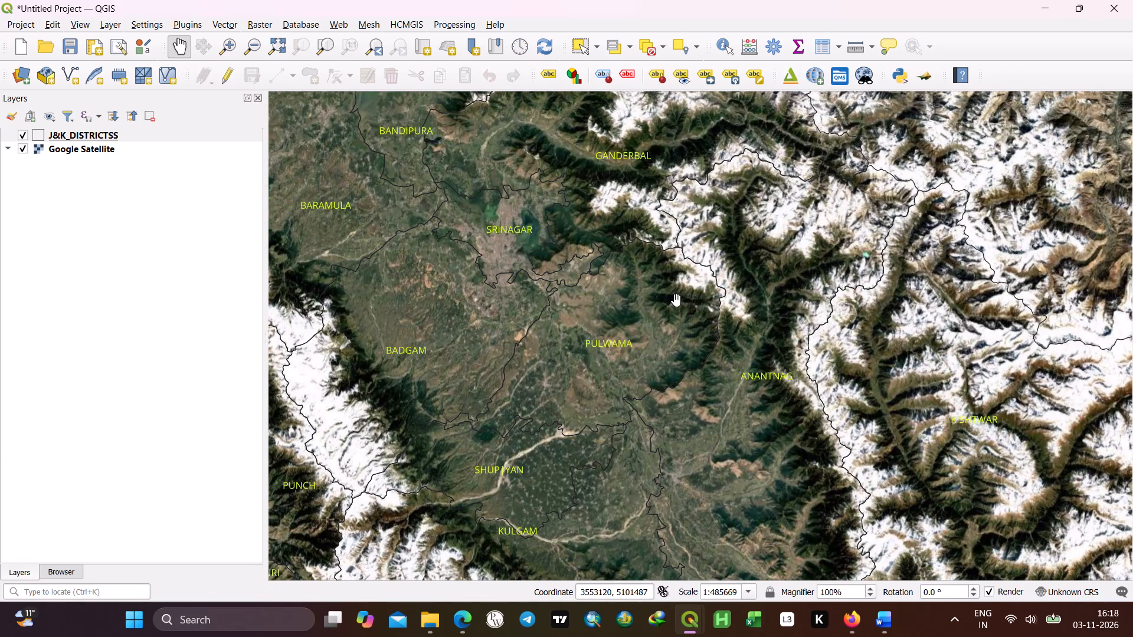
pyautogui.moveTo(610, 261); pyautogui.dragTo(640, 330)
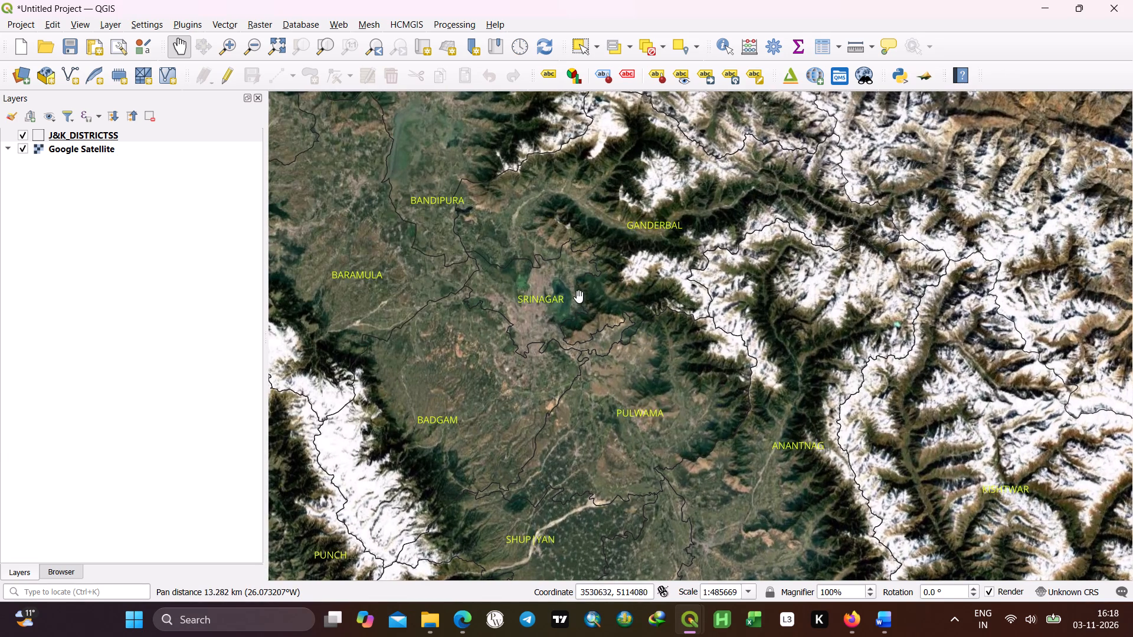
pyautogui.scroll(2, 634, 287)
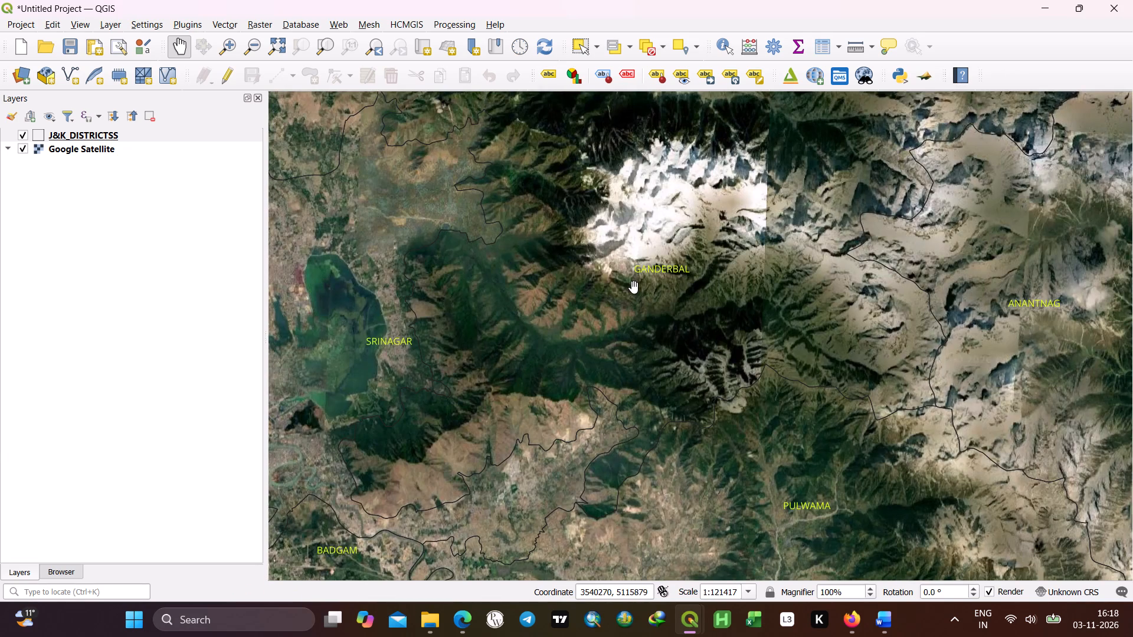
pyautogui.scroll(-1, 634, 287)
pyautogui.moveTo(553, 321); pyautogui.dragTo(606, 300)
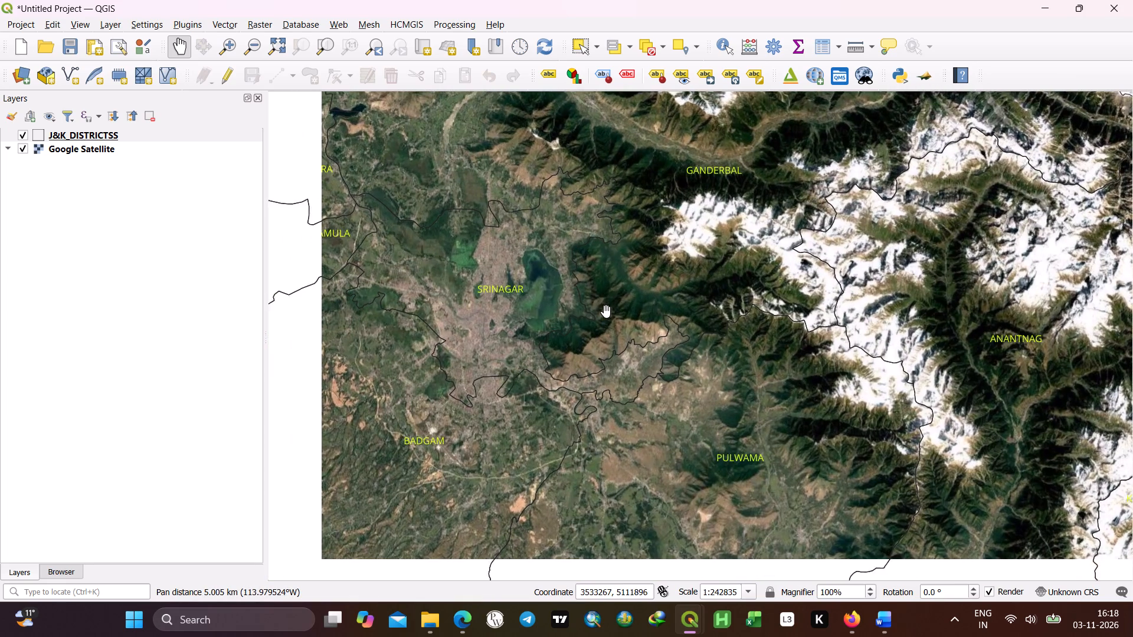
pyautogui.scroll(1, 606, 311)
pyautogui.moveTo(568, 326); pyautogui.dragTo(645, 311)
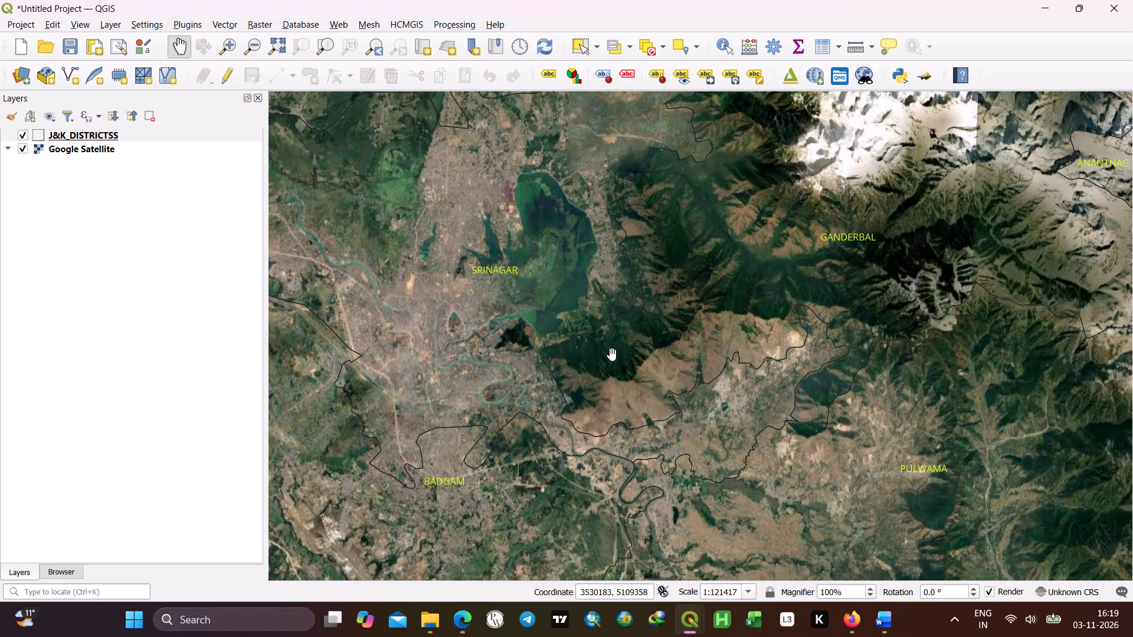
pyautogui.scroll(-1, 556, 287)
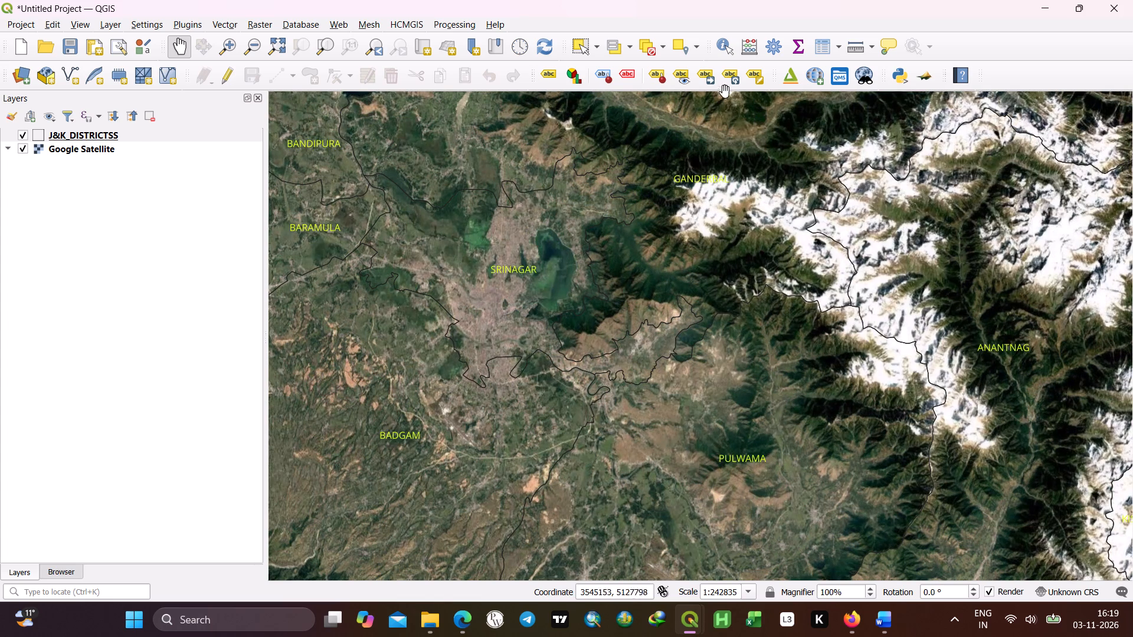
# Select the Srinagar district and set up an export of only that feature as an ESRI Shapefile named "srinagar shp outline".
pyautogui.click(581, 46)
pyautogui.click(519, 266)
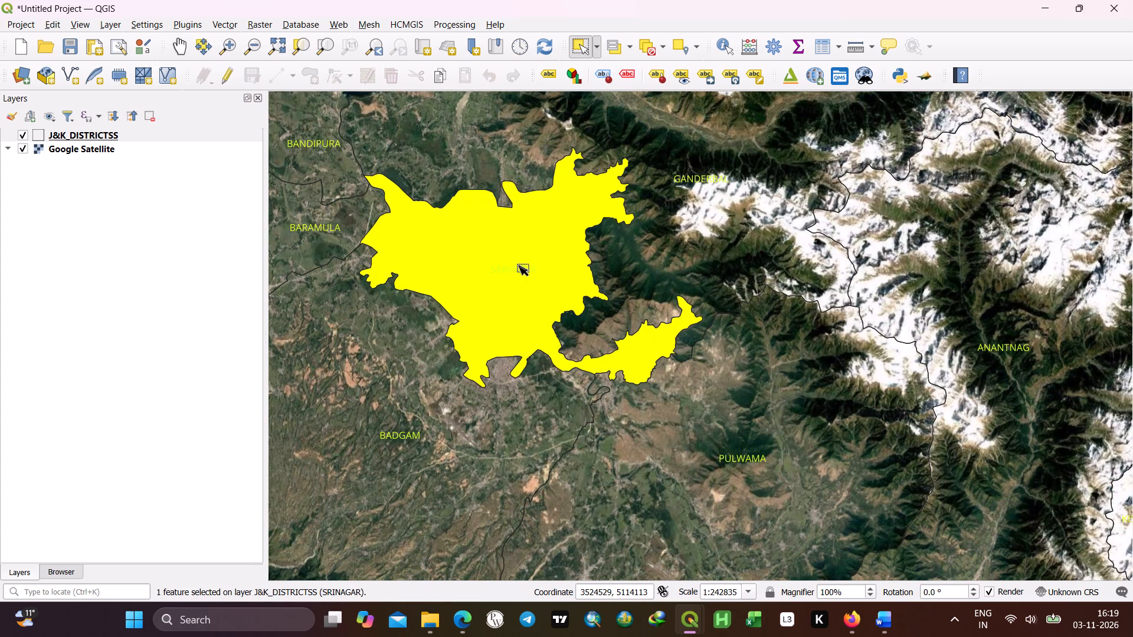
pyautogui.rightClick(81, 136)
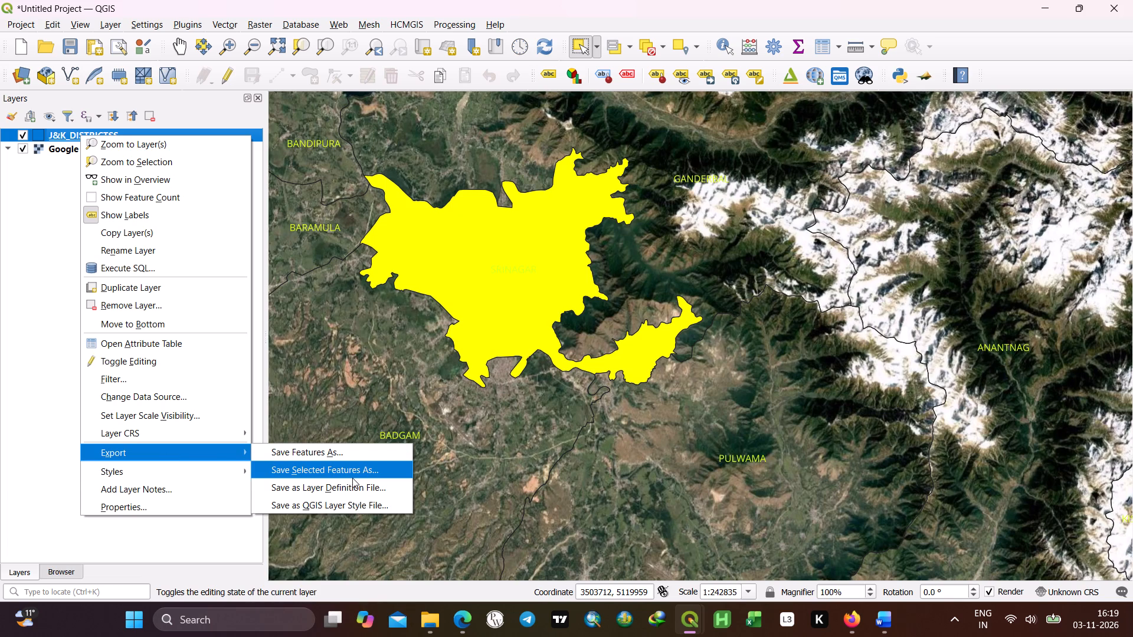
pyautogui.click(352, 478)
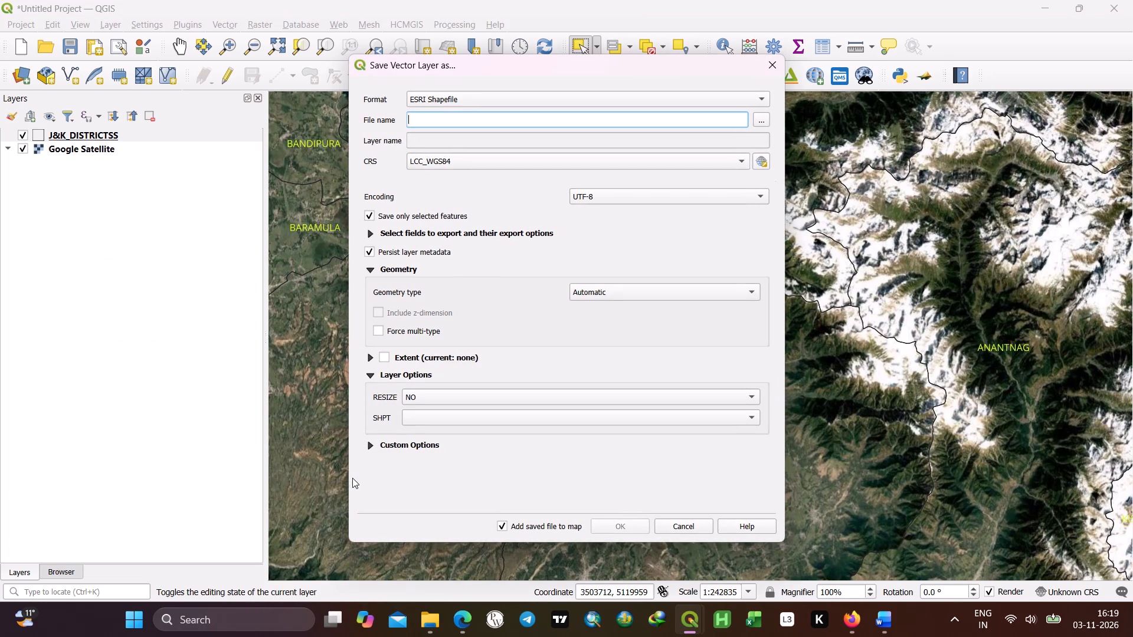
pyautogui.scroll(-5, 427, 346)
pyautogui.click(447, 116)
pyautogui.write('srinagar shp')
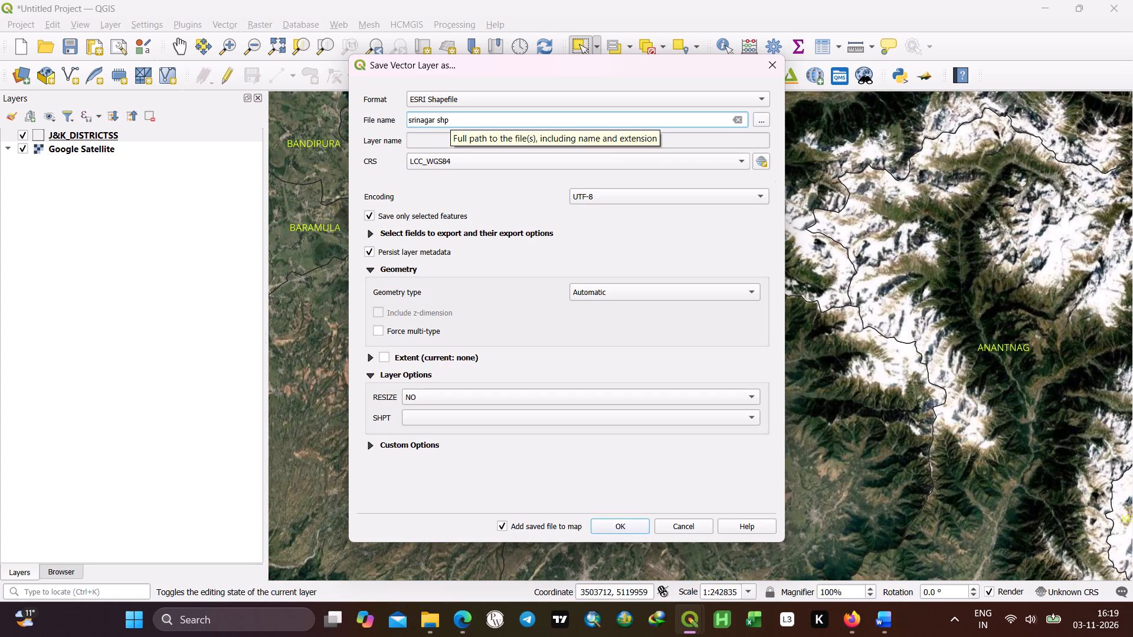
pyautogui.press('space')
pyautogui.write('outline')
# Set the export destination to the qgis folder on drive D with the file name sgroutline.
pyautogui.click(760, 120)
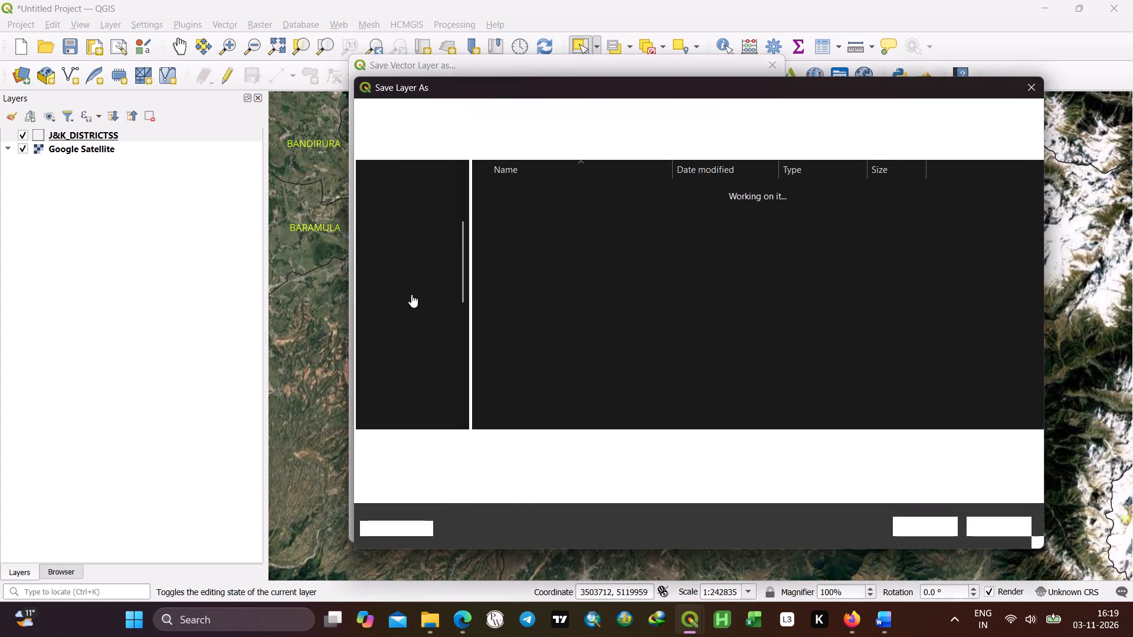
pyautogui.click(549, 119)
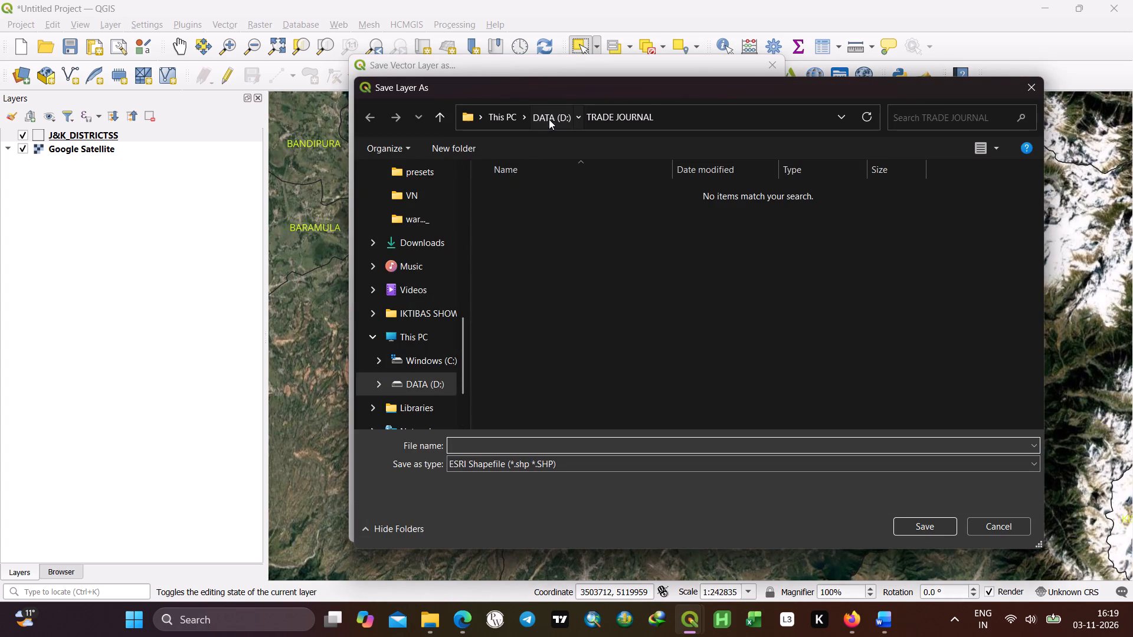
pyautogui.scroll(-11, 719, 249)
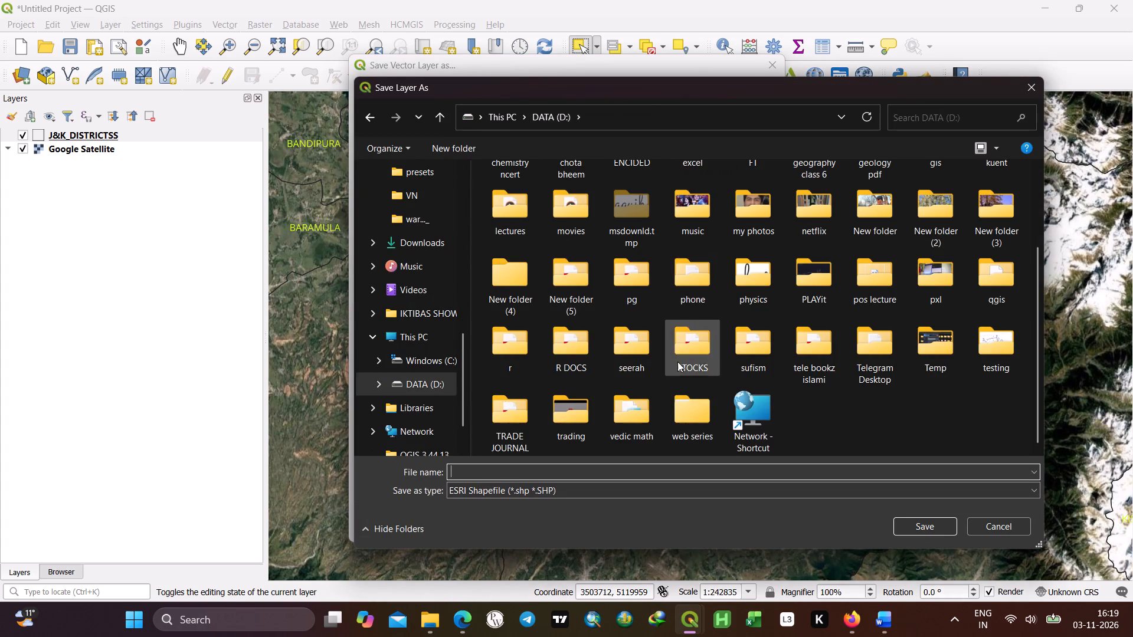
pyautogui.doubleClick(983, 279)
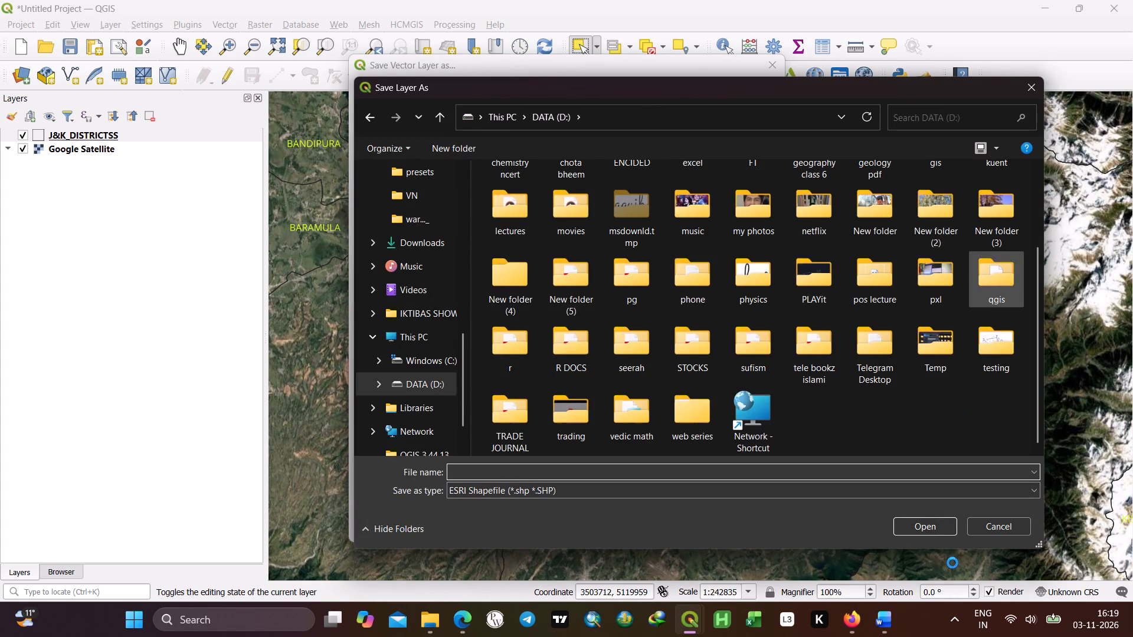
pyautogui.click(932, 527)
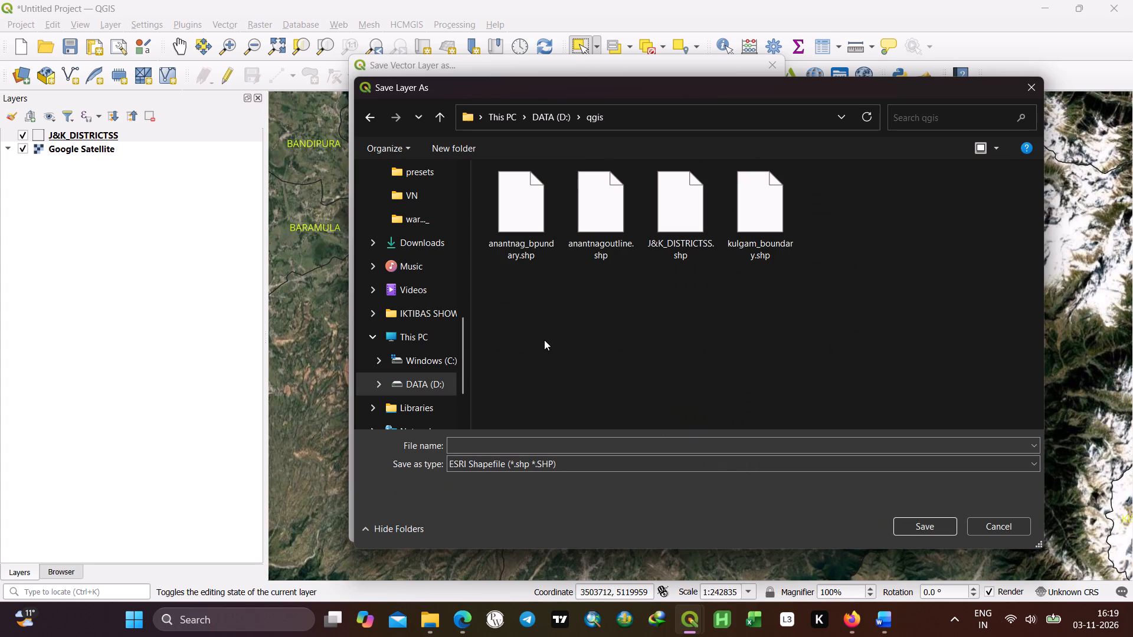
pyautogui.click(928, 523)
pyautogui.click(559, 444)
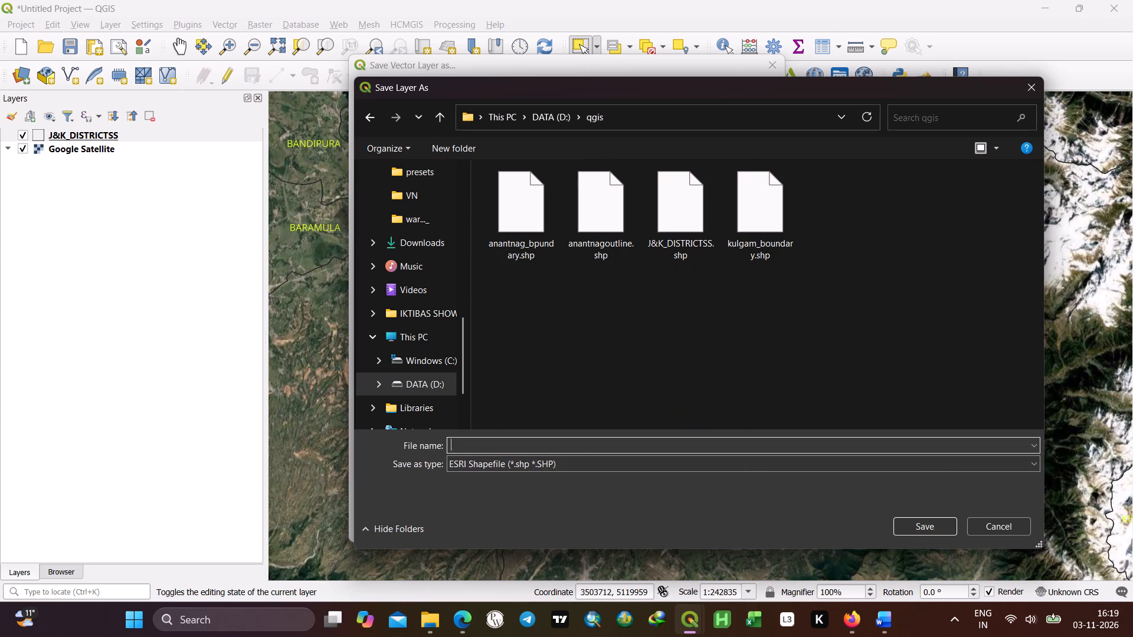
pyautogui.write('sgr')
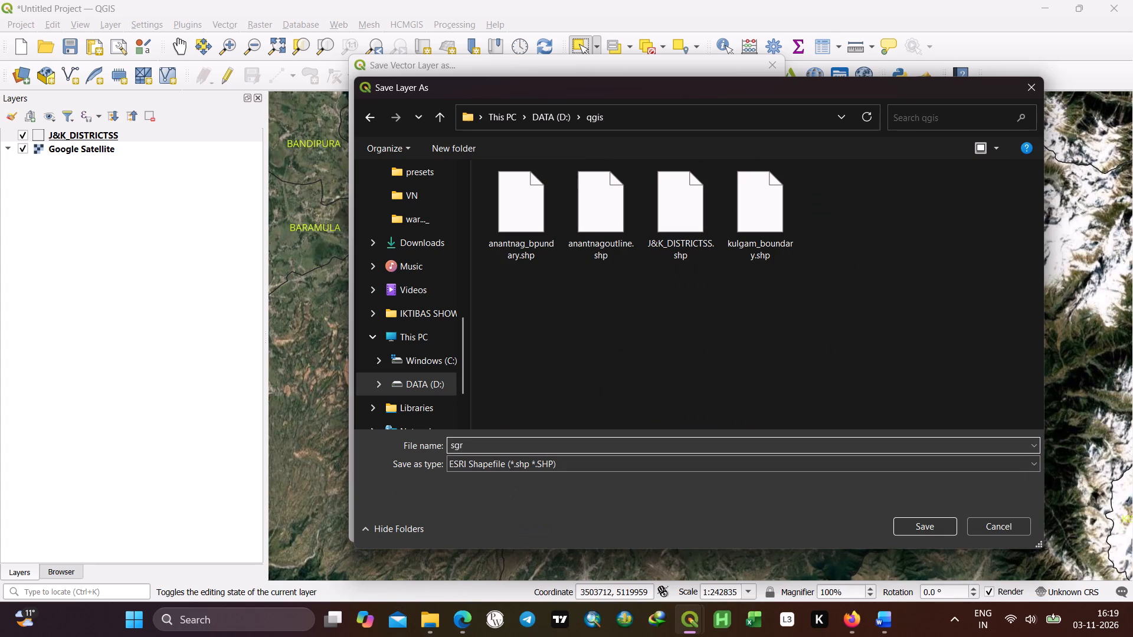
pyautogui.write('outline')
pyautogui.click(919, 527)
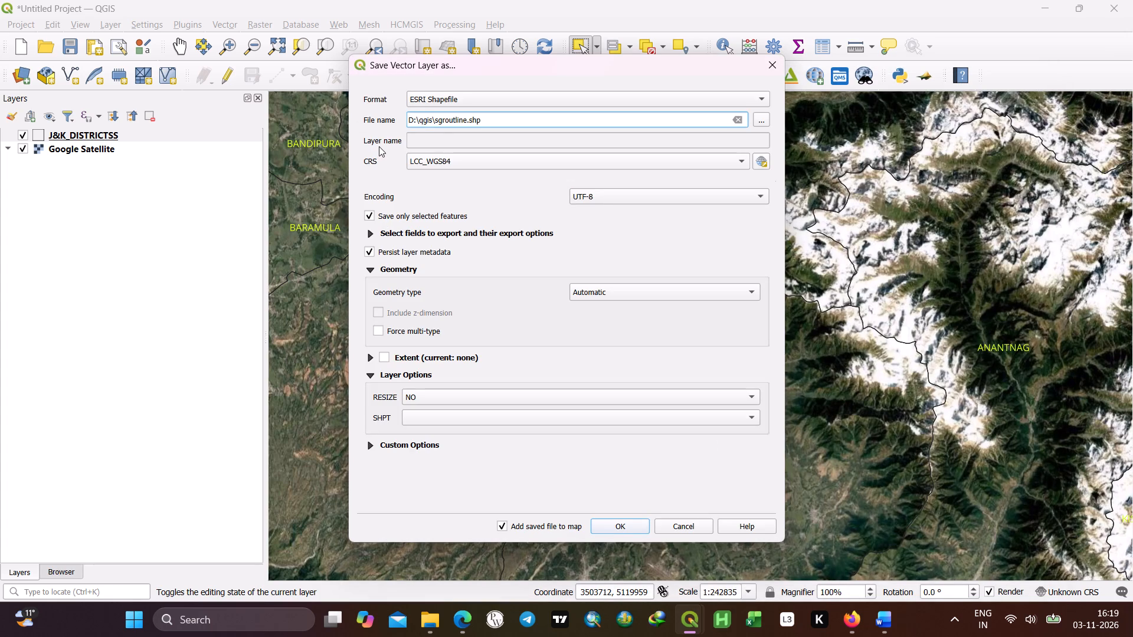
# Set the export CRS to EPSG:32643 - WGS 84 / UTM zone 43N and save the Srinagar shapefile.
pyautogui.click(446, 163)
pyautogui.click(441, 201)
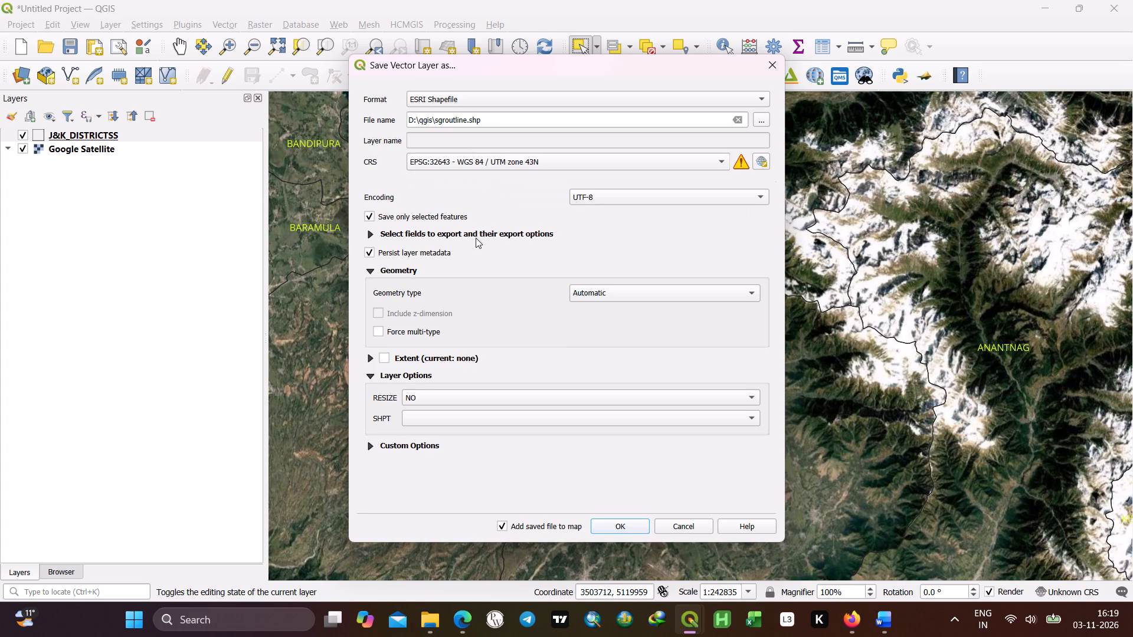
pyautogui.scroll(-4, 476, 241)
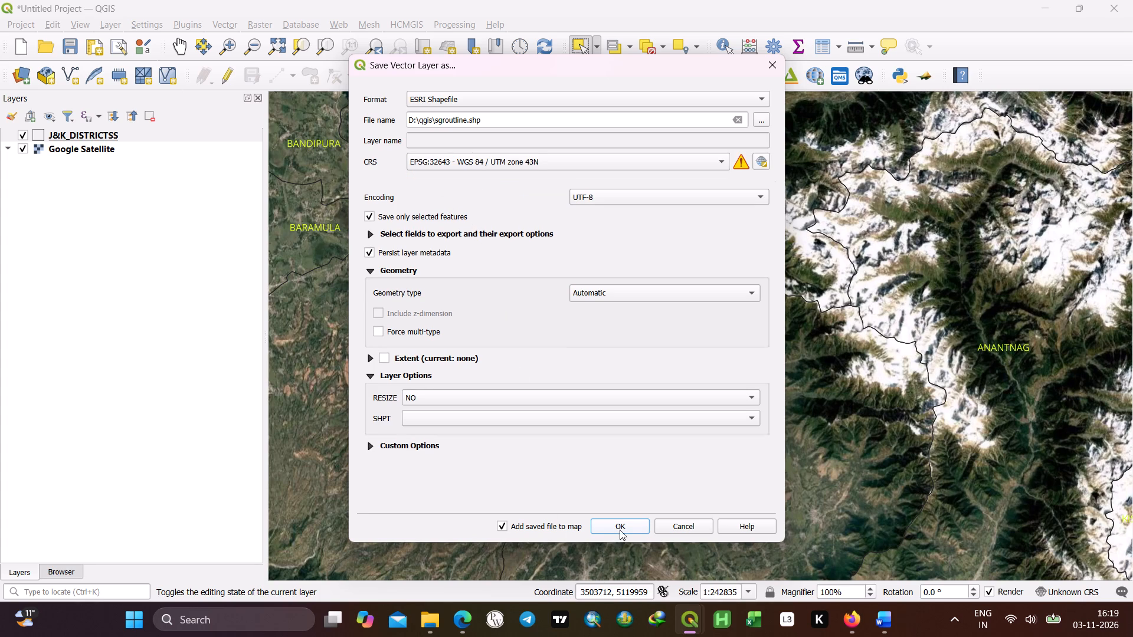
pyautogui.click(621, 526)
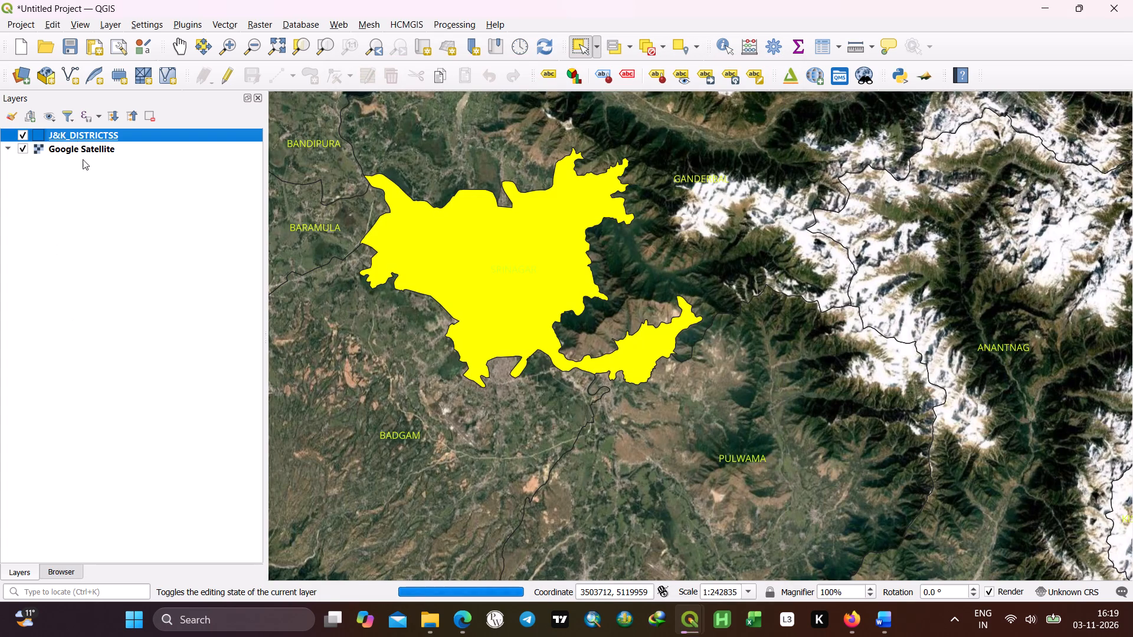
# Remove the J&K_DISTRICTSS layer from the project.
pyautogui.scroll(-2, 622, 255)
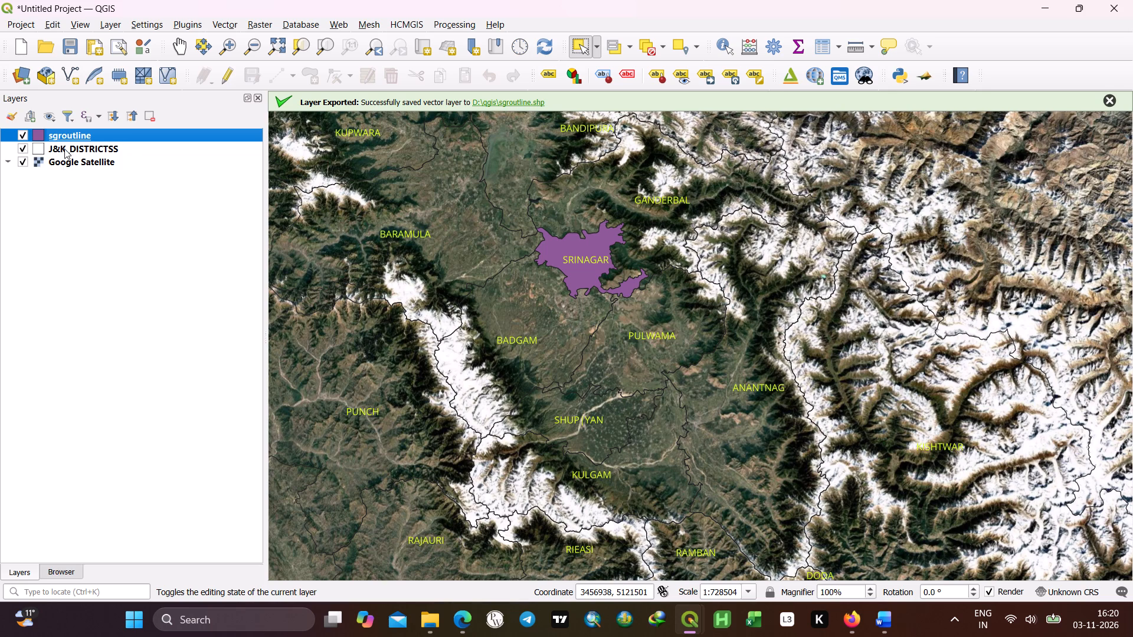
pyautogui.rightClick(65, 149)
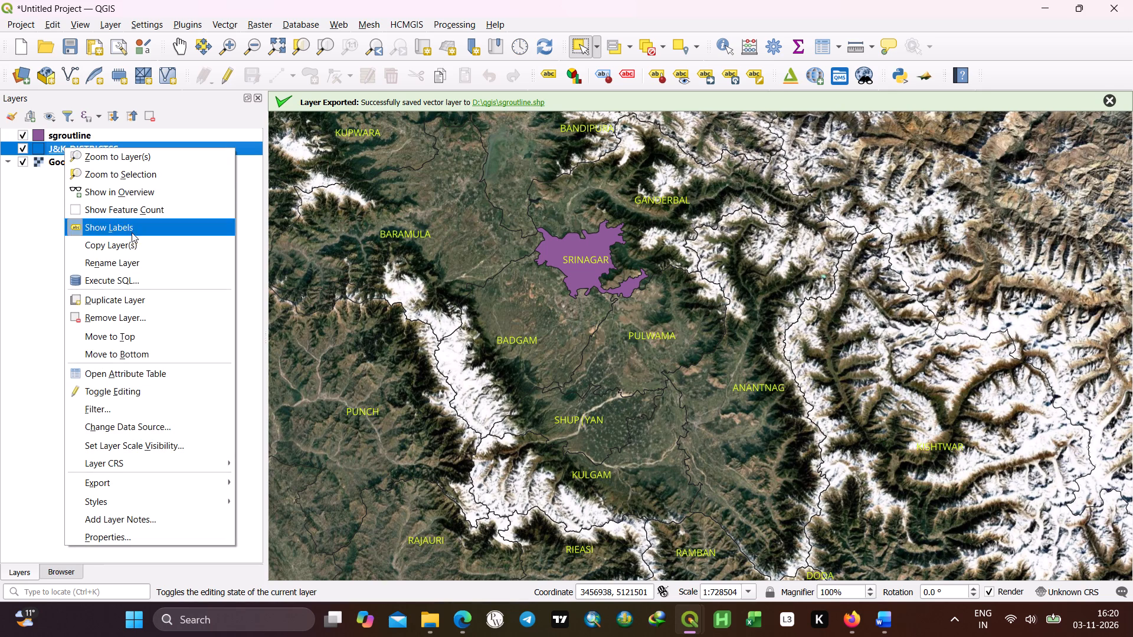
pyautogui.click(125, 321)
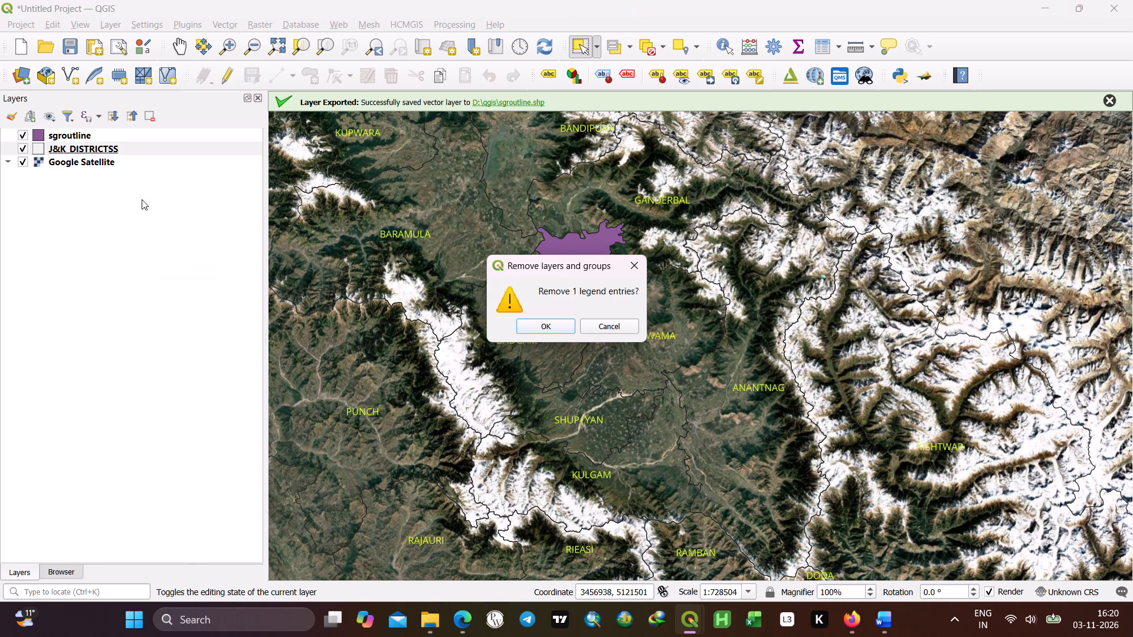
pyautogui.click(558, 329)
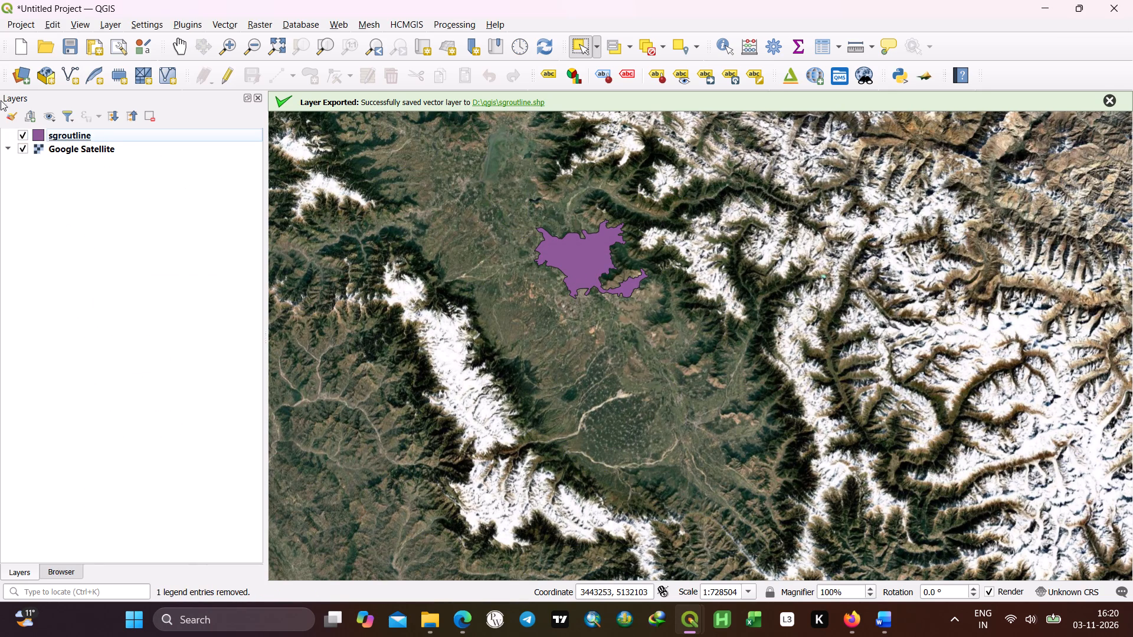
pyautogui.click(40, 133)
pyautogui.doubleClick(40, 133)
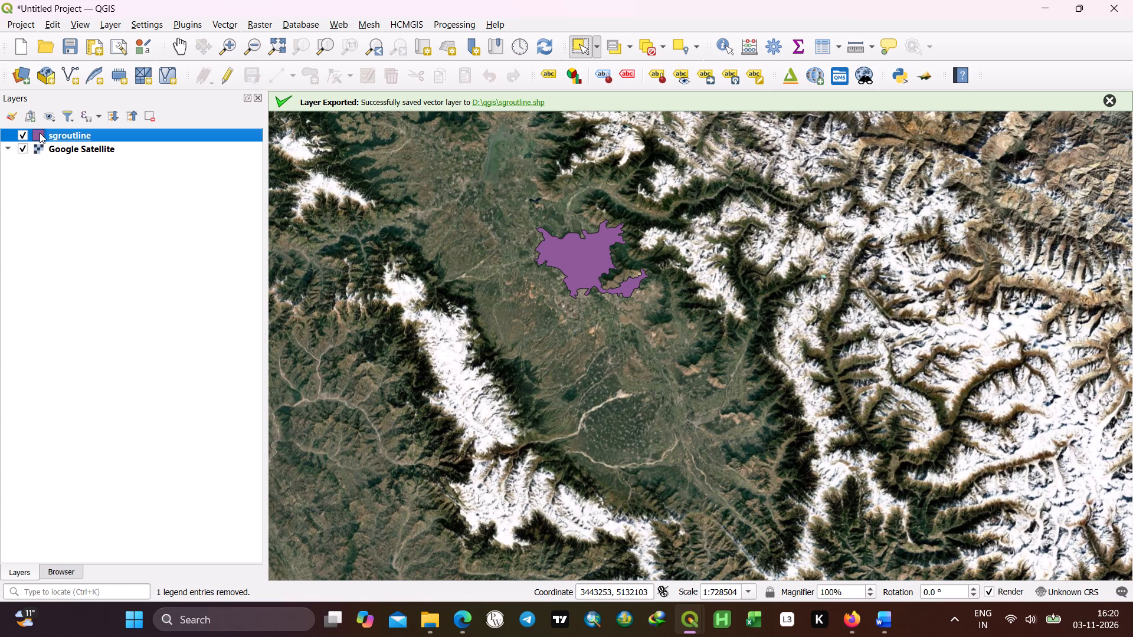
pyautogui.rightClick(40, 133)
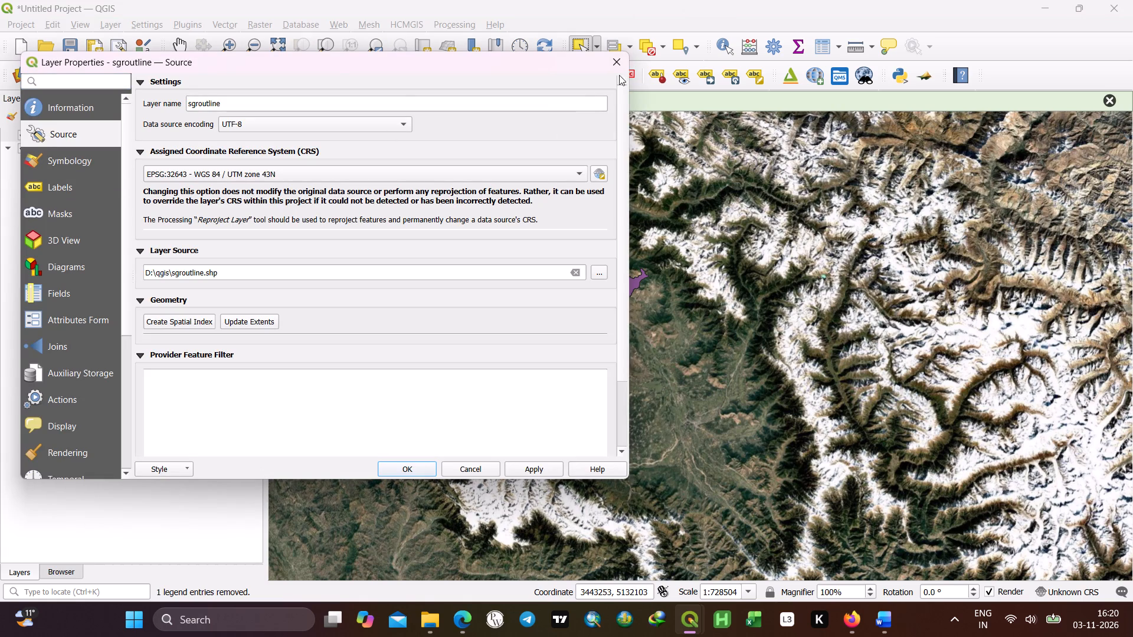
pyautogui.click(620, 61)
# Make the sgroutline layer's simple fill transparent so only the district outline is drawn over the satellite imagery.
pyautogui.scroll(2, 593, 248)
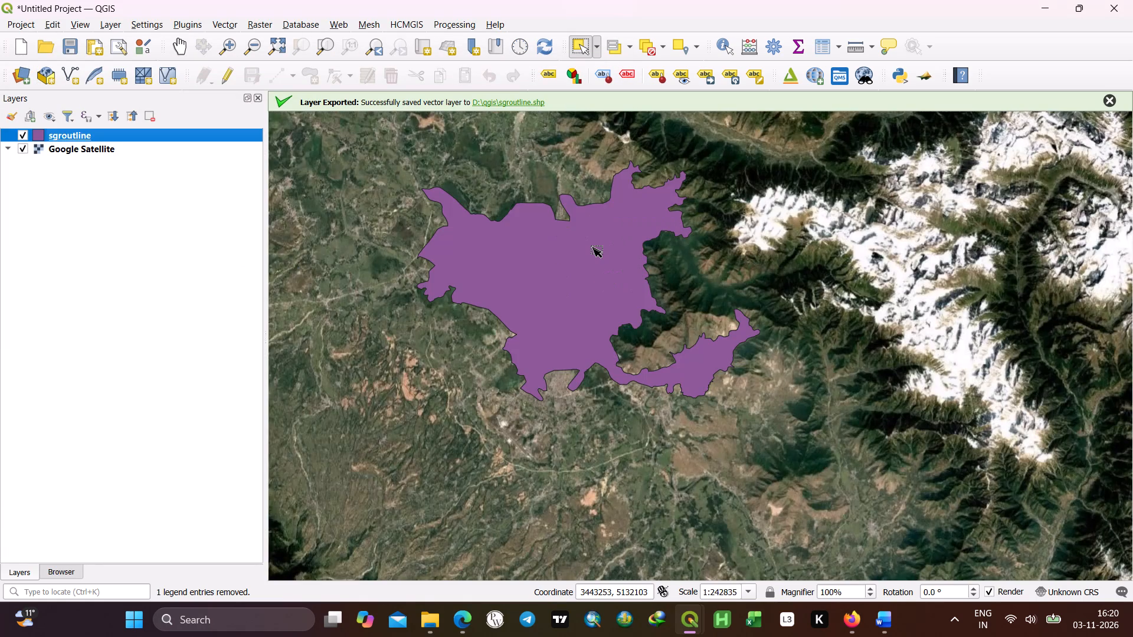
pyautogui.scroll(1, 593, 248)
pyautogui.scroll(-1, 593, 248)
pyautogui.rightClick(136, 135)
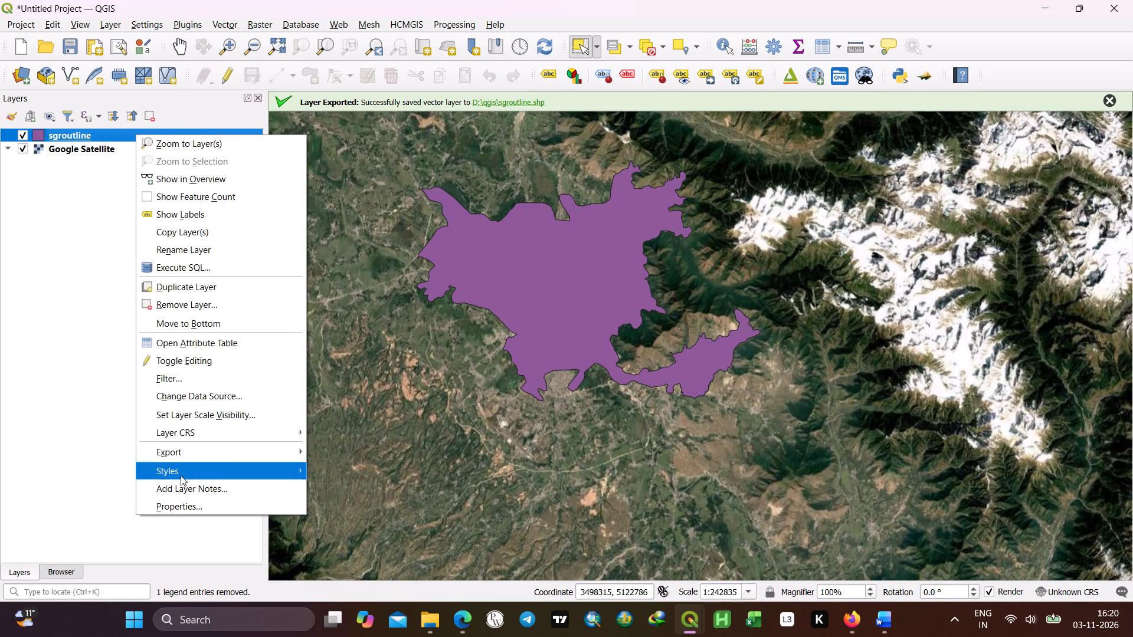
pyautogui.click(186, 502)
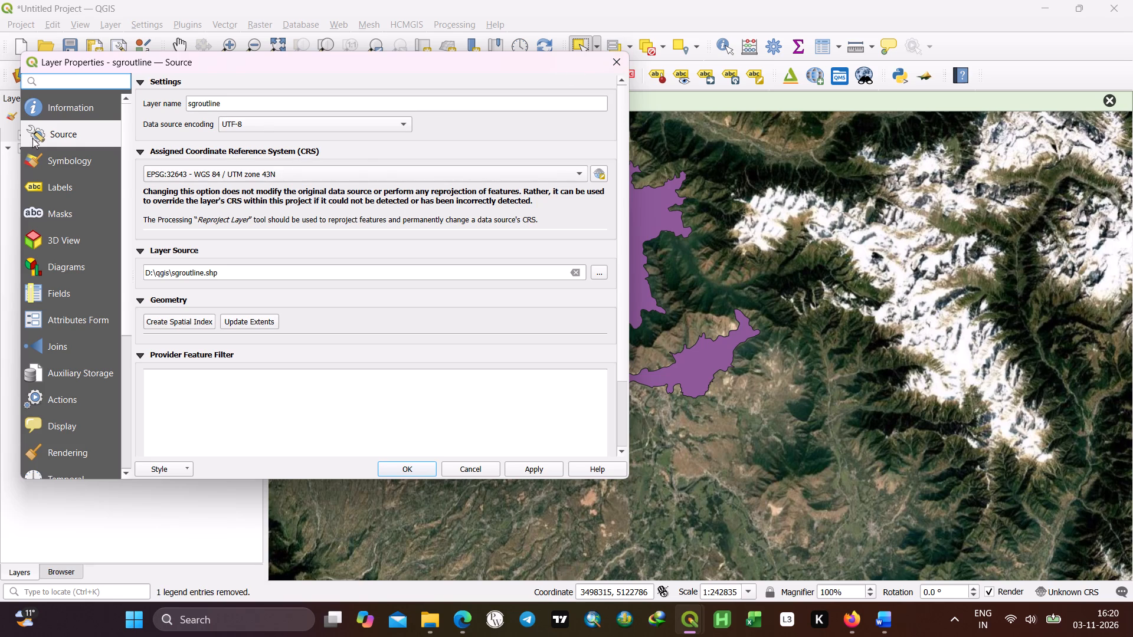
pyautogui.click(43, 153)
pyautogui.click(311, 109)
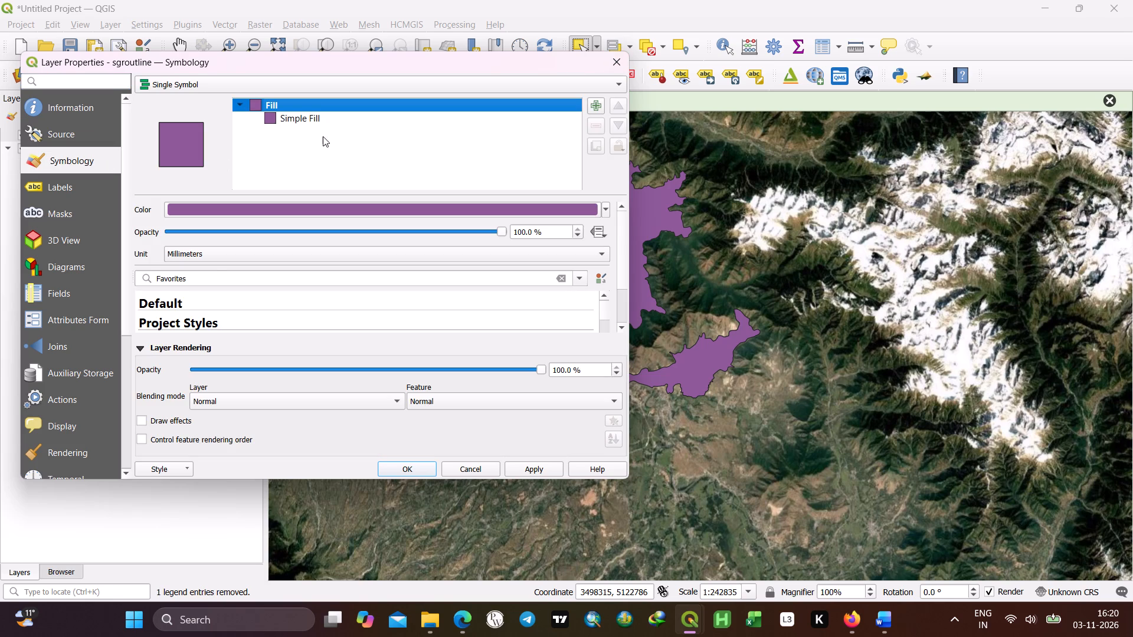
pyautogui.click(310, 116)
pyautogui.click(570, 234)
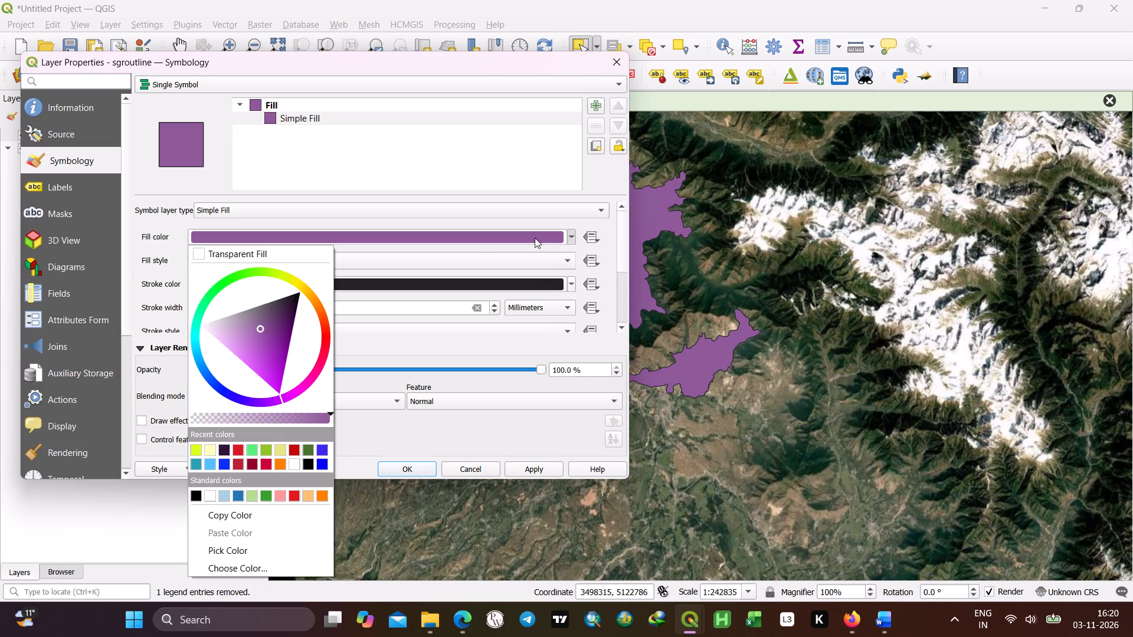
pyautogui.click(208, 255)
pyautogui.click(540, 475)
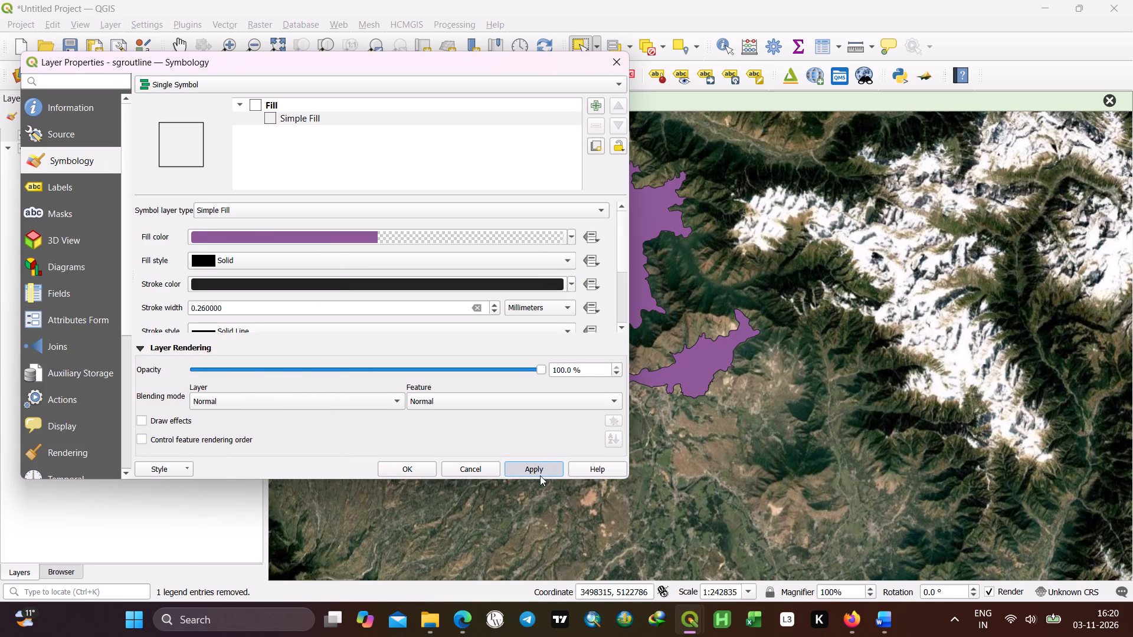
pyautogui.click(398, 466)
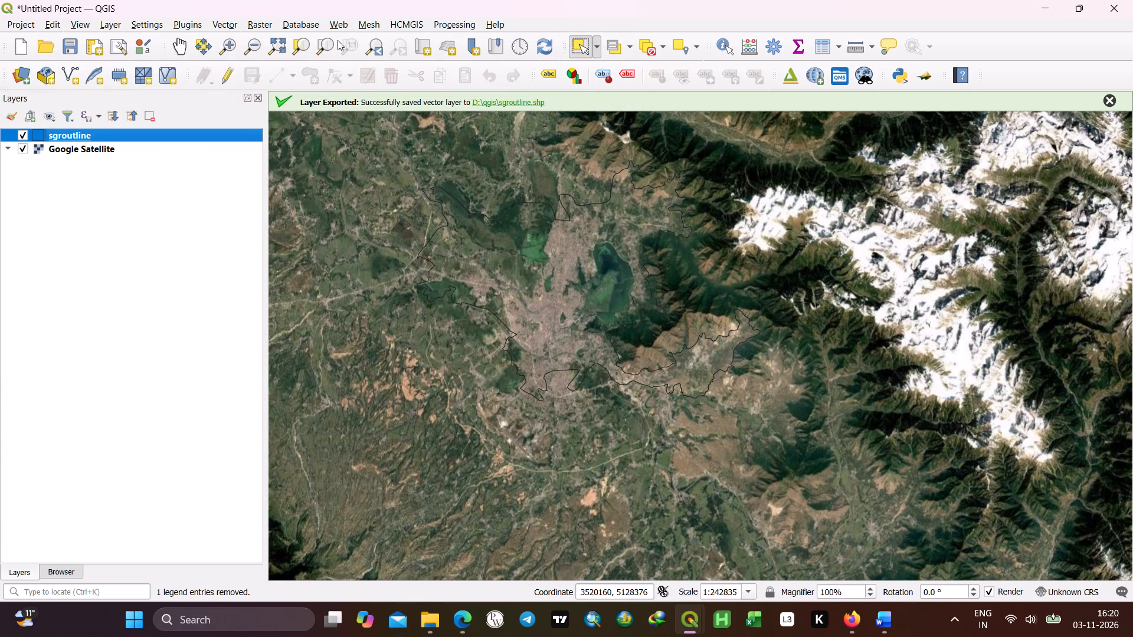
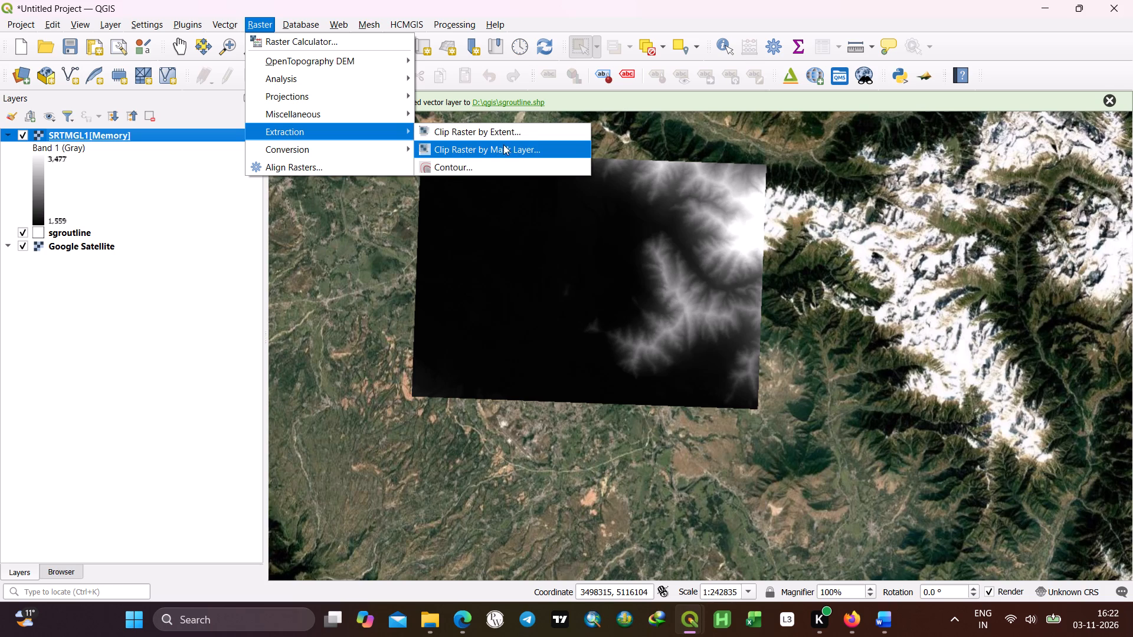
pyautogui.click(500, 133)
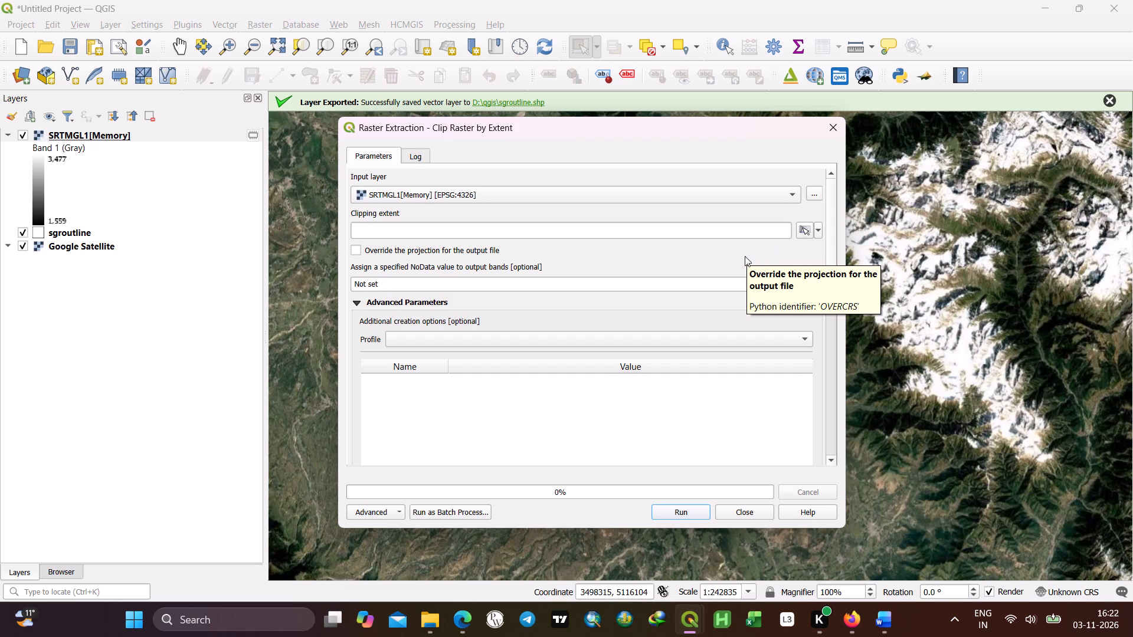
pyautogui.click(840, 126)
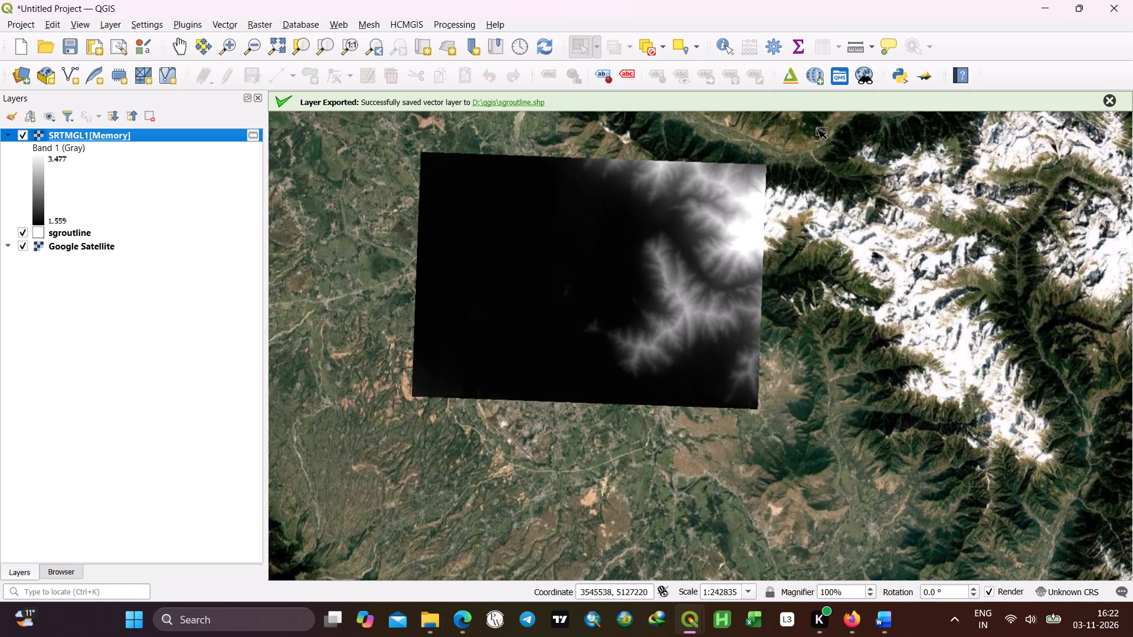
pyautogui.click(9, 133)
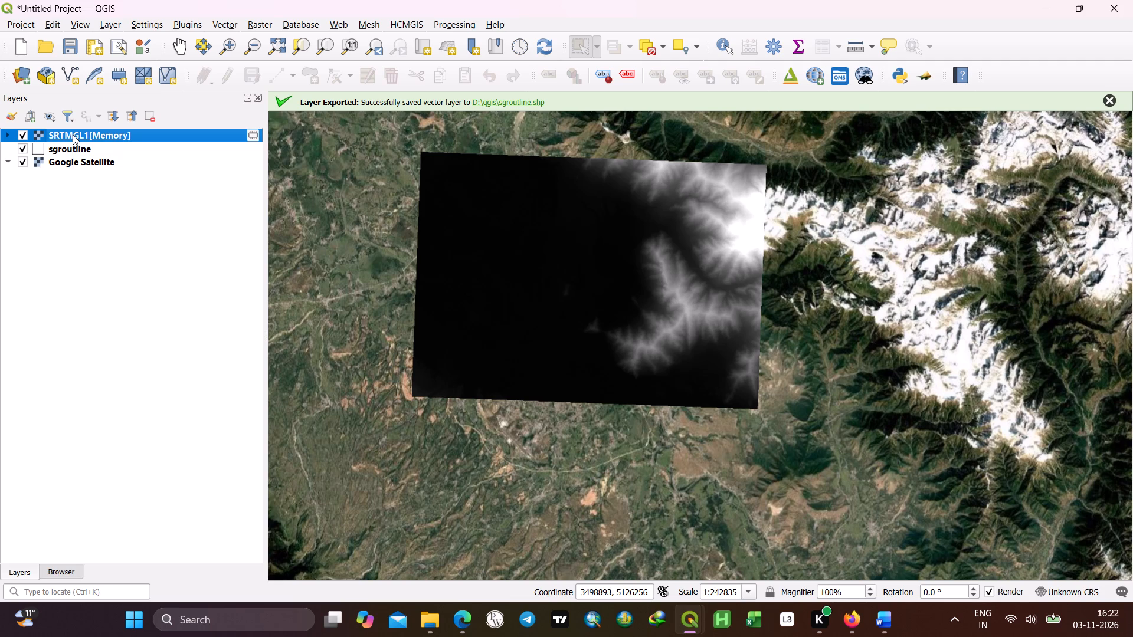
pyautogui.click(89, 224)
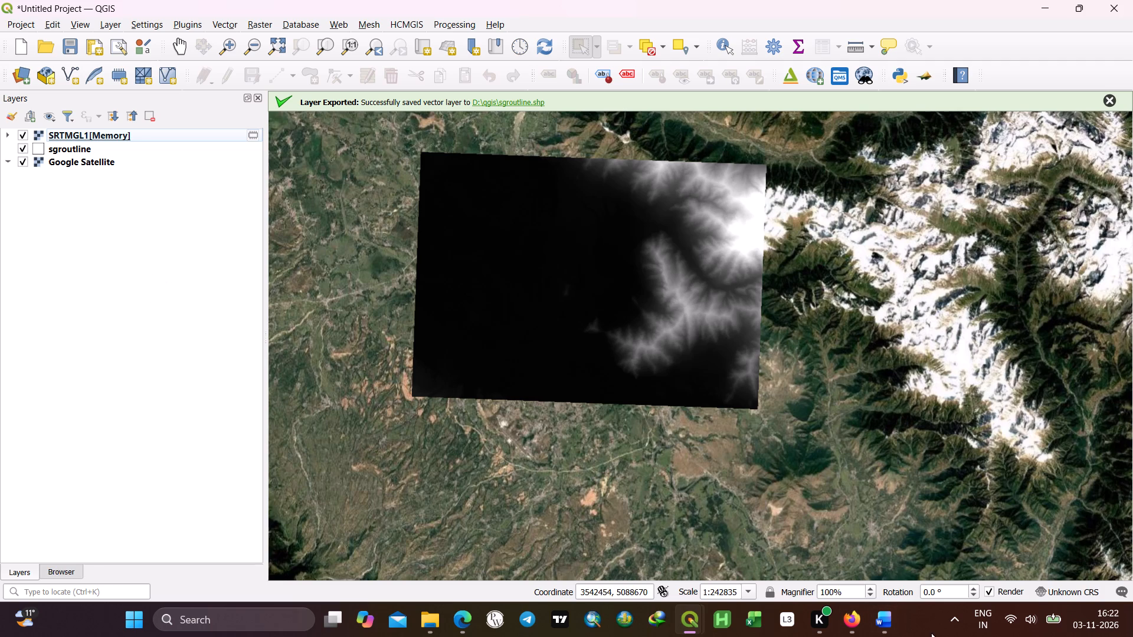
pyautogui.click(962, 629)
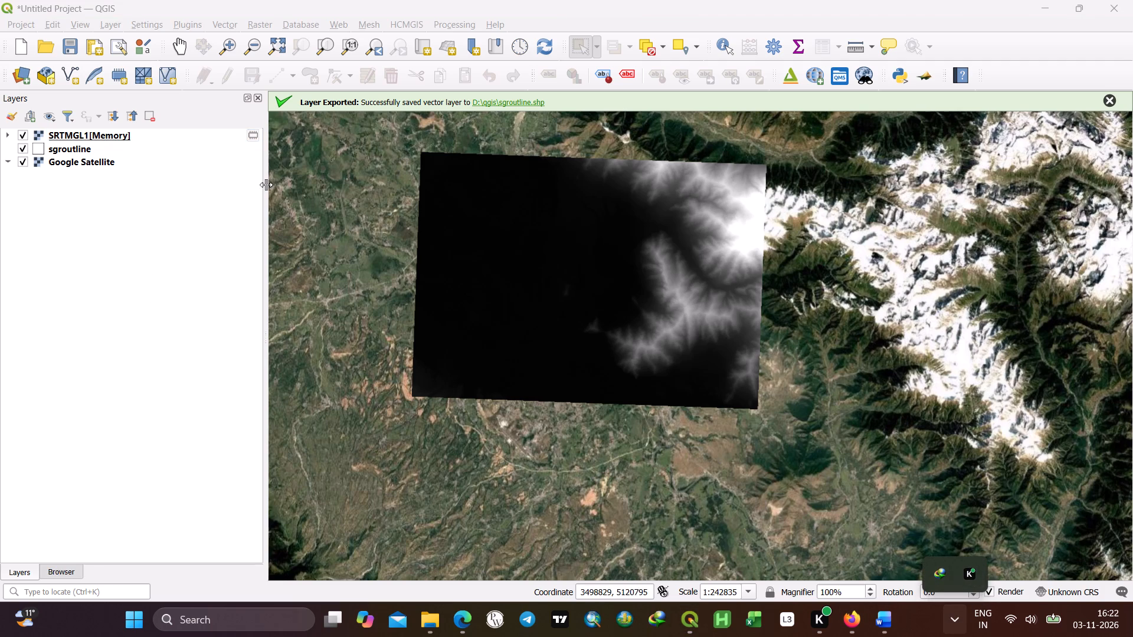
# Clip the SRTMGL1[Memory] DEM by mask layer using sgroutline as the mask, keeping the resolution of the input raster.
pyautogui.click(258, 29)
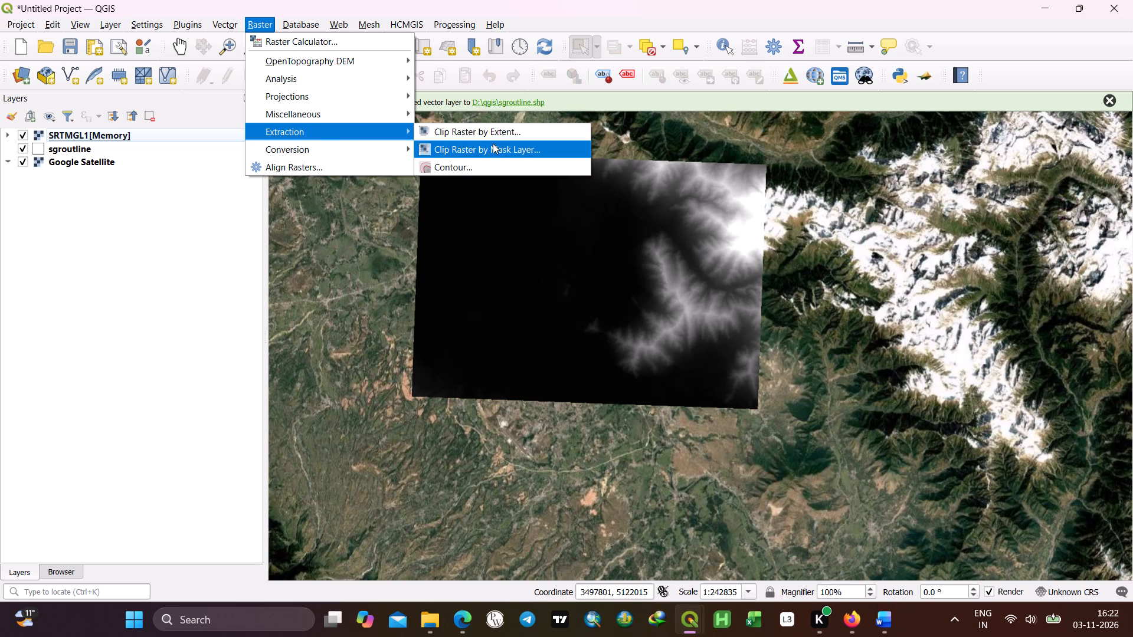
pyautogui.click(493, 146)
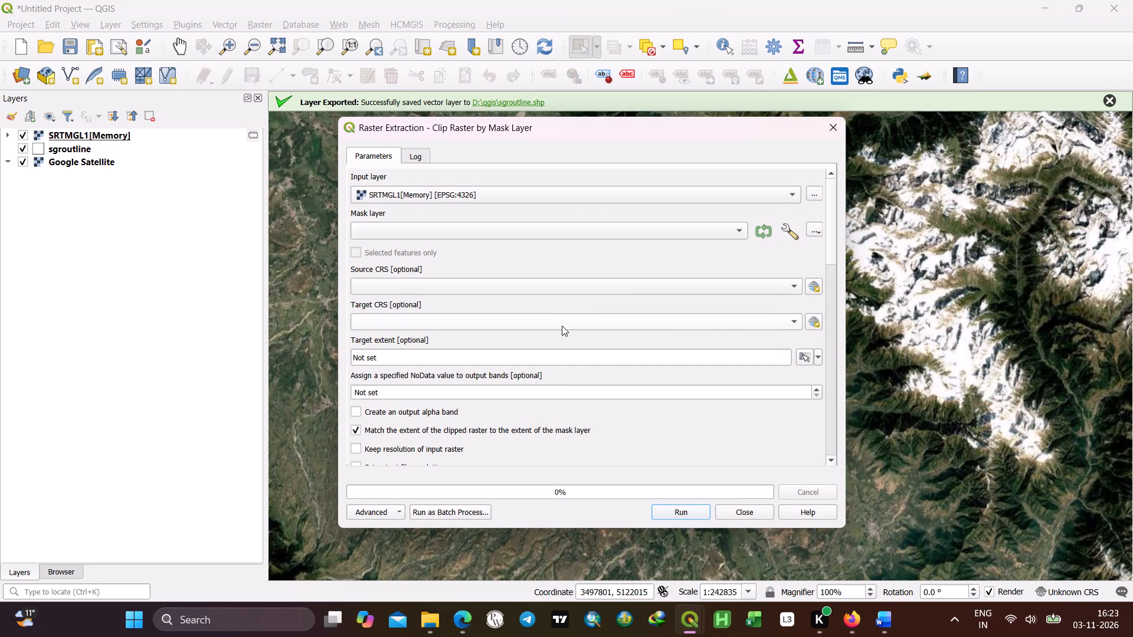
pyautogui.click(734, 229)
pyautogui.click(693, 237)
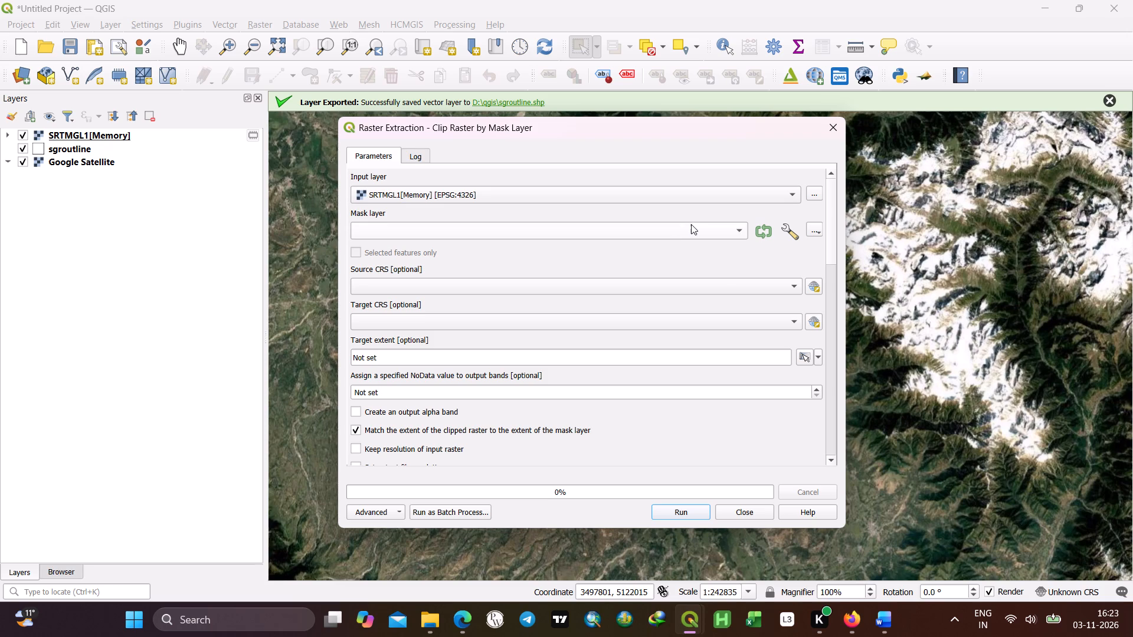
pyautogui.click(691, 224)
pyautogui.click(660, 233)
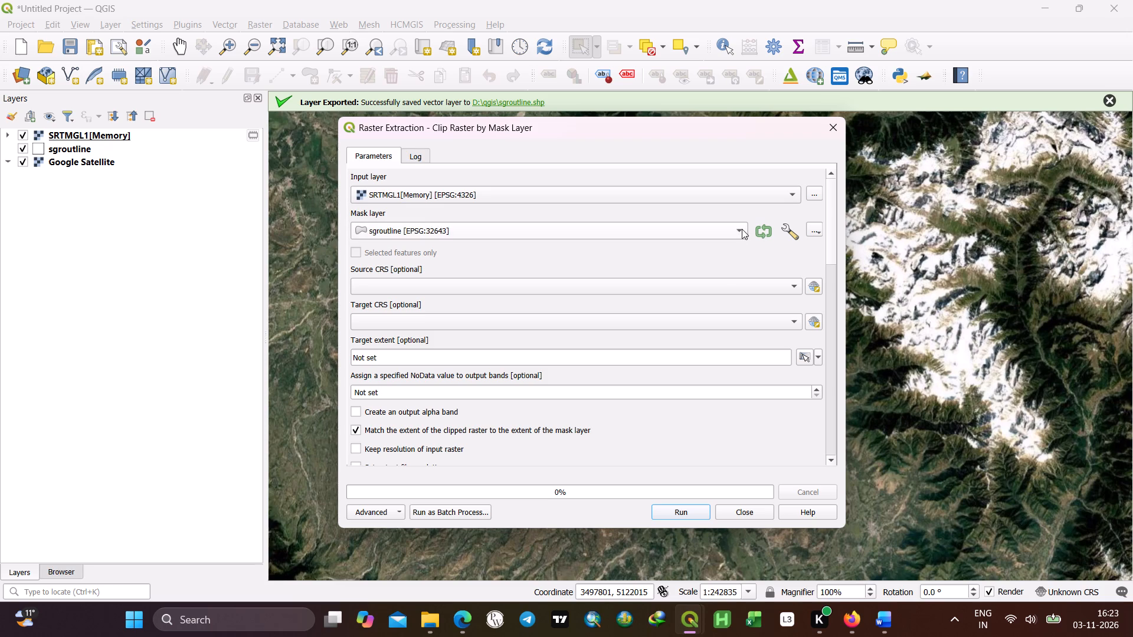
pyautogui.click(742, 229)
pyautogui.click(742, 229)
pyautogui.scroll(-1, 618, 265)
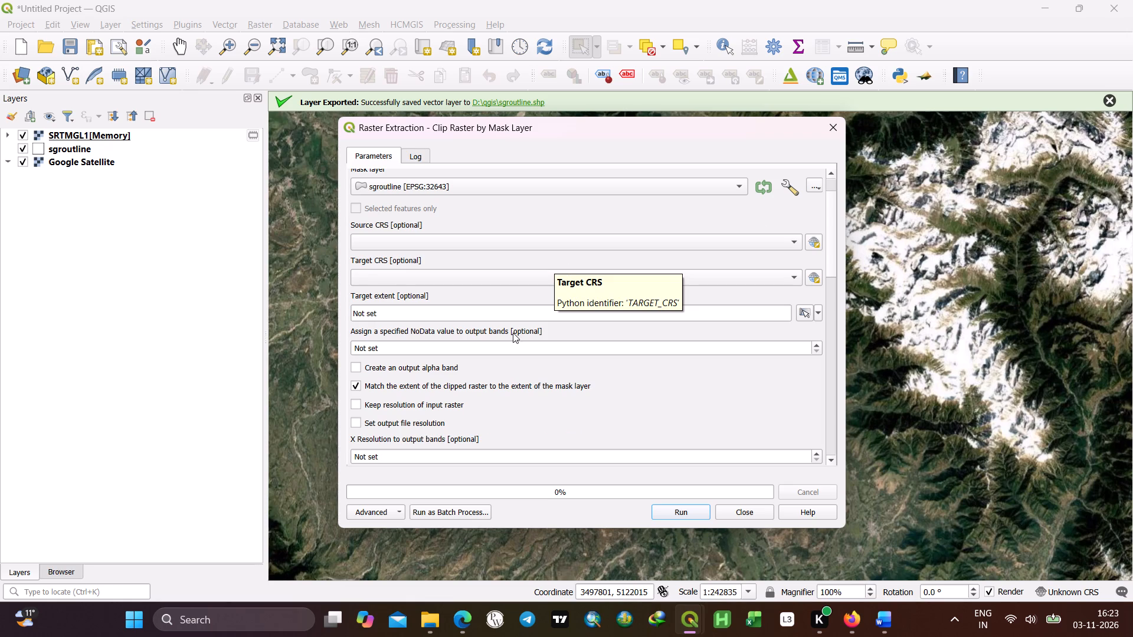
pyautogui.click(354, 402)
pyautogui.scroll(-1, 400, 398)
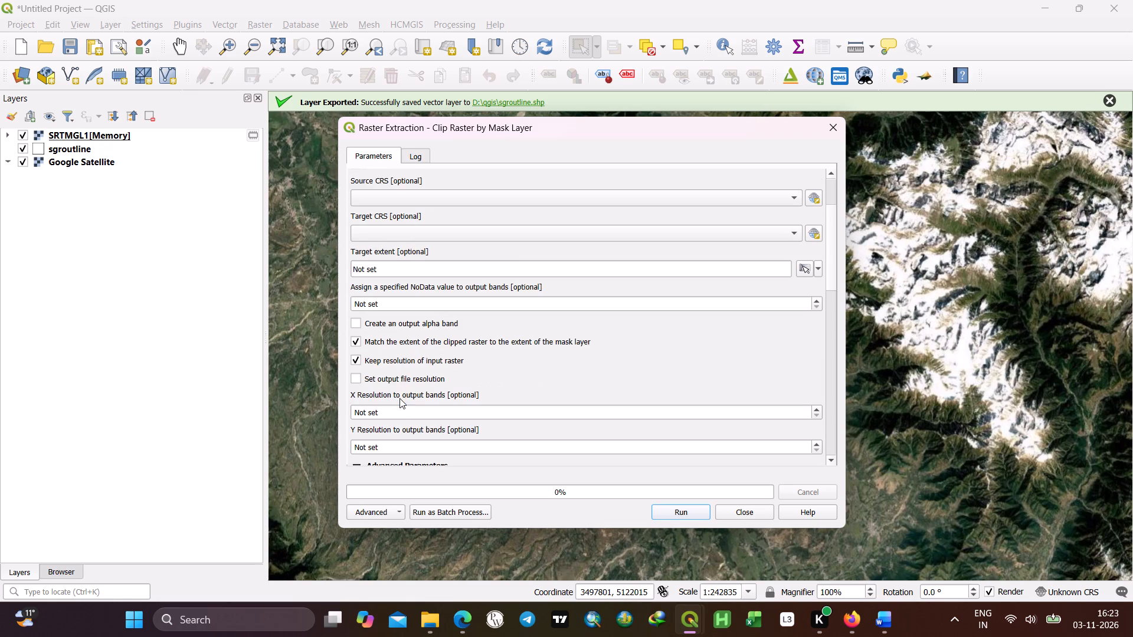
pyautogui.scroll(-1, 414, 383)
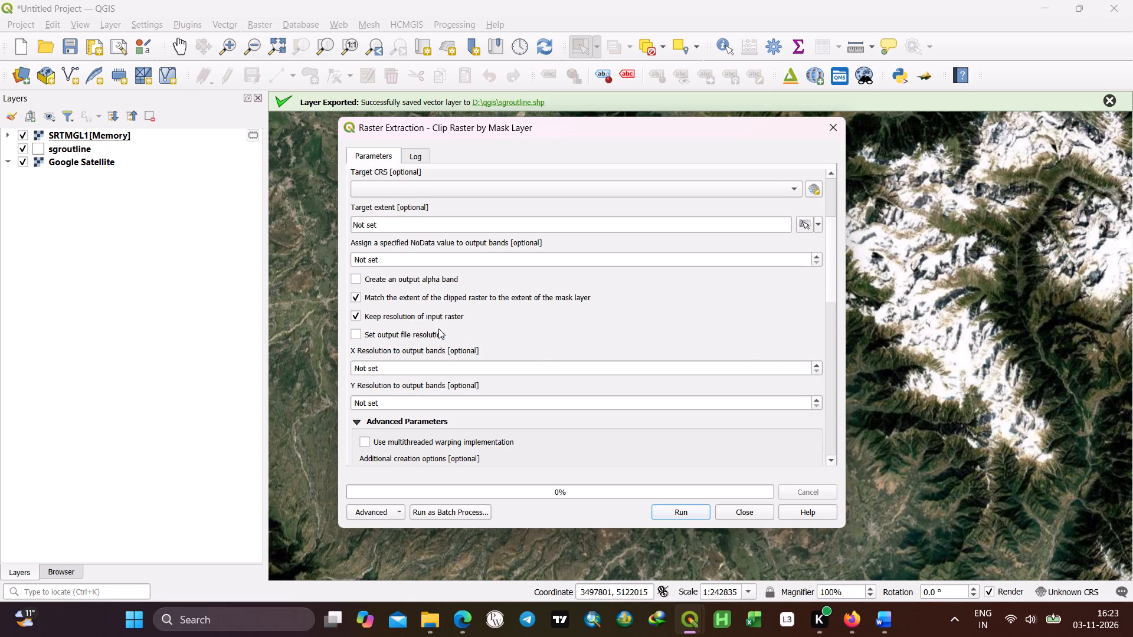
pyautogui.scroll(-3, 547, 330)
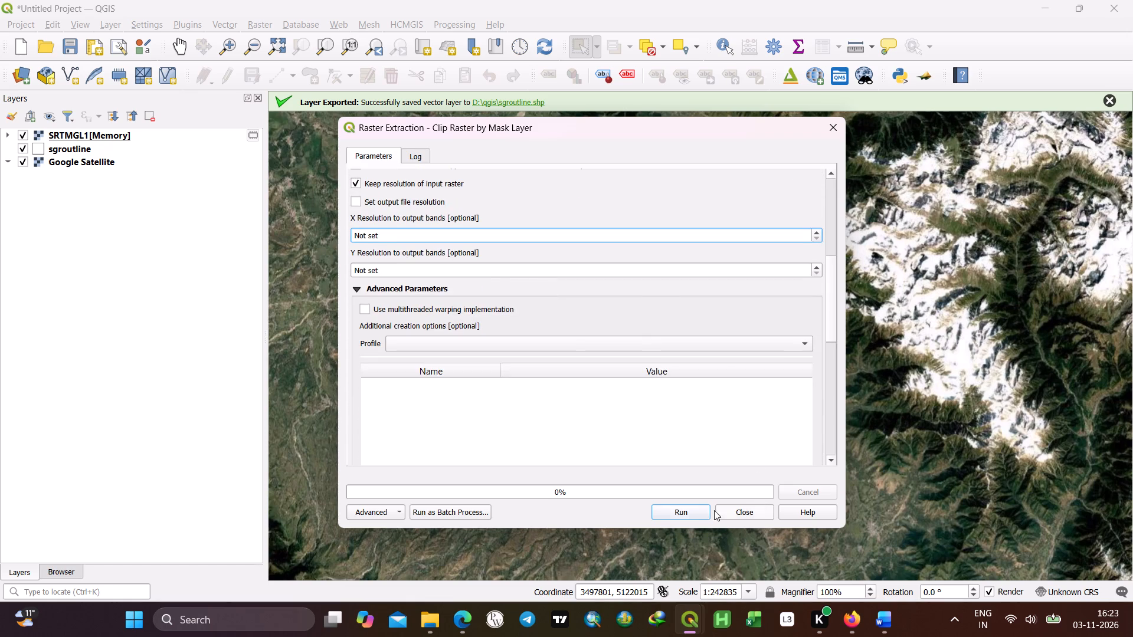
pyautogui.click(690, 511)
pyautogui.scroll(-10, 576, 327)
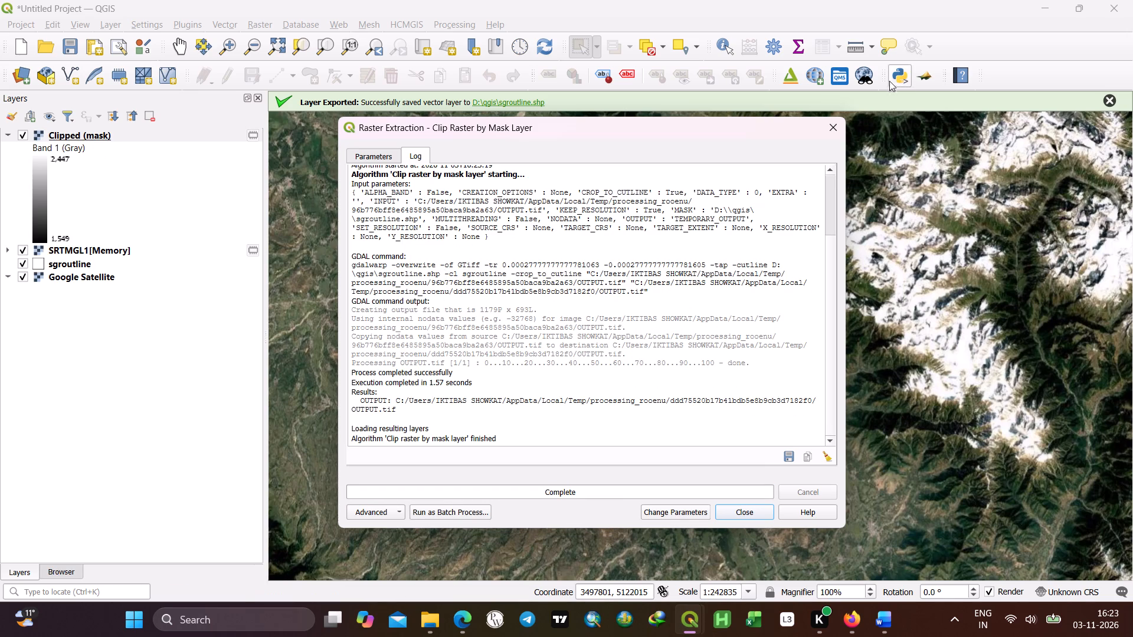
pyautogui.click(840, 126)
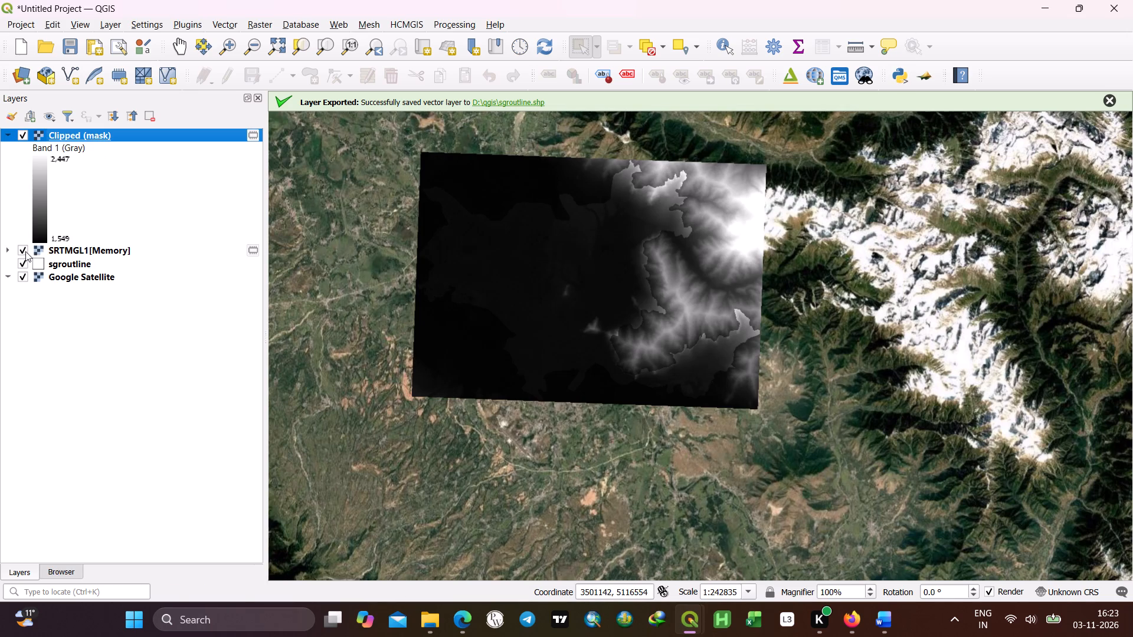
# Hide the unclipped SRTMGL1[Memory] DEM and remove it from the project.
pyautogui.click(25, 251)
pyautogui.click(25, 251)
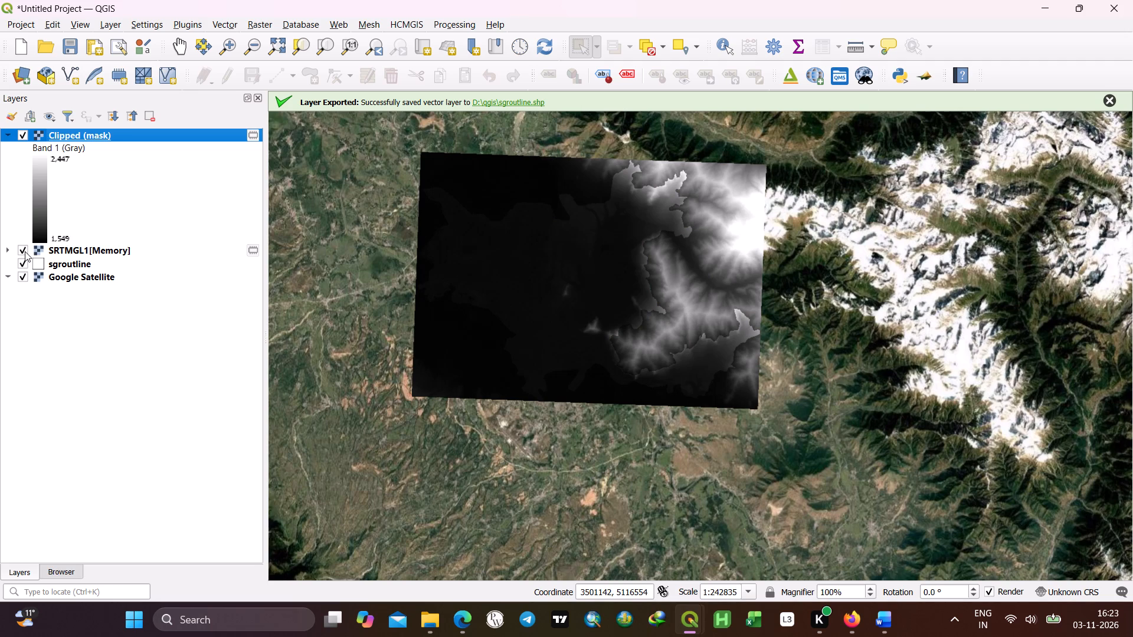
pyautogui.click(25, 251)
pyautogui.click(25, 251)
pyautogui.click(25, 251)
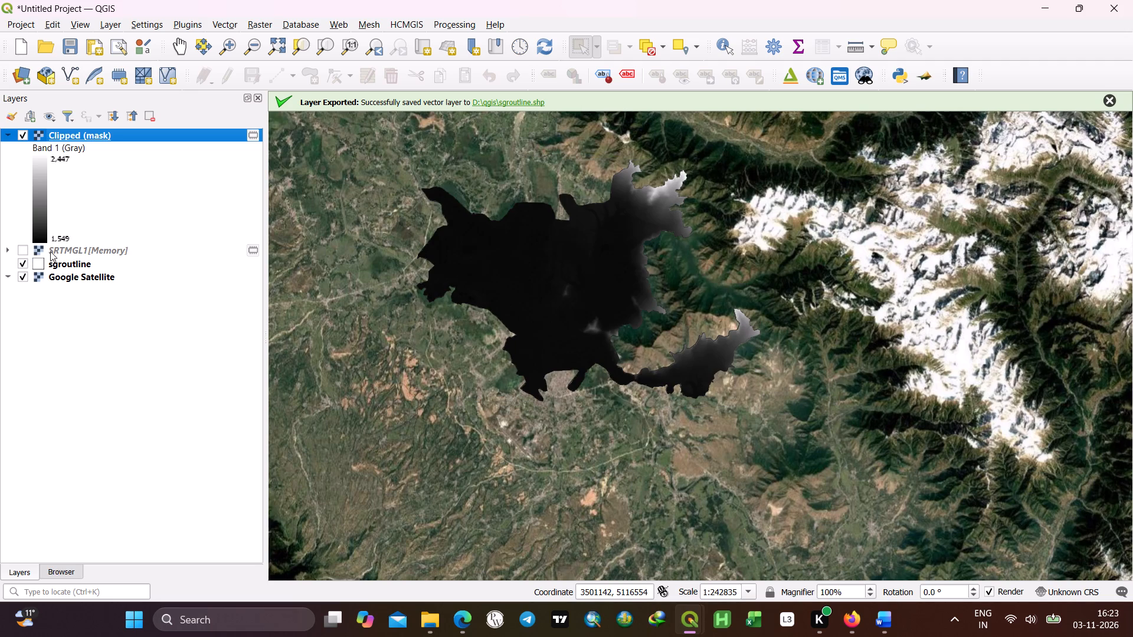
pyautogui.rightClick(66, 249)
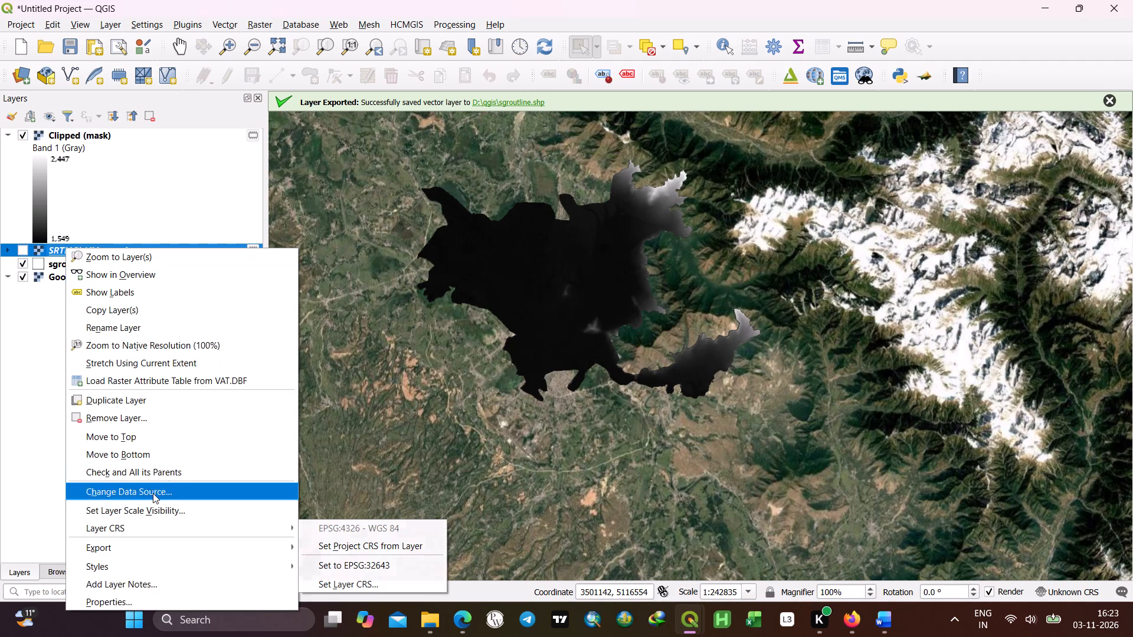
pyautogui.click(146, 418)
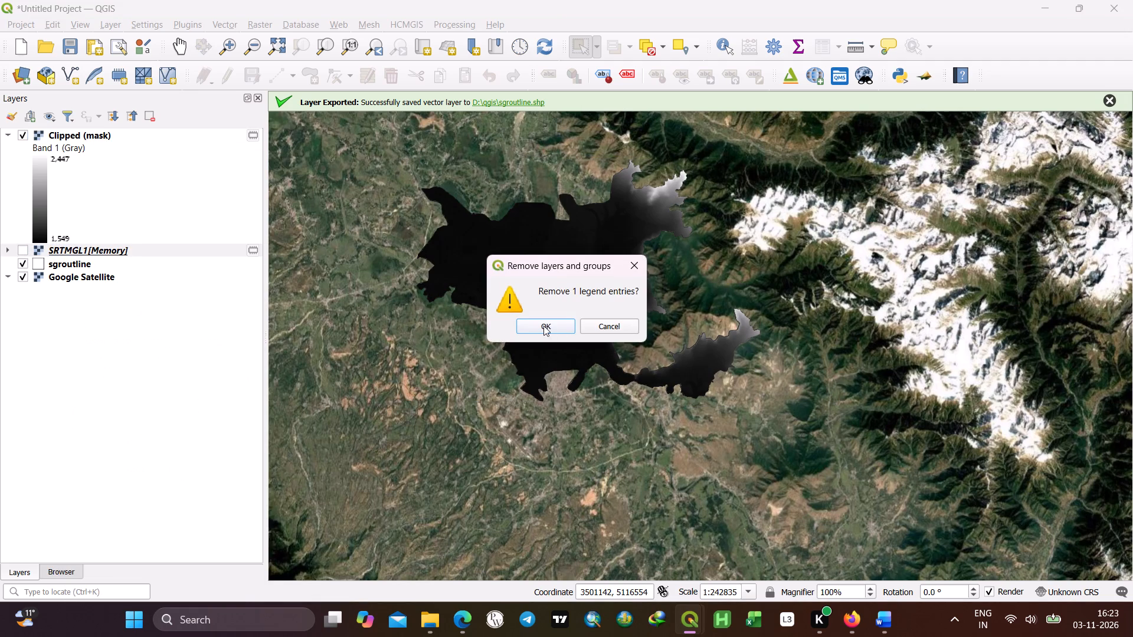
pyautogui.click(542, 326)
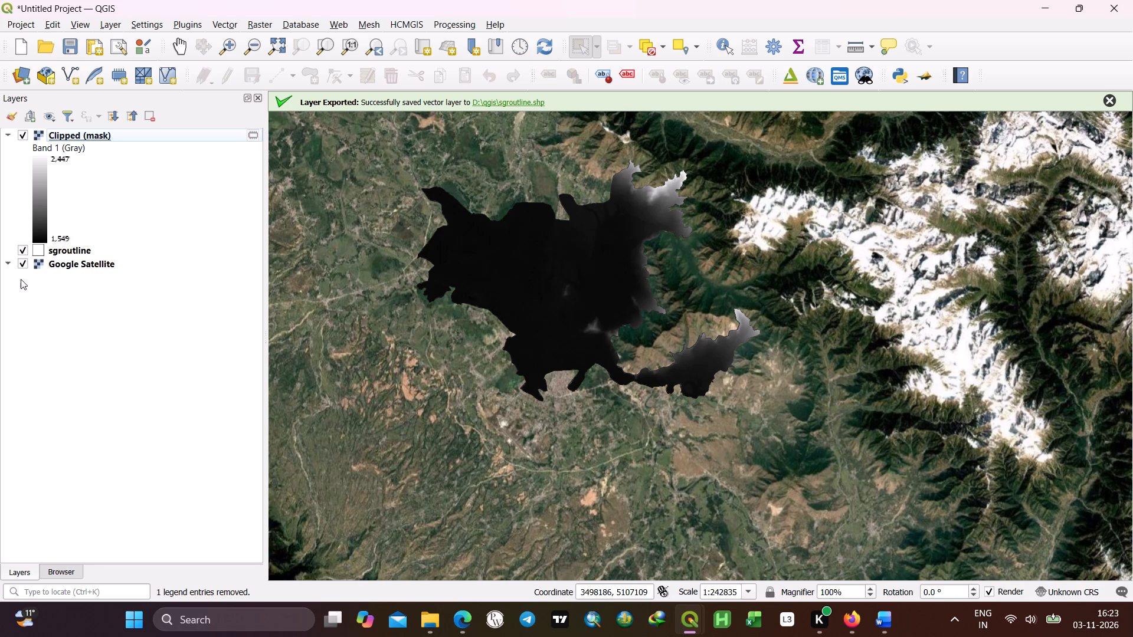
# Open the symbology of the Clipped (mask) layer and set its render type to Singleband pseudocolor.
pyautogui.rightClick(82, 130)
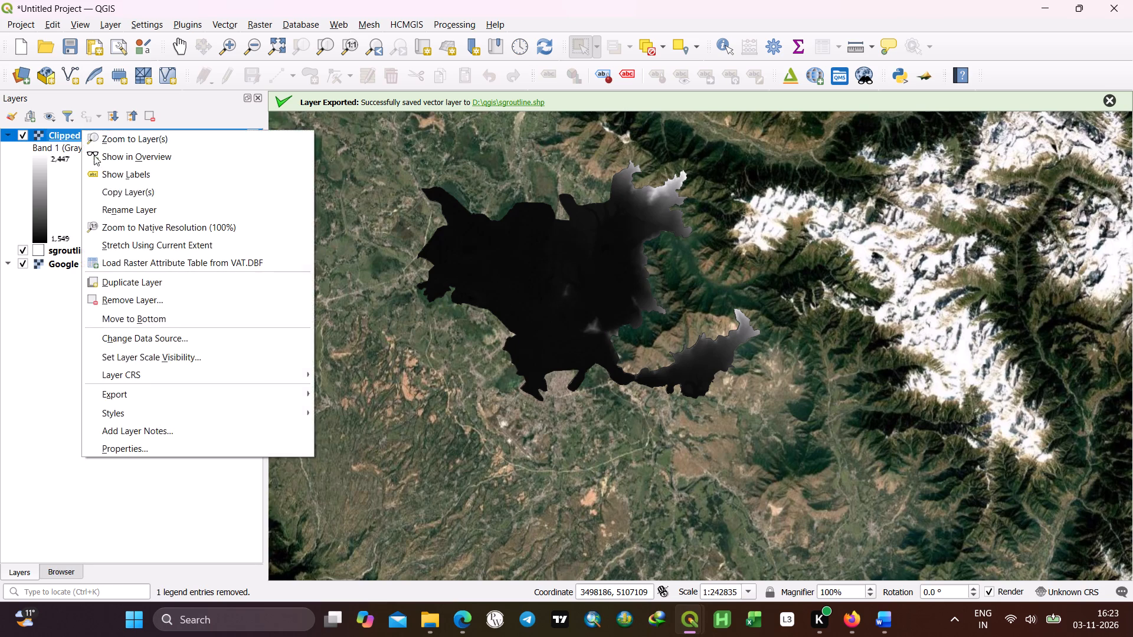
pyautogui.click(188, 442)
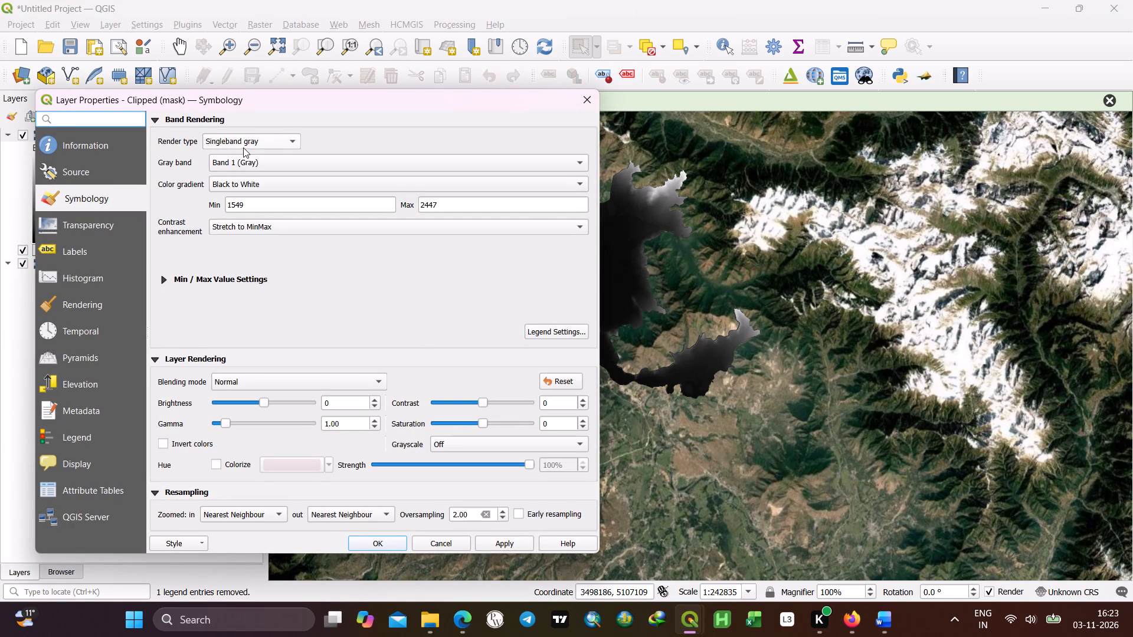
pyautogui.click(244, 141)
pyautogui.click(251, 150)
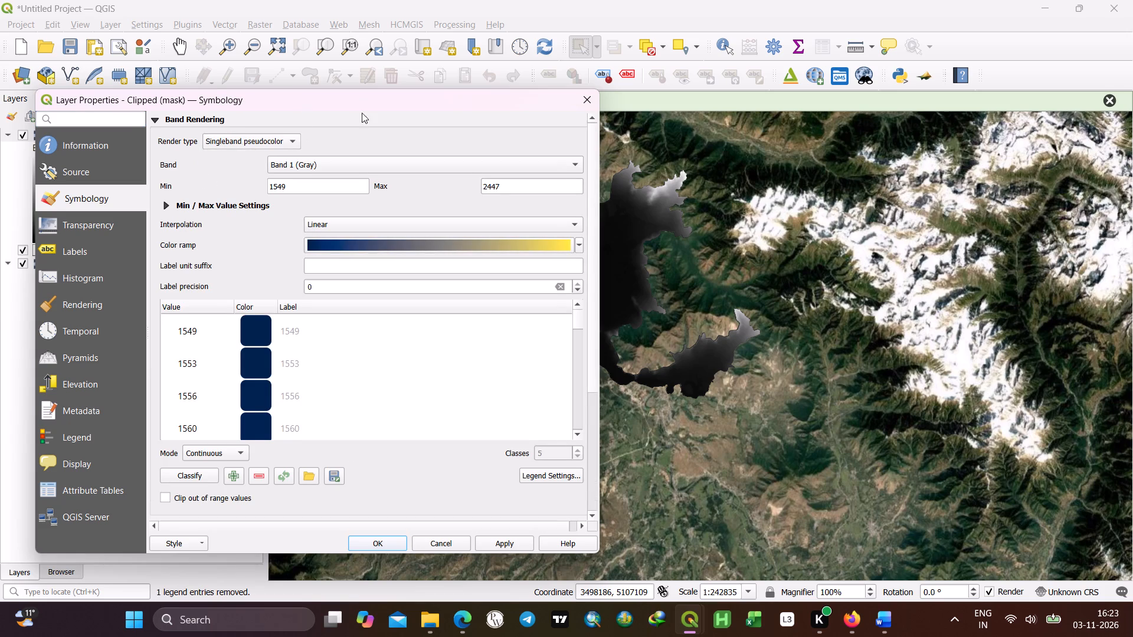
pyautogui.moveTo(375, 101); pyautogui.dragTo(279, 87)
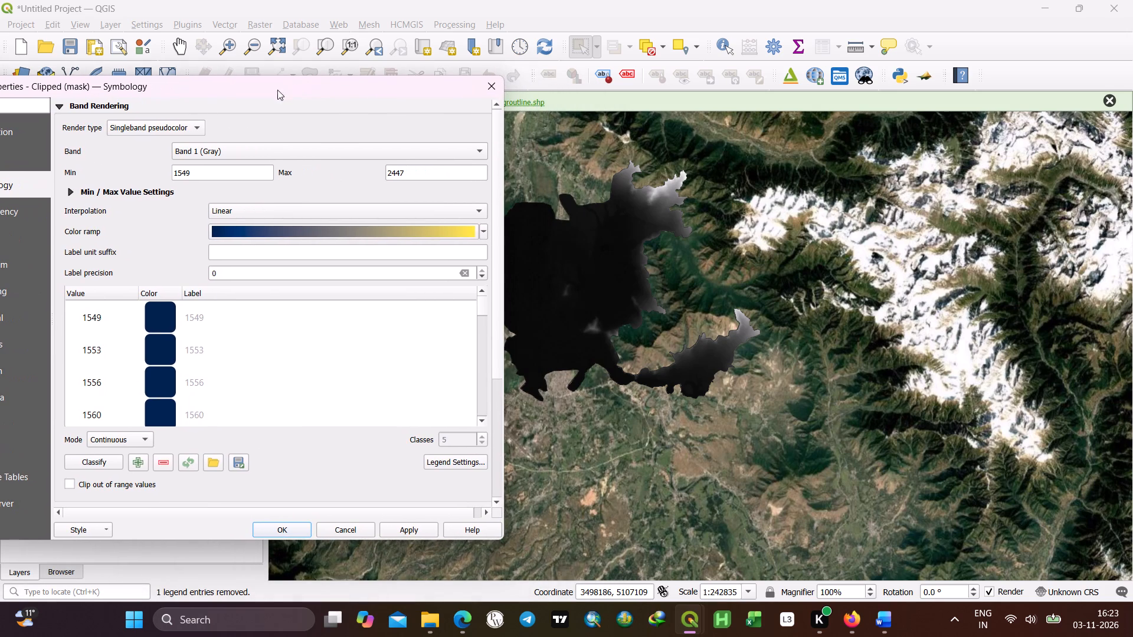
pyautogui.click(296, 154)
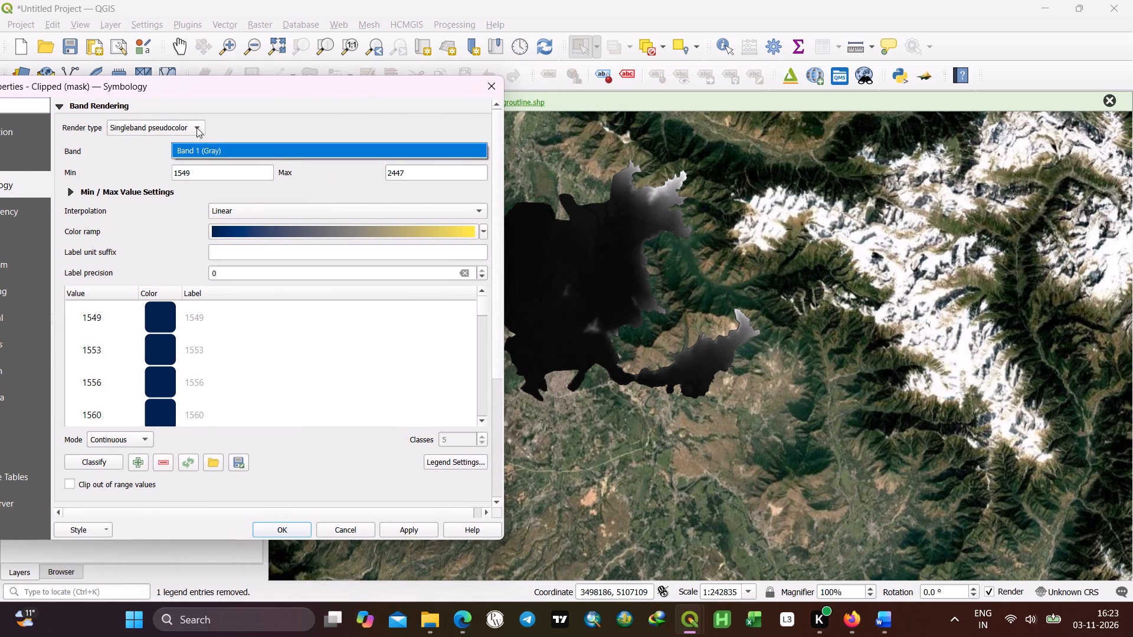
pyautogui.click(195, 124)
pyautogui.click(173, 125)
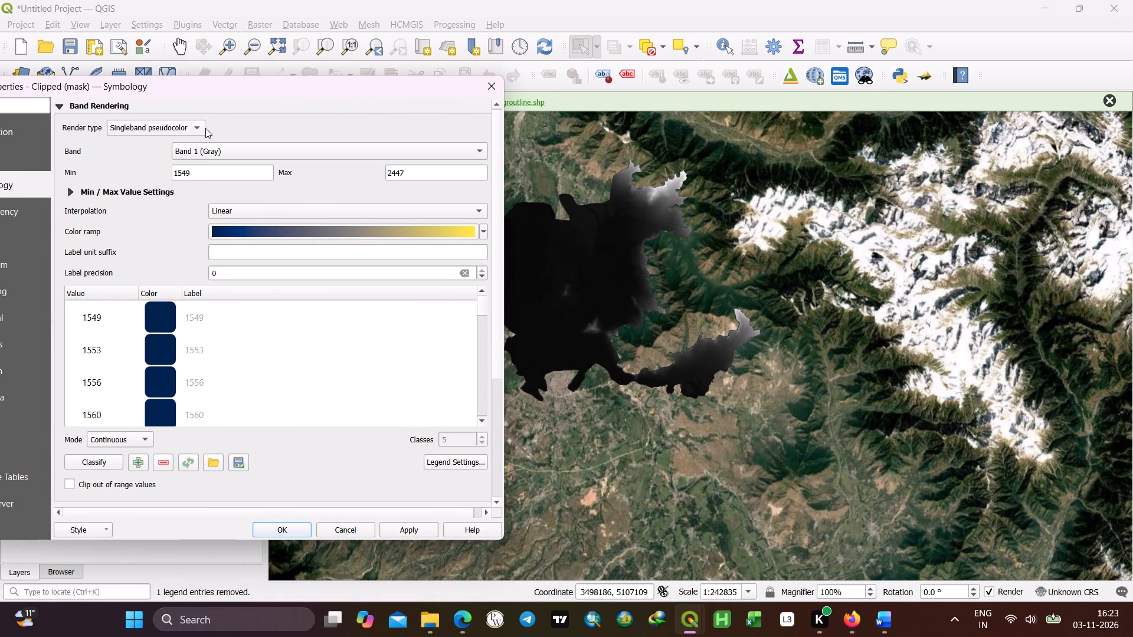
pyautogui.click(188, 122)
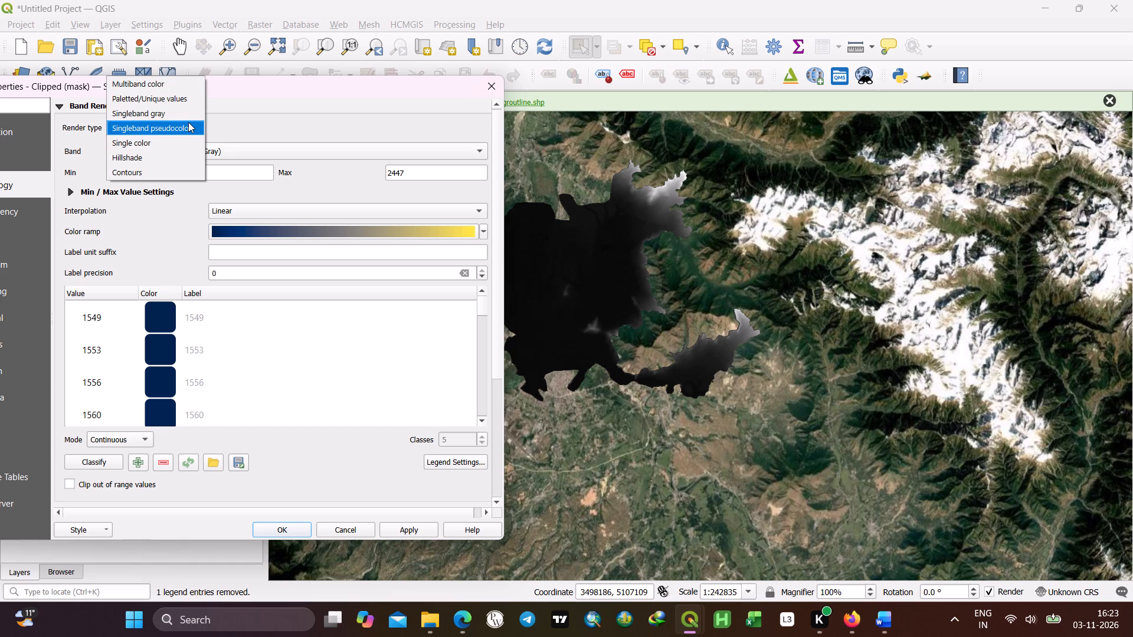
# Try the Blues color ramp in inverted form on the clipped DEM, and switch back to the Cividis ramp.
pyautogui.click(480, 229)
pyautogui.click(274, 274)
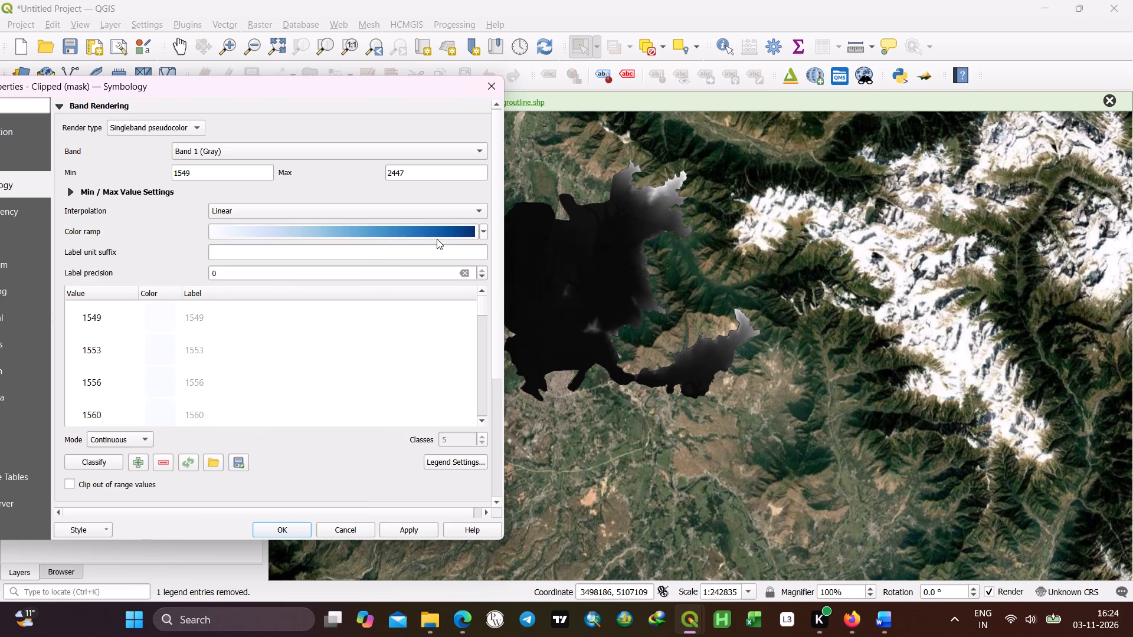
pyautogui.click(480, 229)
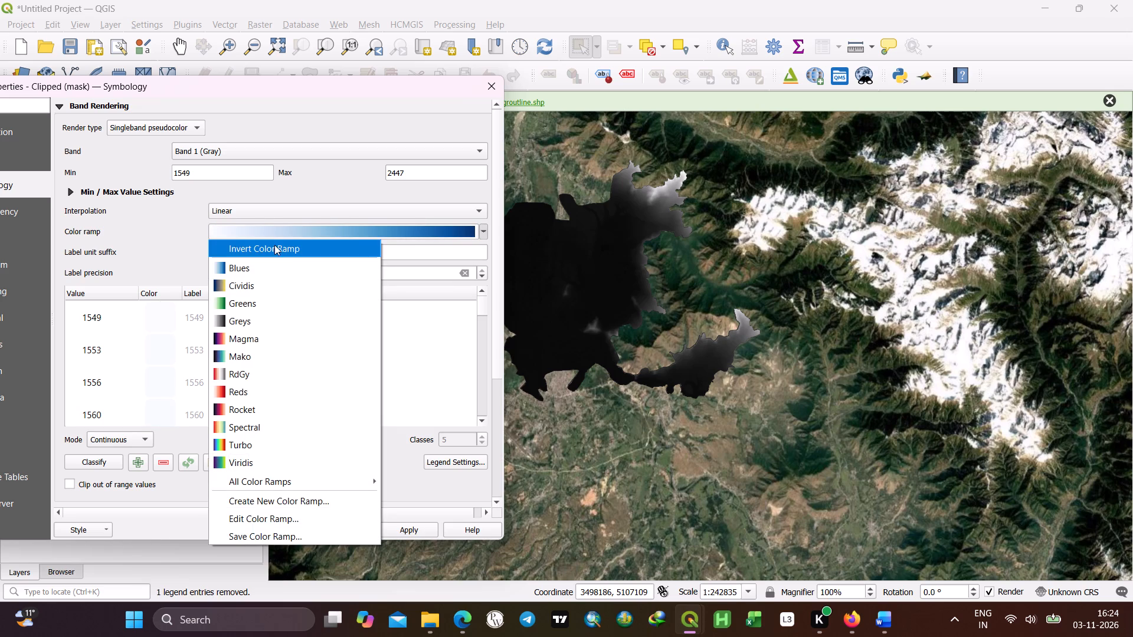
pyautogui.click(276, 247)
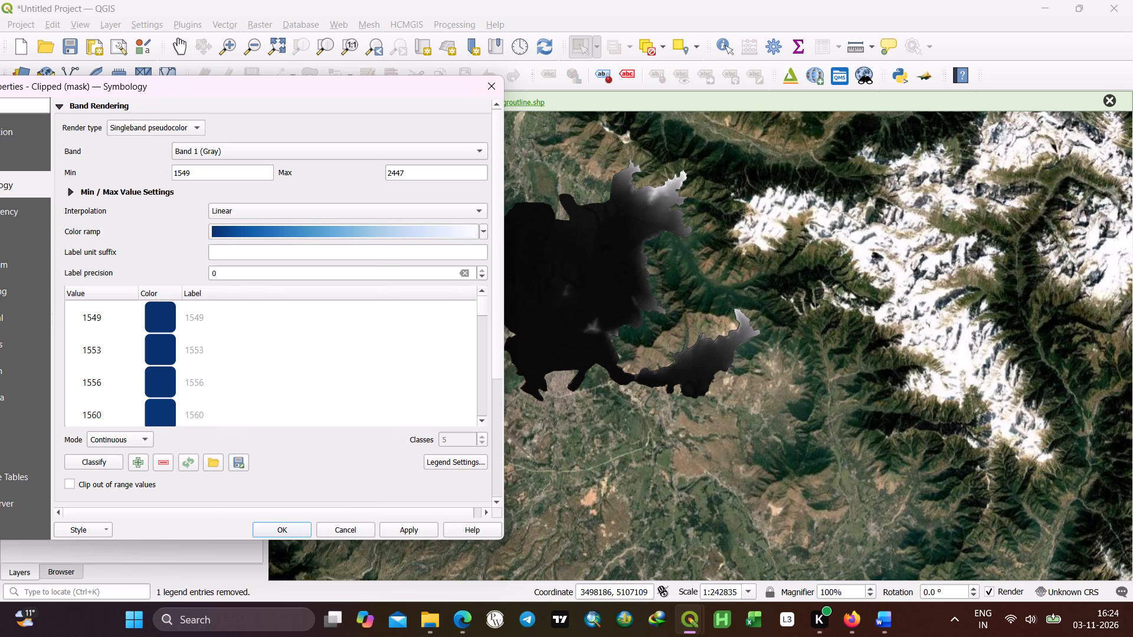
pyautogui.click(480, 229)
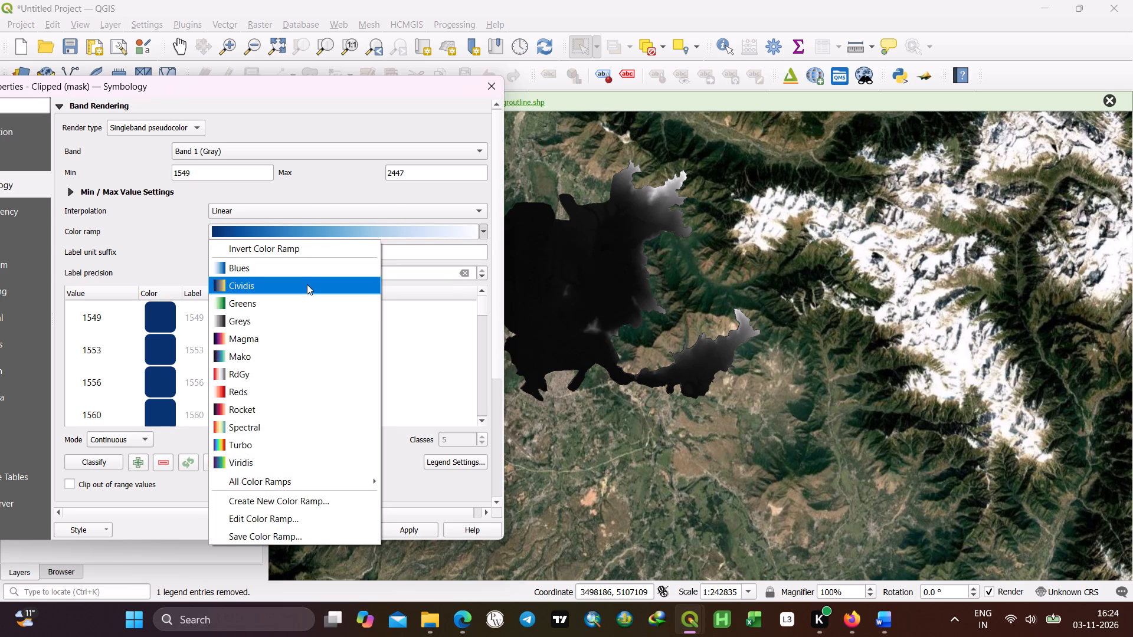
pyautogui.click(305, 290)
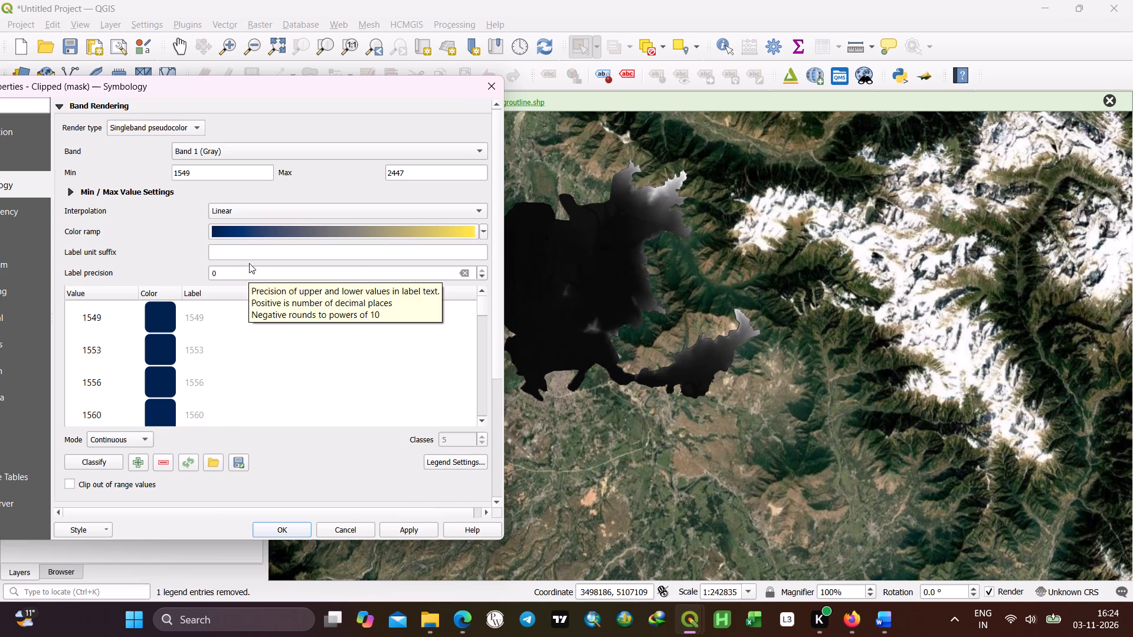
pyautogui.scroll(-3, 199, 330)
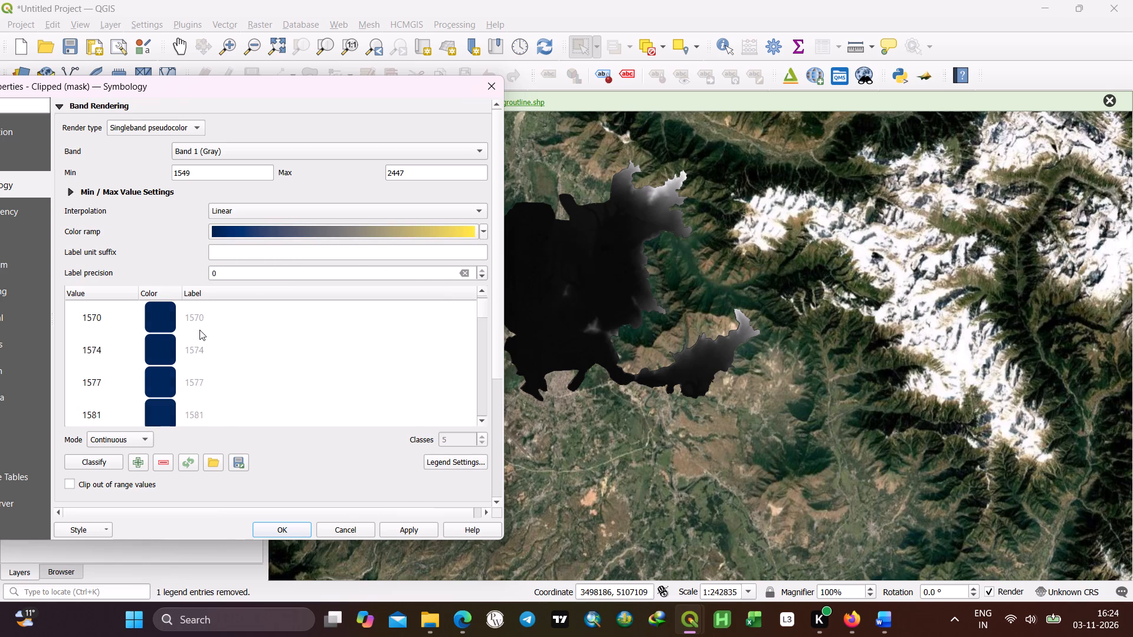
# Look through the class values and colors listed for the Cividis ramp of the clipped DEM.
pyautogui.scroll(-18, 199, 330)
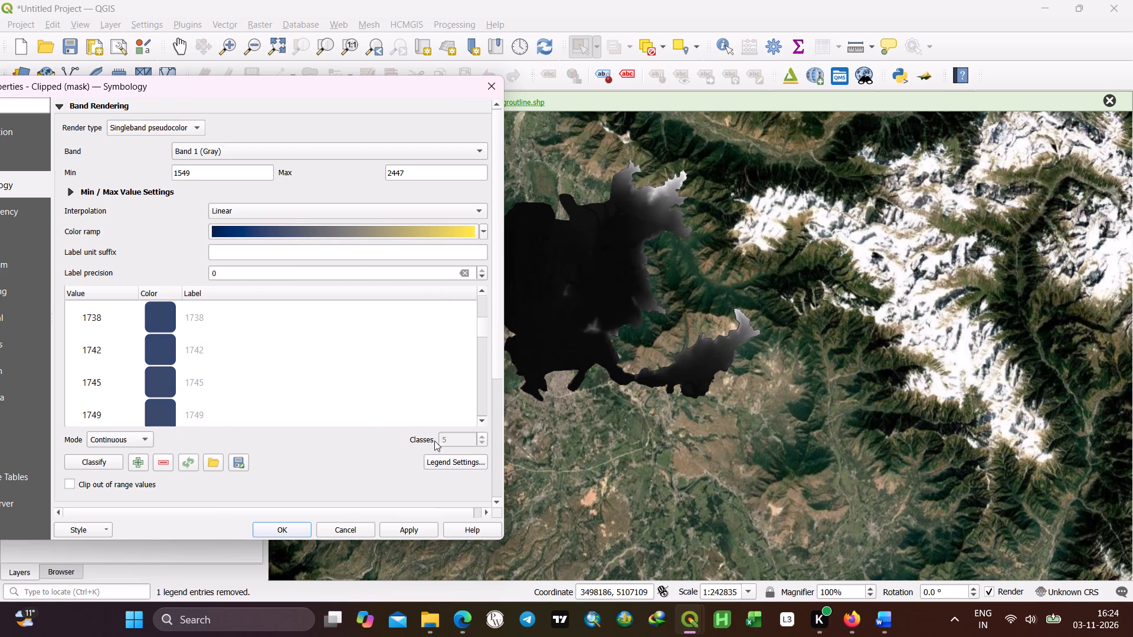
pyautogui.click(481, 436)
pyautogui.doubleClick(481, 436)
pyautogui.scroll(-20, 149, 353)
pyautogui.scroll(-1, 149, 353)
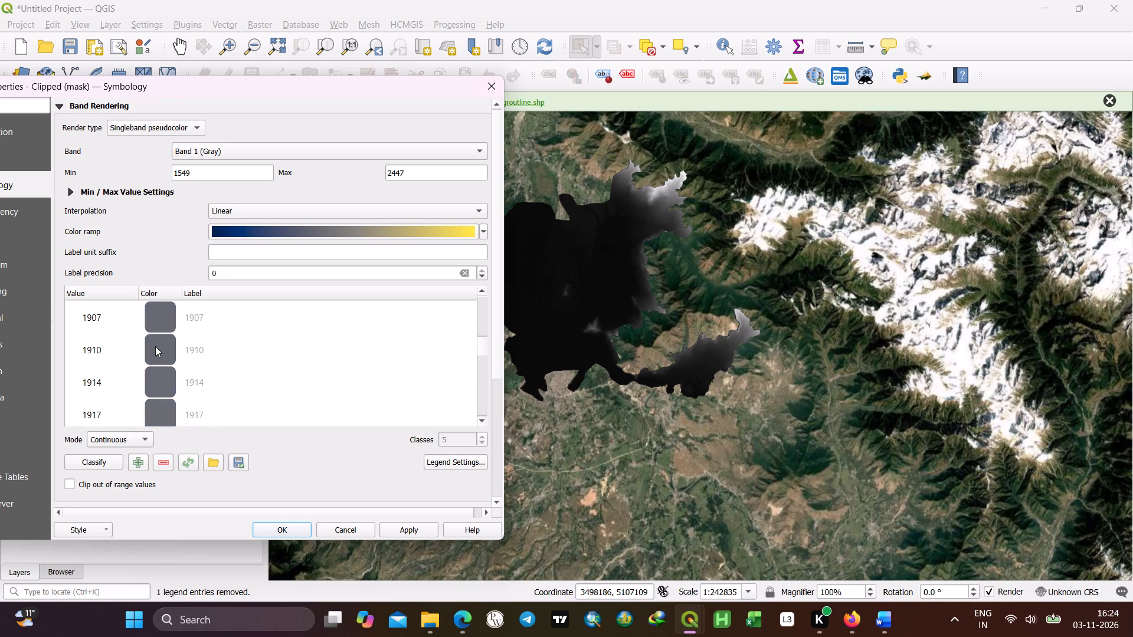
pyautogui.scroll(-10, 155, 346)
# Edit the Cividis ramp by moving a gradient stop to 4.0% and coloring it dark green #2e6a2a, and apply it to the layer.
pyautogui.click(240, 231)
pyautogui.doubleClick(240, 231)
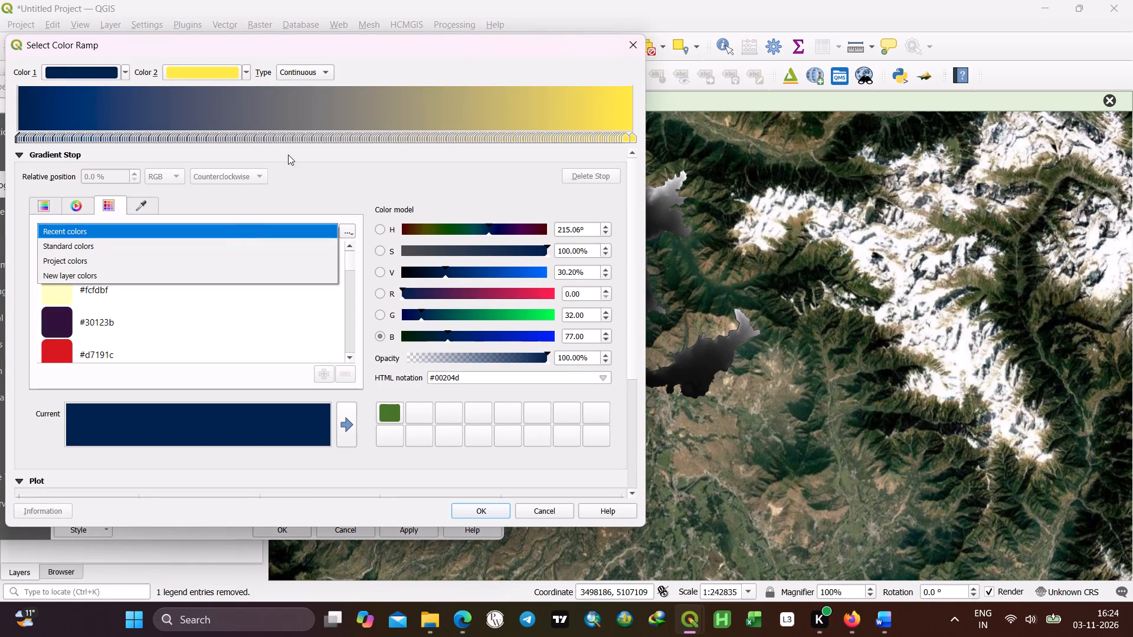
pyautogui.click(62, 113)
pyautogui.click(62, 113)
pyautogui.click(62, 113)
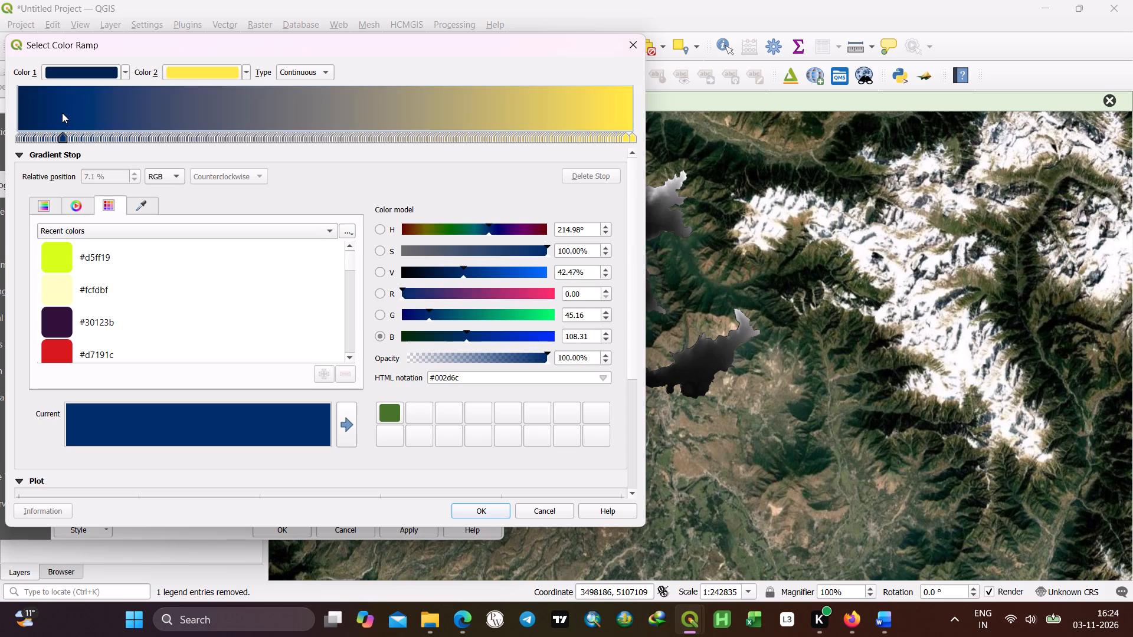
pyautogui.moveTo(61, 139); pyautogui.dragTo(45, 139)
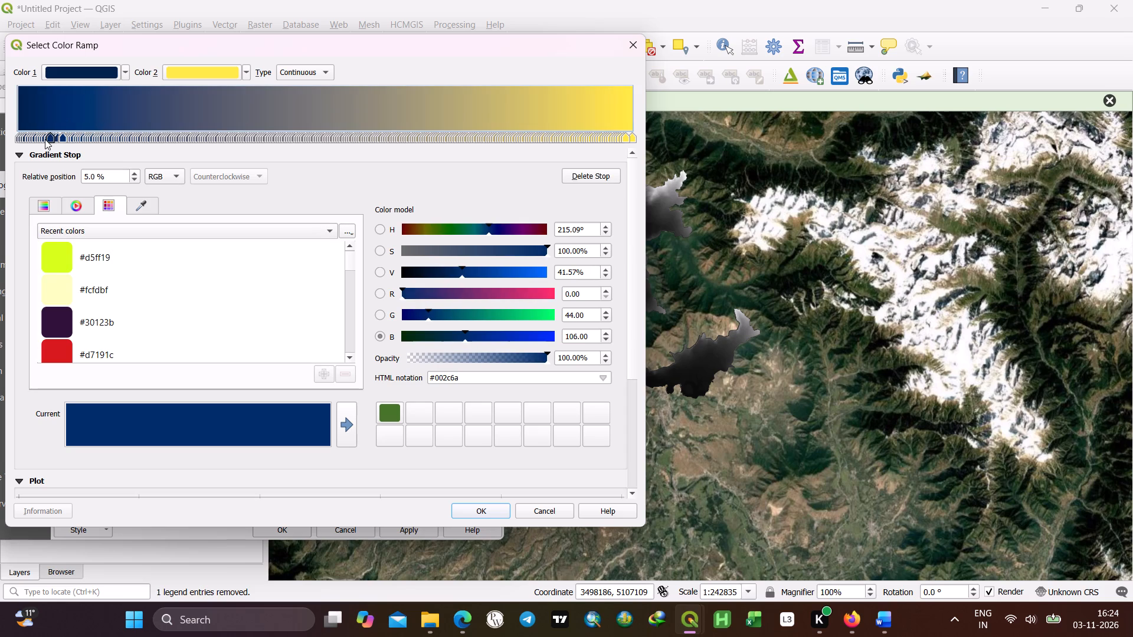
pyautogui.moveTo(45, 139); pyautogui.dragTo(43, 139)
pyautogui.moveTo(490, 229); pyautogui.dragTo(477, 230)
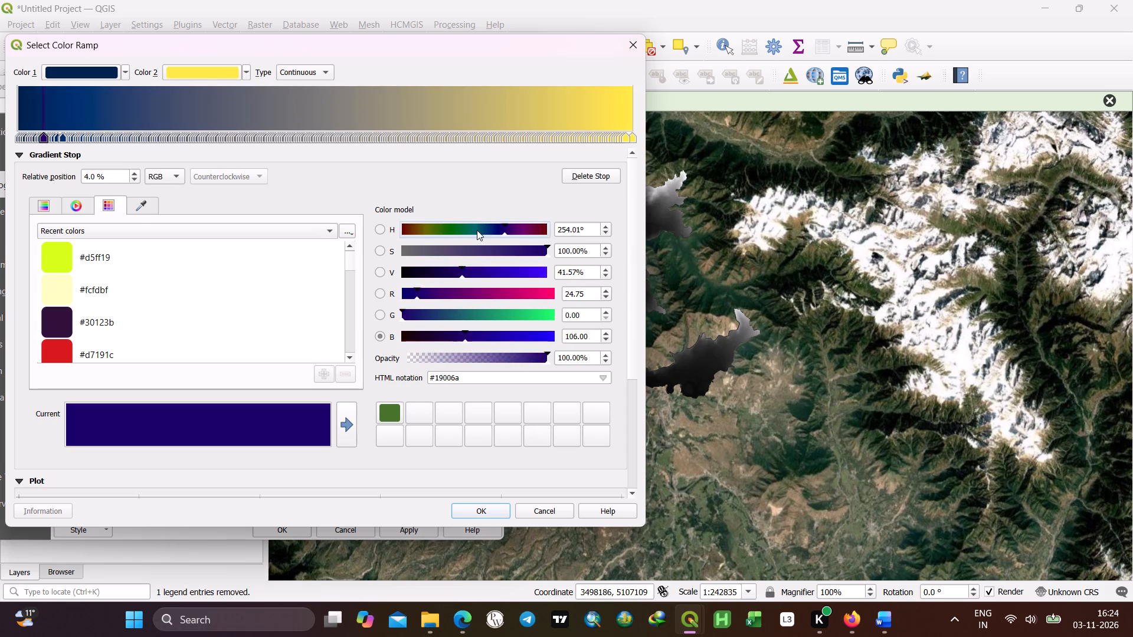
pyautogui.moveTo(477, 230); pyautogui.dragTo(449, 235)
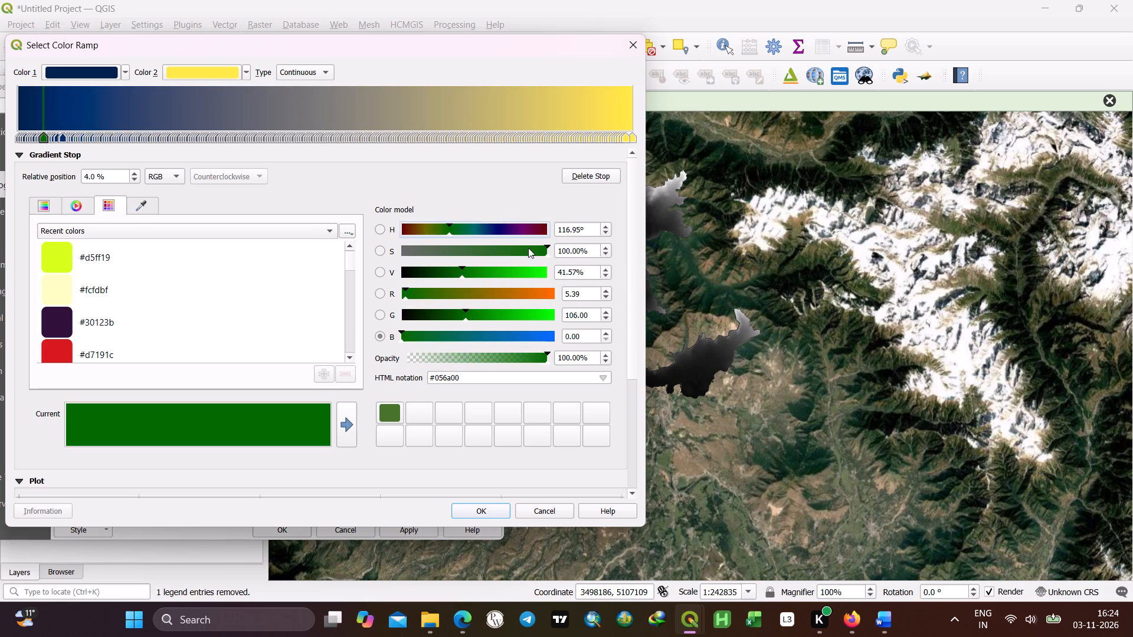
pyautogui.moveTo(541, 247); pyautogui.dragTo(494, 249)
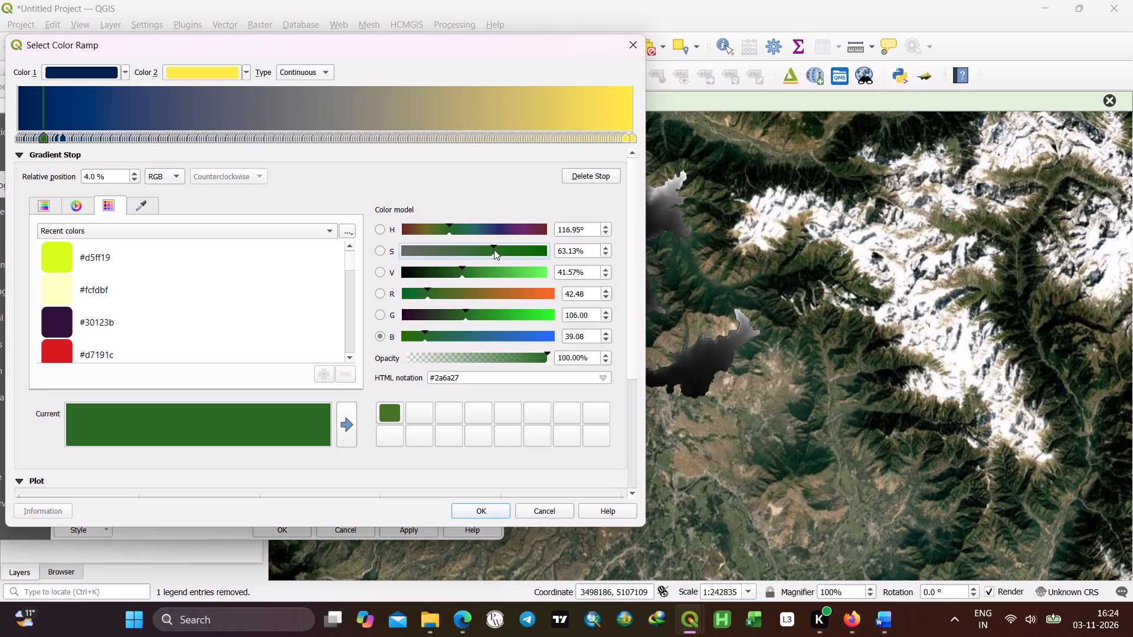
pyautogui.moveTo(494, 249); pyautogui.dragTo(489, 249)
pyautogui.click(484, 509)
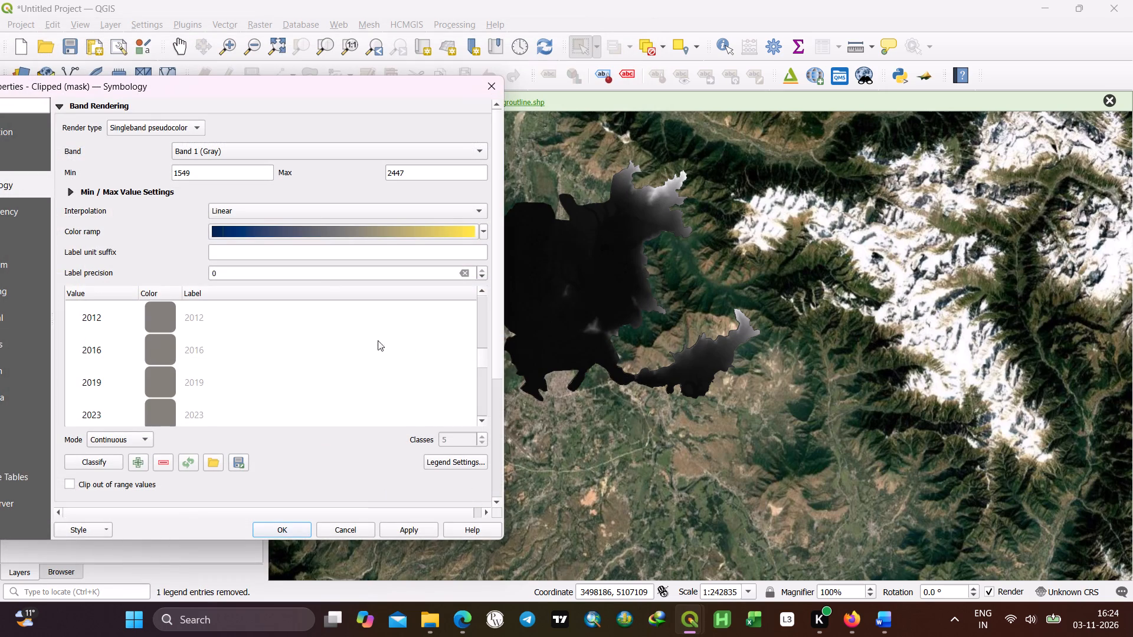
pyautogui.click(423, 530)
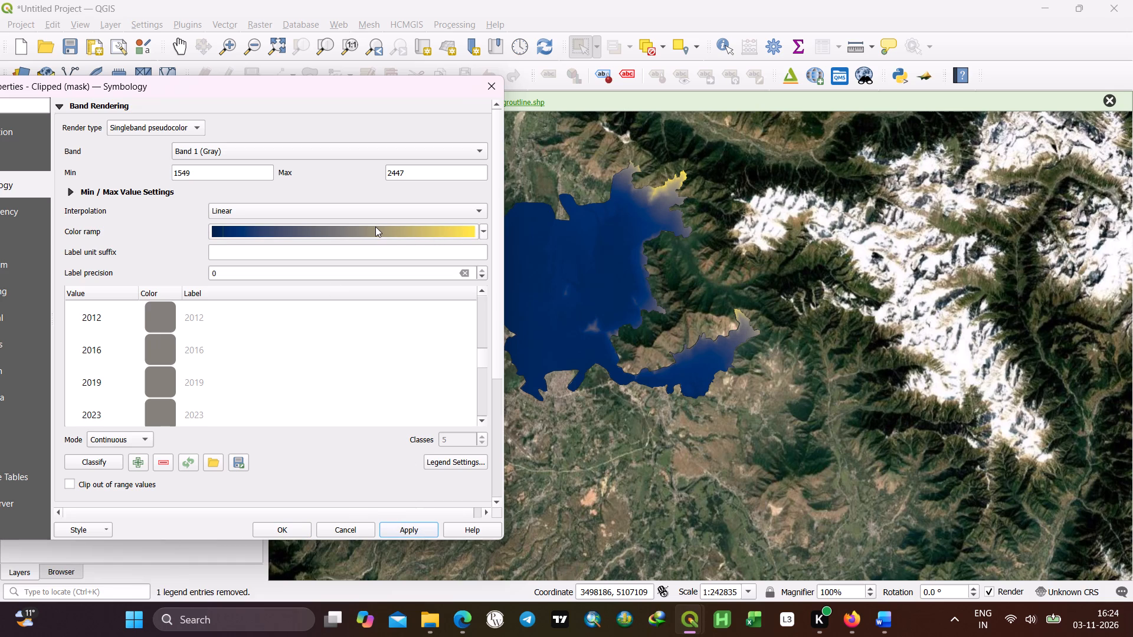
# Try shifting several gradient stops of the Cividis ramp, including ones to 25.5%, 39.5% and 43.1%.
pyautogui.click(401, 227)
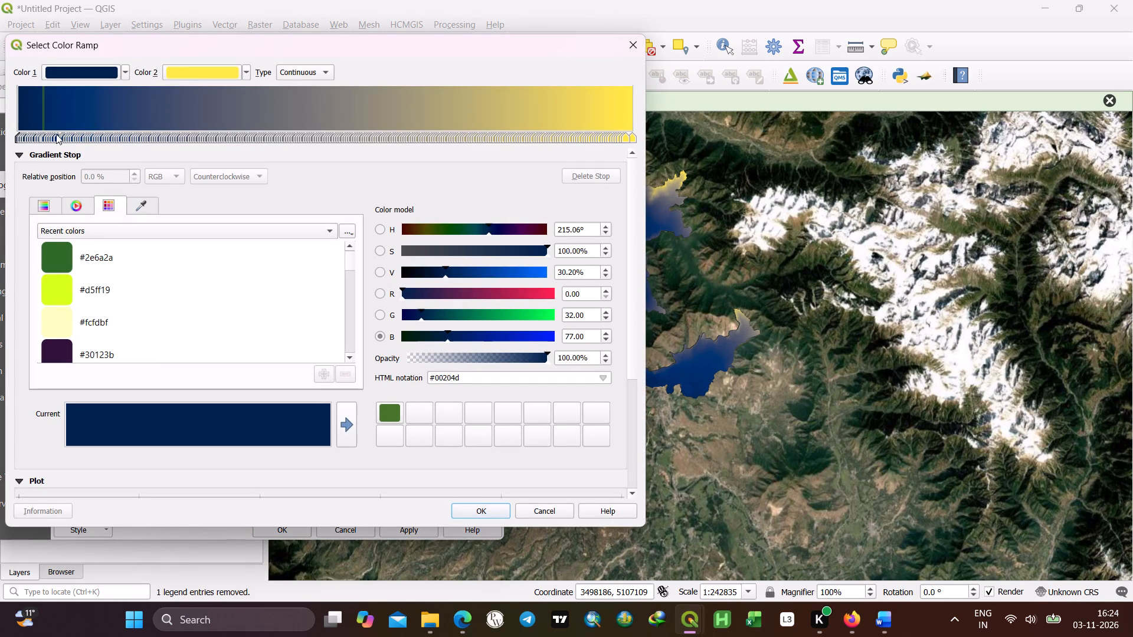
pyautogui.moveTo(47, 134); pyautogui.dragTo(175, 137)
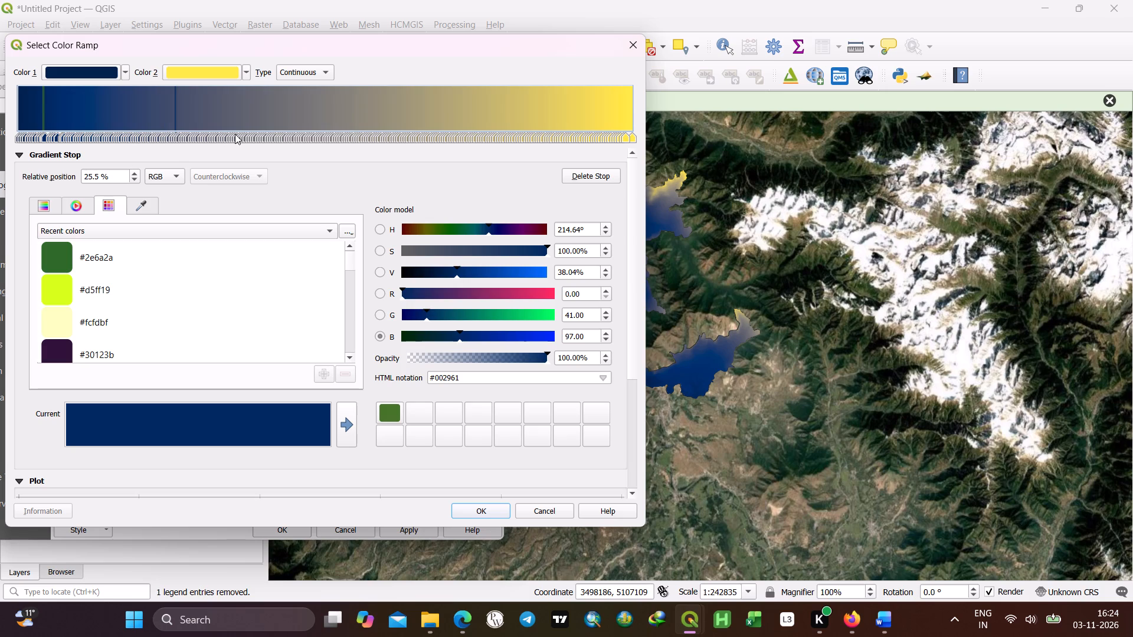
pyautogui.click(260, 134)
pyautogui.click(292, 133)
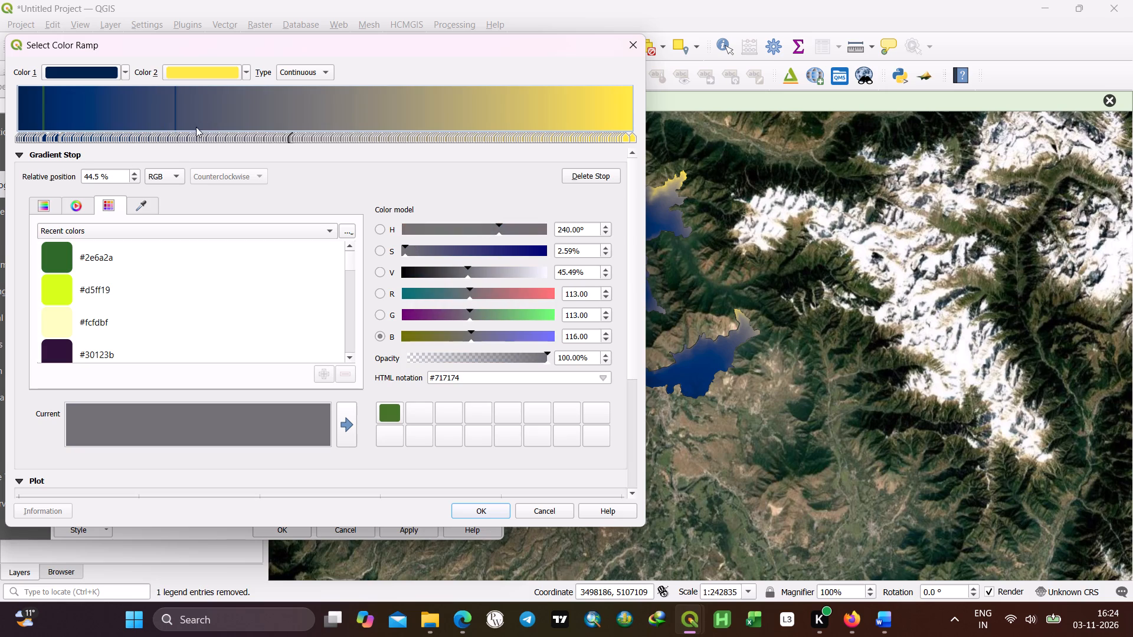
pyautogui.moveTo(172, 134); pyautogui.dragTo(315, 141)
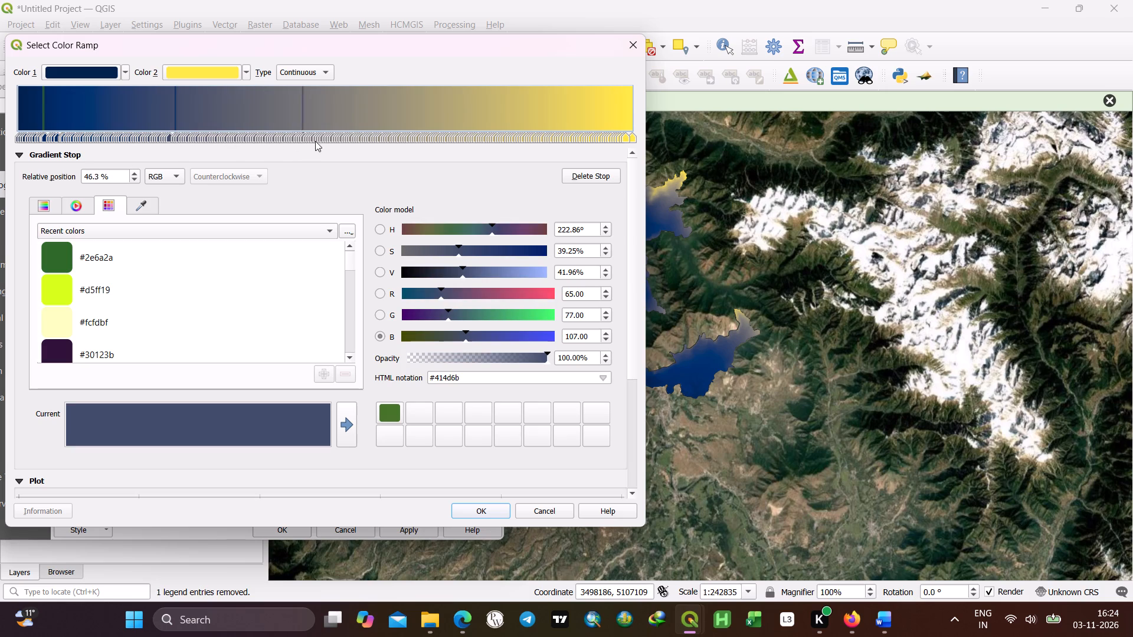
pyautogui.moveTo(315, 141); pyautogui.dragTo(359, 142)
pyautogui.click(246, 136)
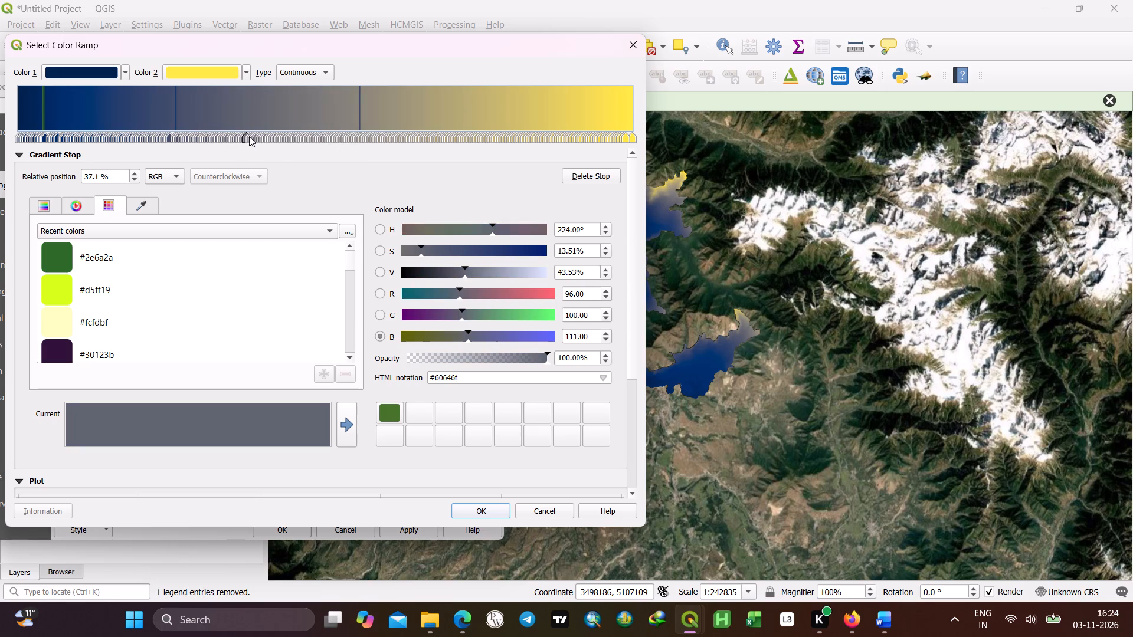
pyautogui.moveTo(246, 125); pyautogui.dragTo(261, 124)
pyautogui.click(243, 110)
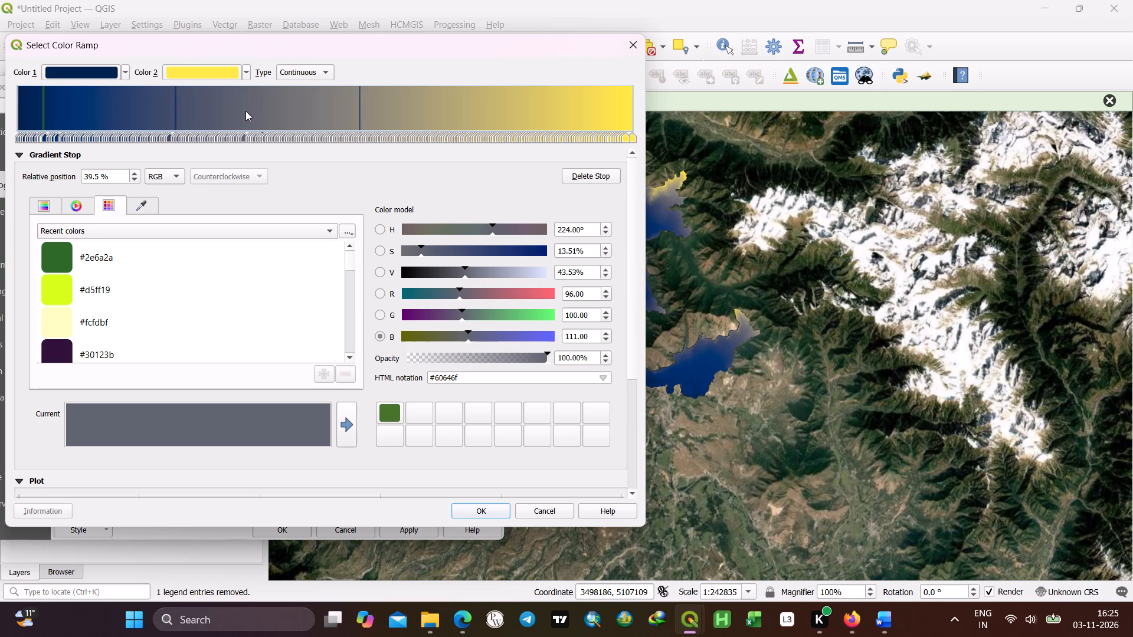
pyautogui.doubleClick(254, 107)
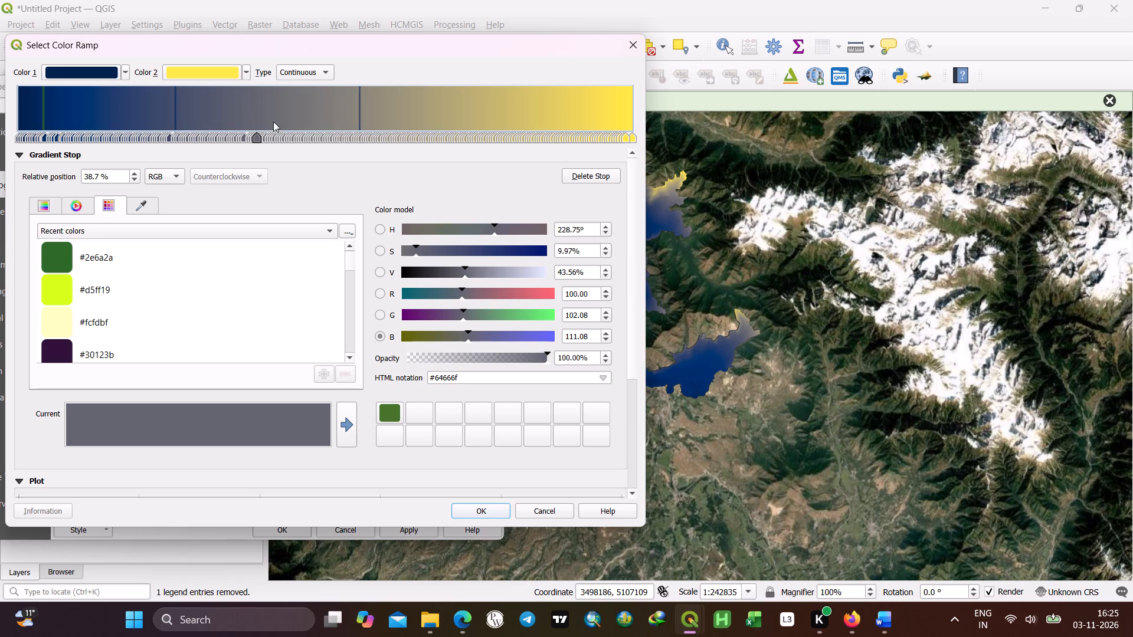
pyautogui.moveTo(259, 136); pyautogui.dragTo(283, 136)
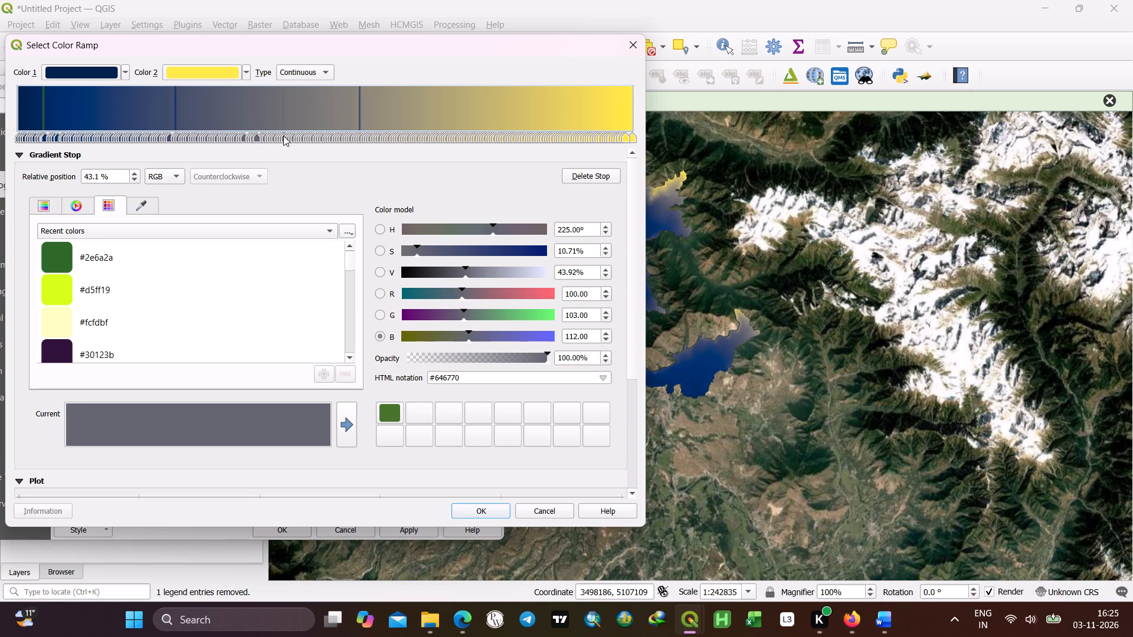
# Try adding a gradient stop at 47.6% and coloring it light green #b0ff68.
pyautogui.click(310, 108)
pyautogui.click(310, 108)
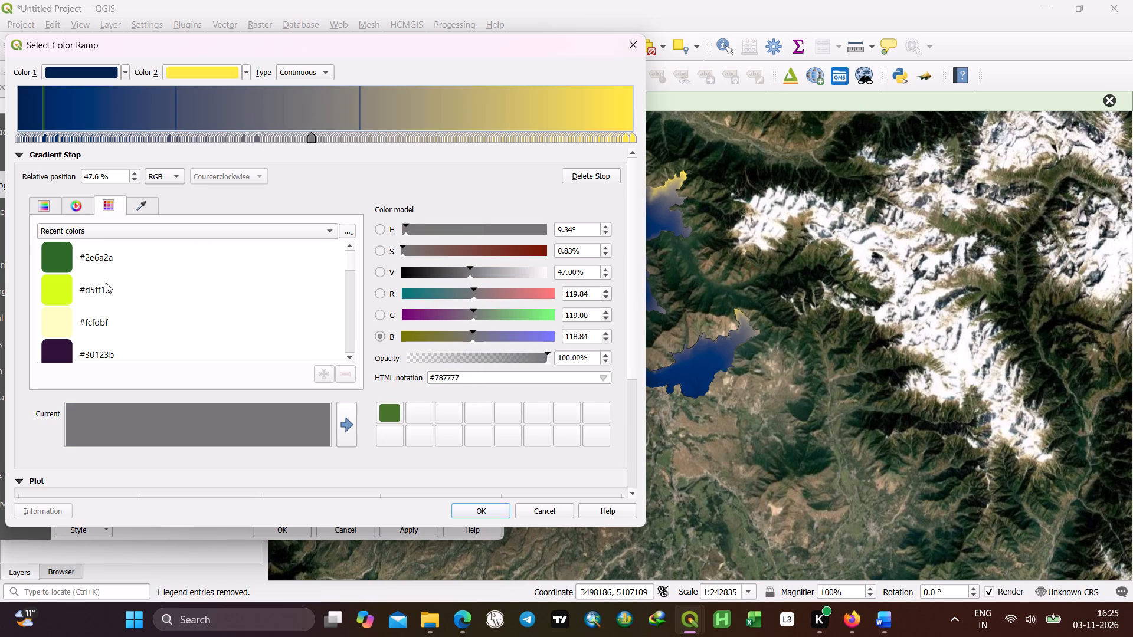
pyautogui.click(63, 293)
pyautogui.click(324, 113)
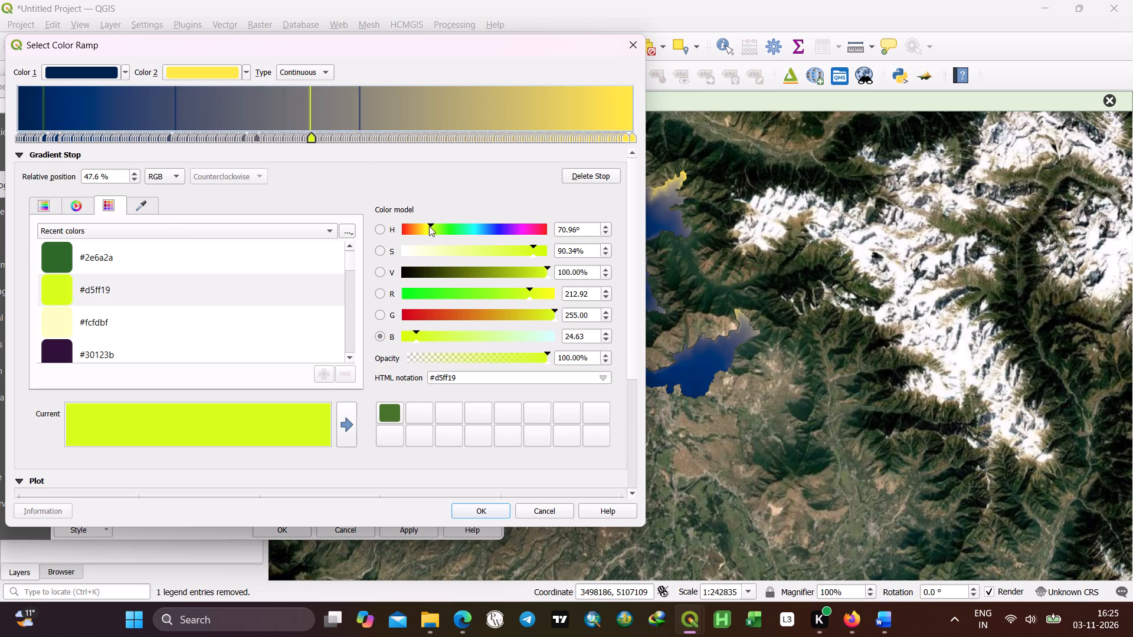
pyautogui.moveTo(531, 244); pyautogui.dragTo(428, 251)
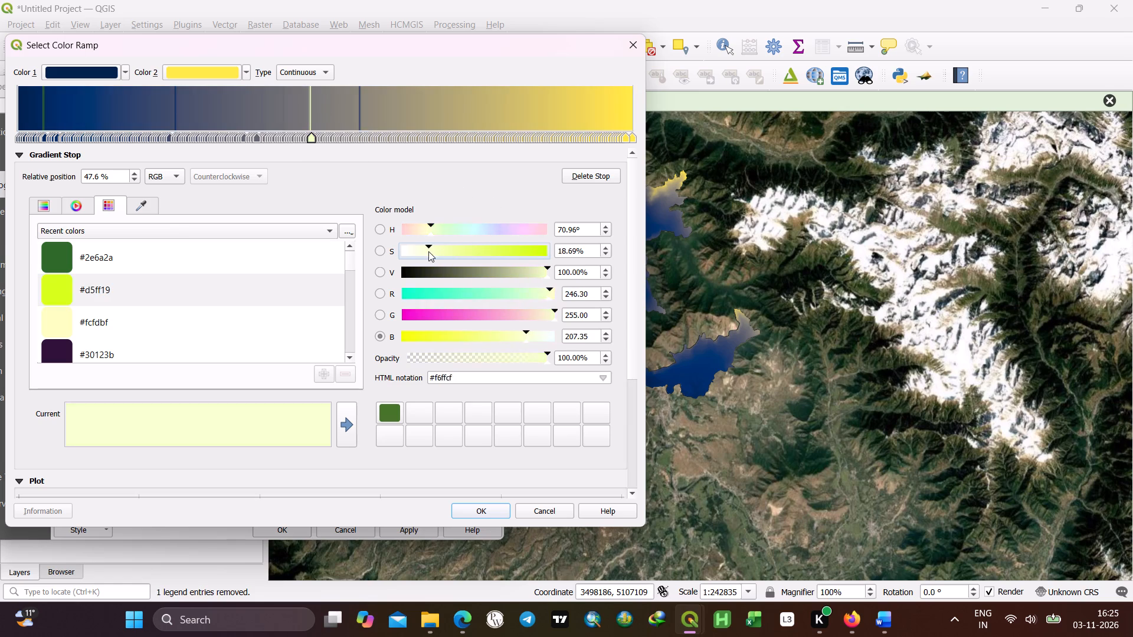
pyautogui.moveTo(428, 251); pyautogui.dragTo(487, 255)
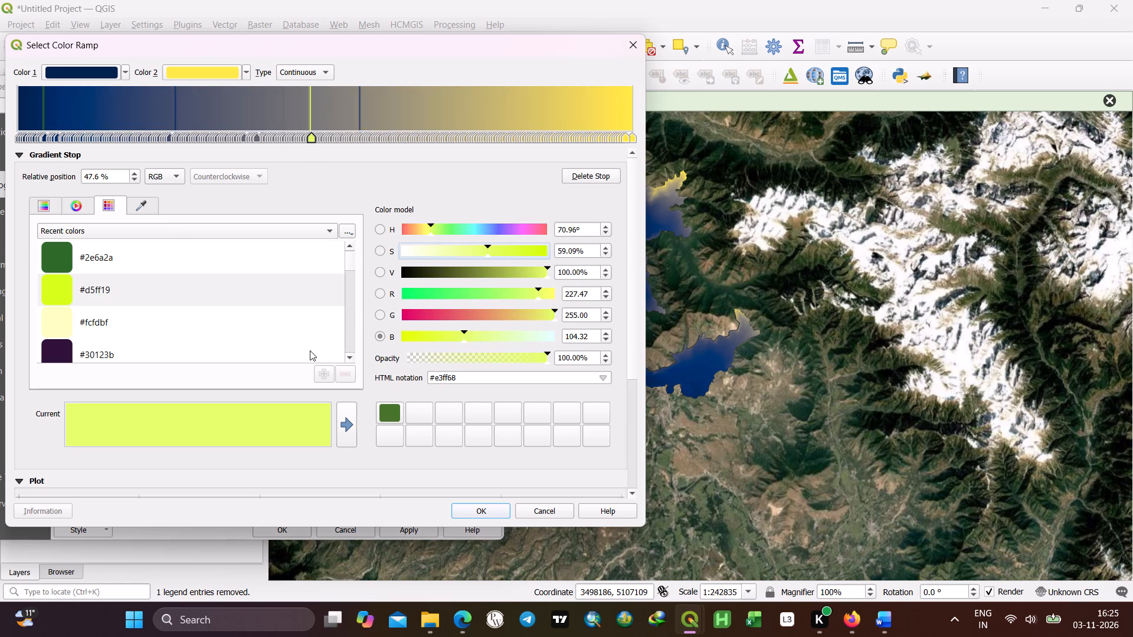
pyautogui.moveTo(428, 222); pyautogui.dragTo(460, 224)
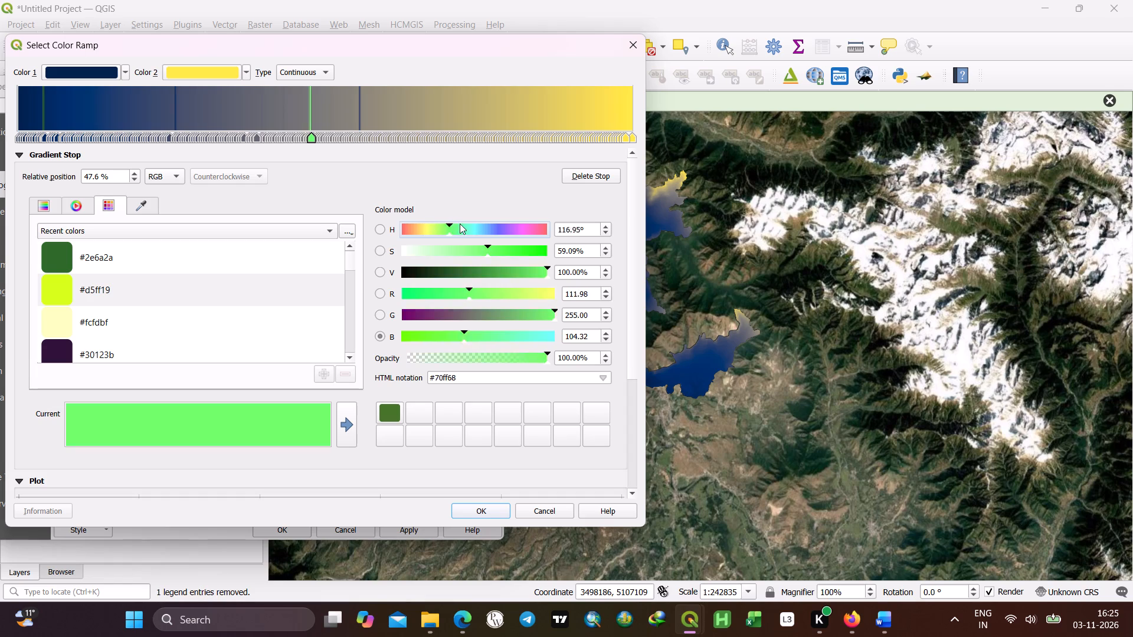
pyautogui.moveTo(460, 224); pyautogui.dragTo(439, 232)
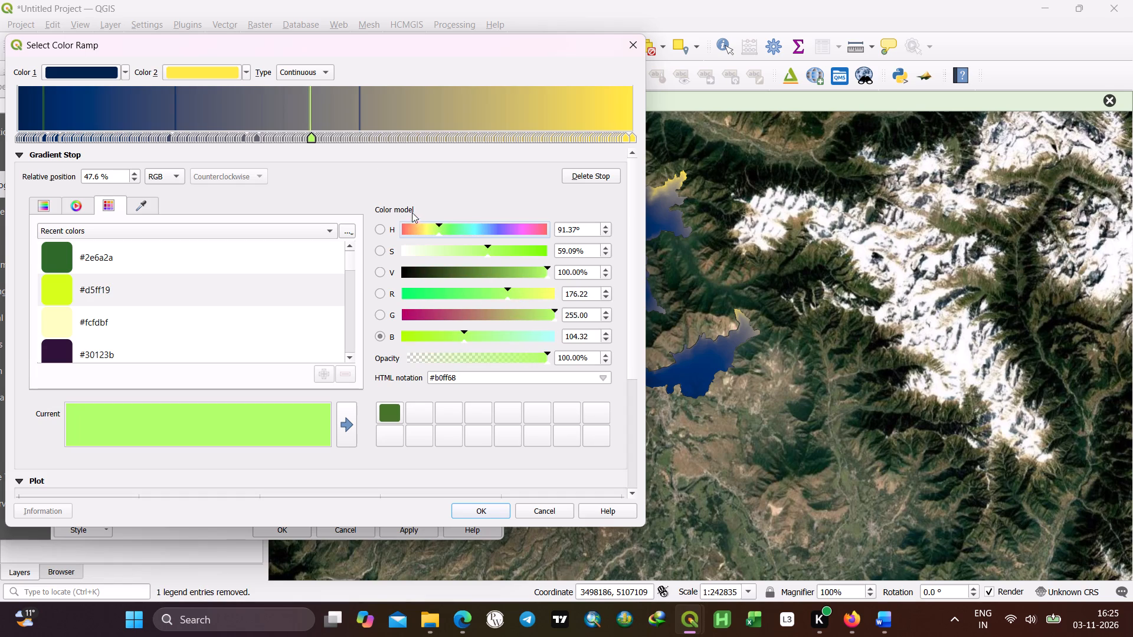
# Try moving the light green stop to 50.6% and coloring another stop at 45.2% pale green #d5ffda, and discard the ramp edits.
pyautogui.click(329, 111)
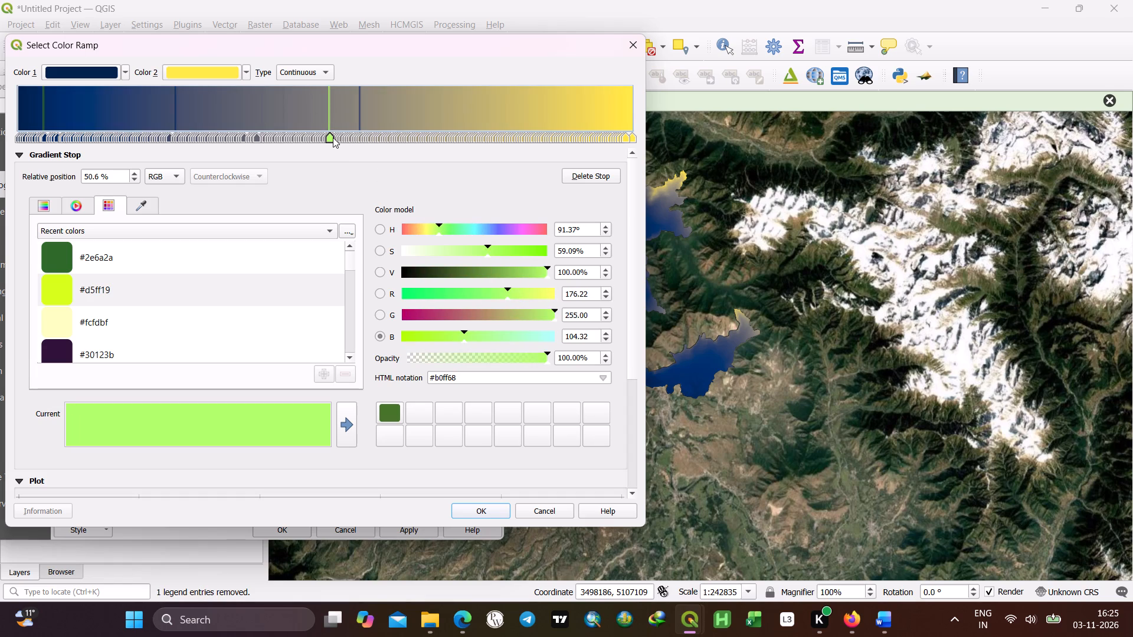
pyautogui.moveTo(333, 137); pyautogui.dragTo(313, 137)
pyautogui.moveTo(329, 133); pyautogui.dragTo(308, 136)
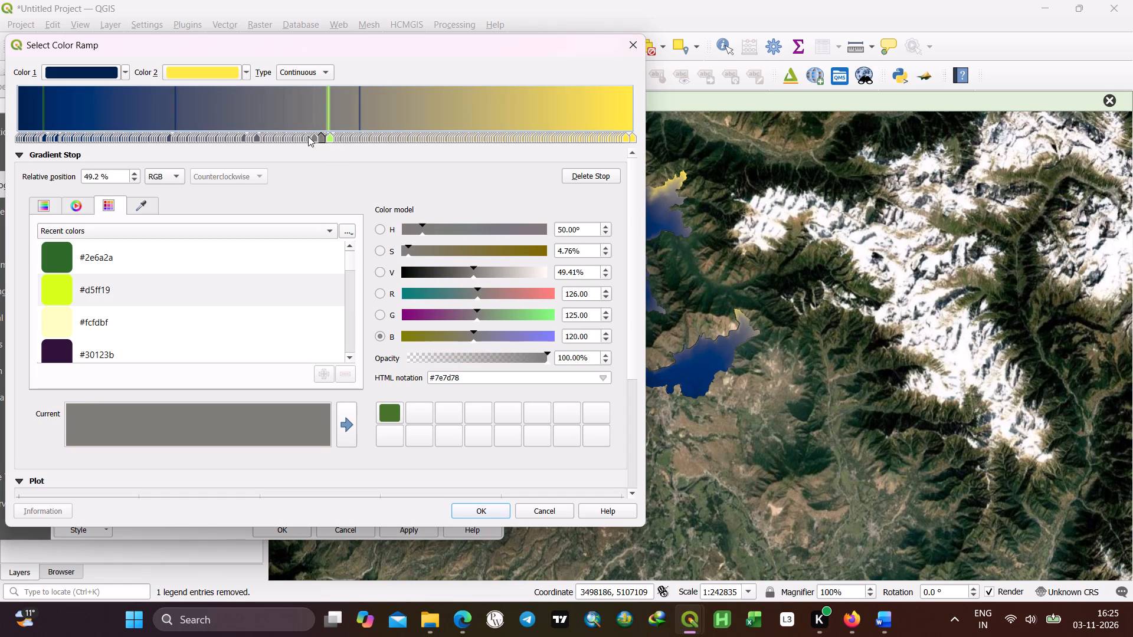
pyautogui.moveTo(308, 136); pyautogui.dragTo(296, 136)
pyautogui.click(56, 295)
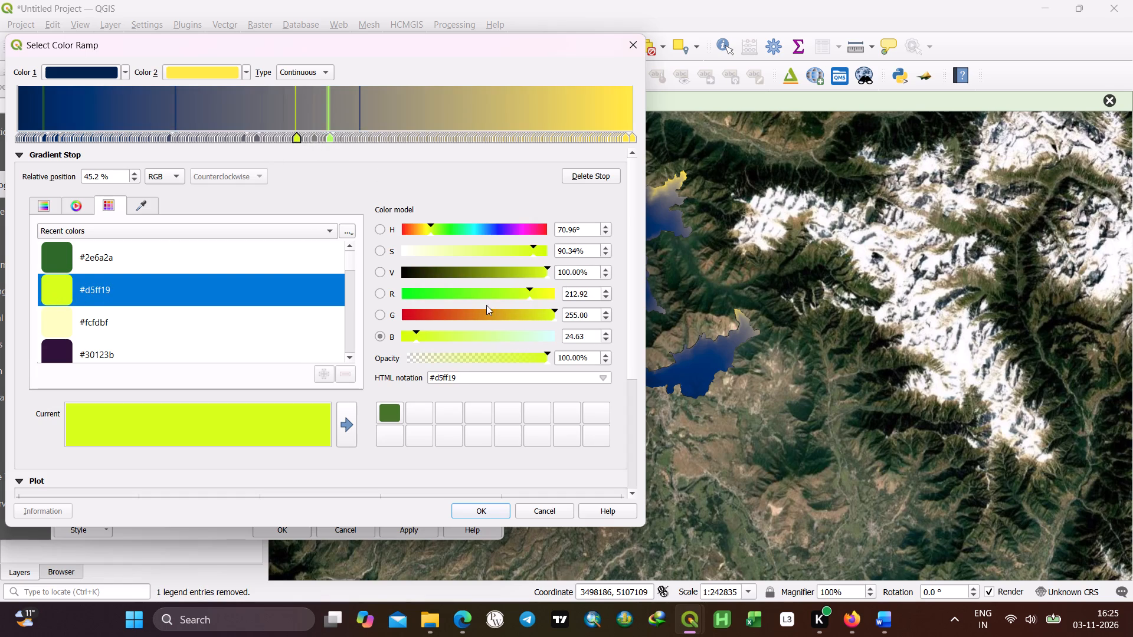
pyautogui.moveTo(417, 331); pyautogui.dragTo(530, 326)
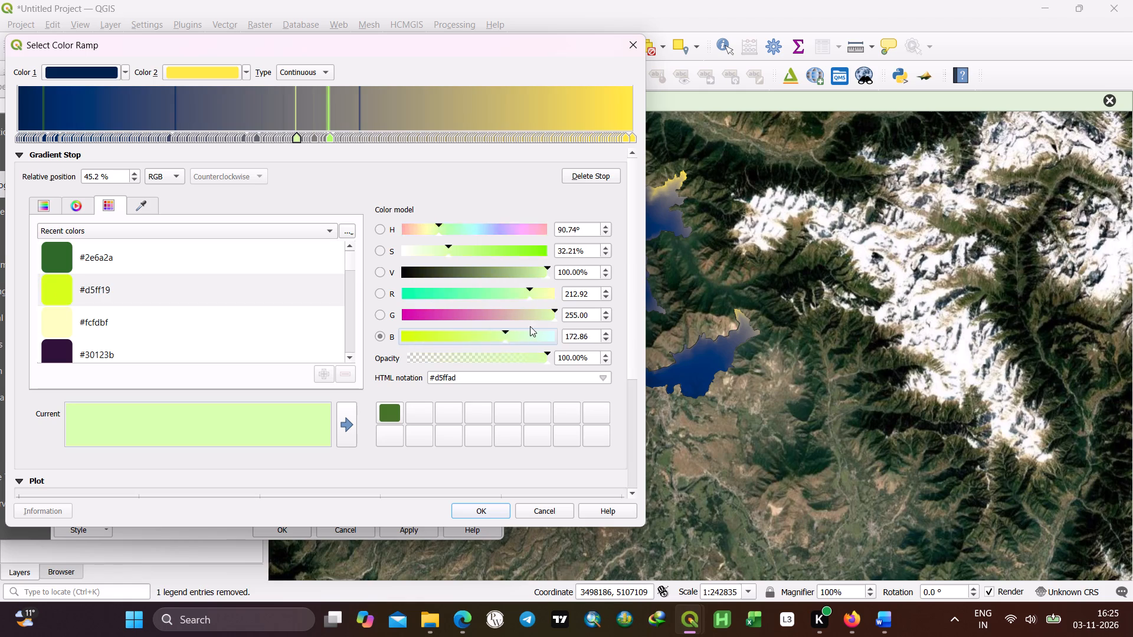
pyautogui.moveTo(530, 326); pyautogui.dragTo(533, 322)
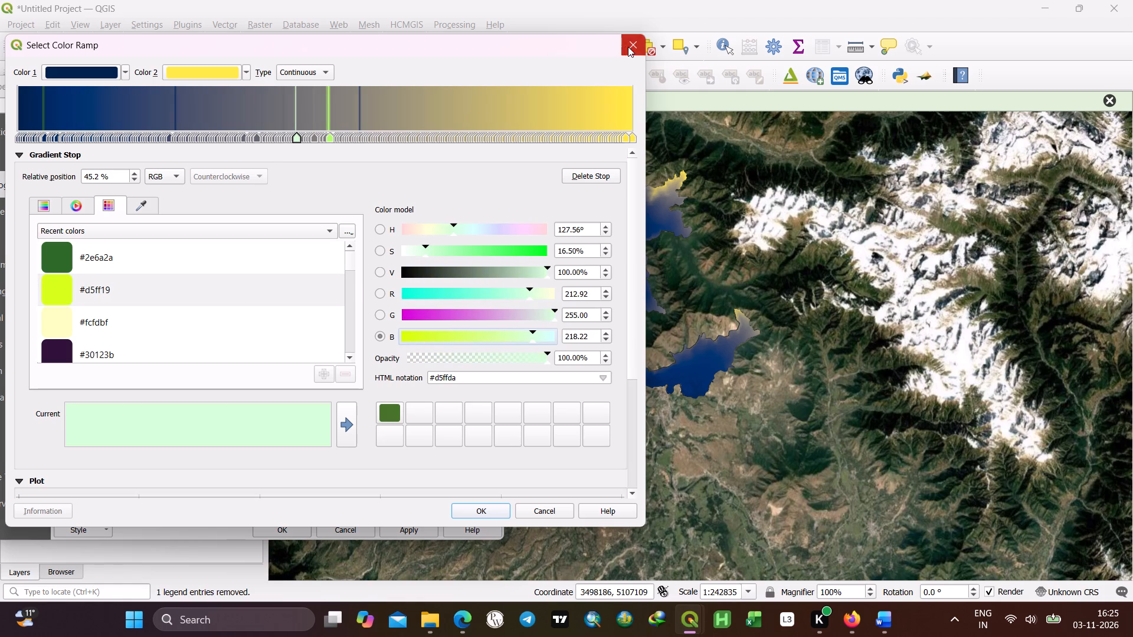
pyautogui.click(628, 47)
# Create a new color ramp of type Gradient for the clipped DEM layer.
pyautogui.scroll(-3, 369, 423)
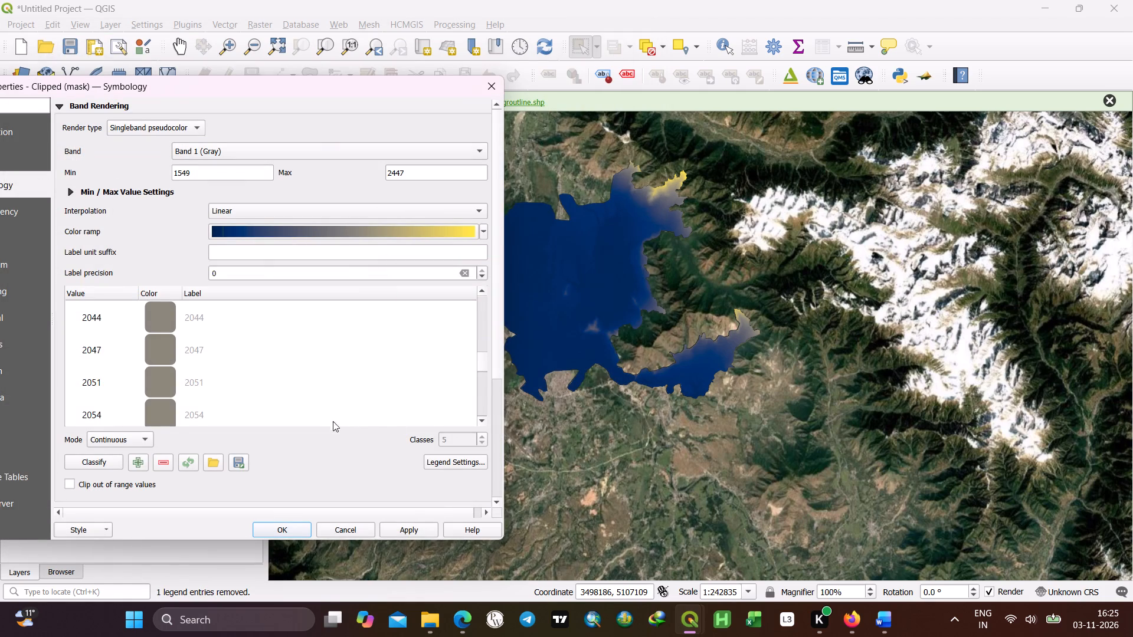
pyautogui.scroll(5, 329, 366)
pyautogui.click(486, 234)
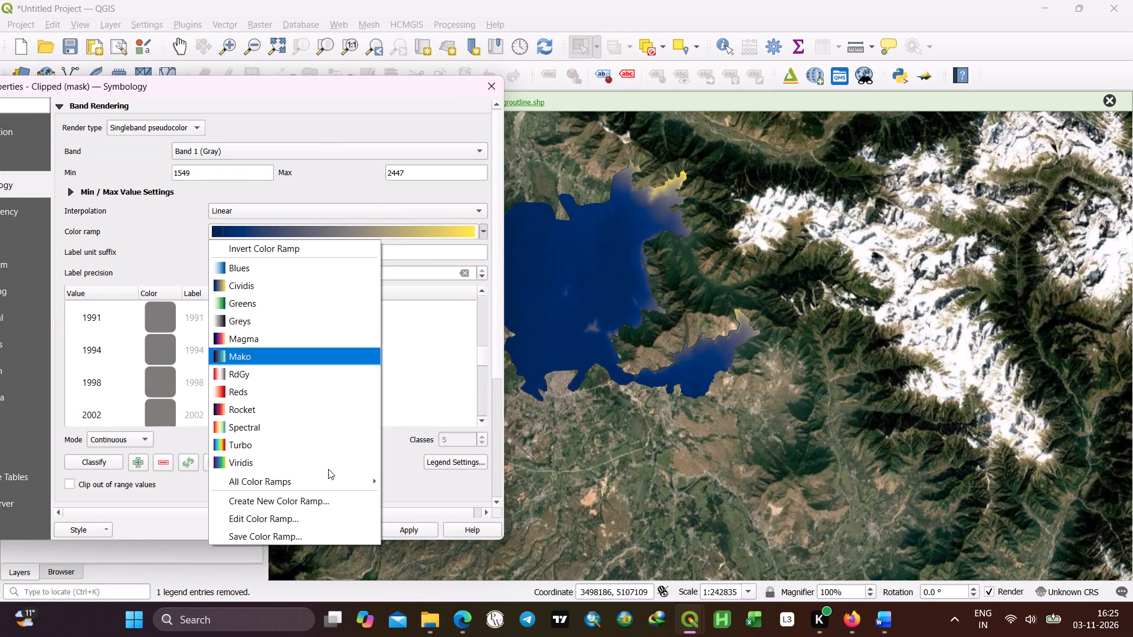
pyautogui.click(303, 508)
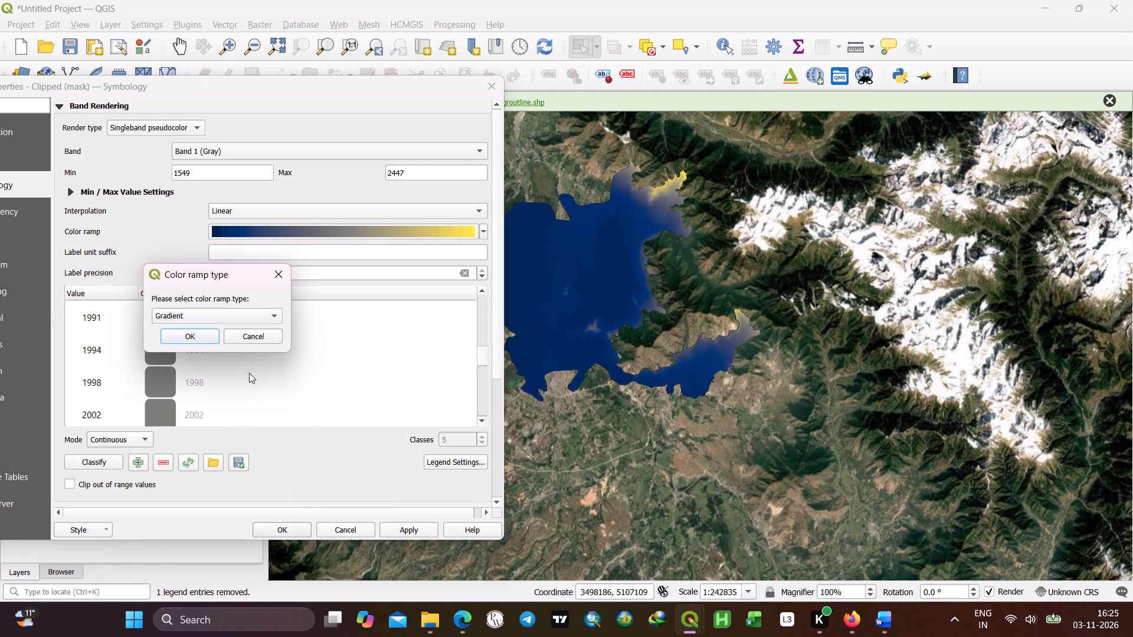
pyautogui.click(204, 318)
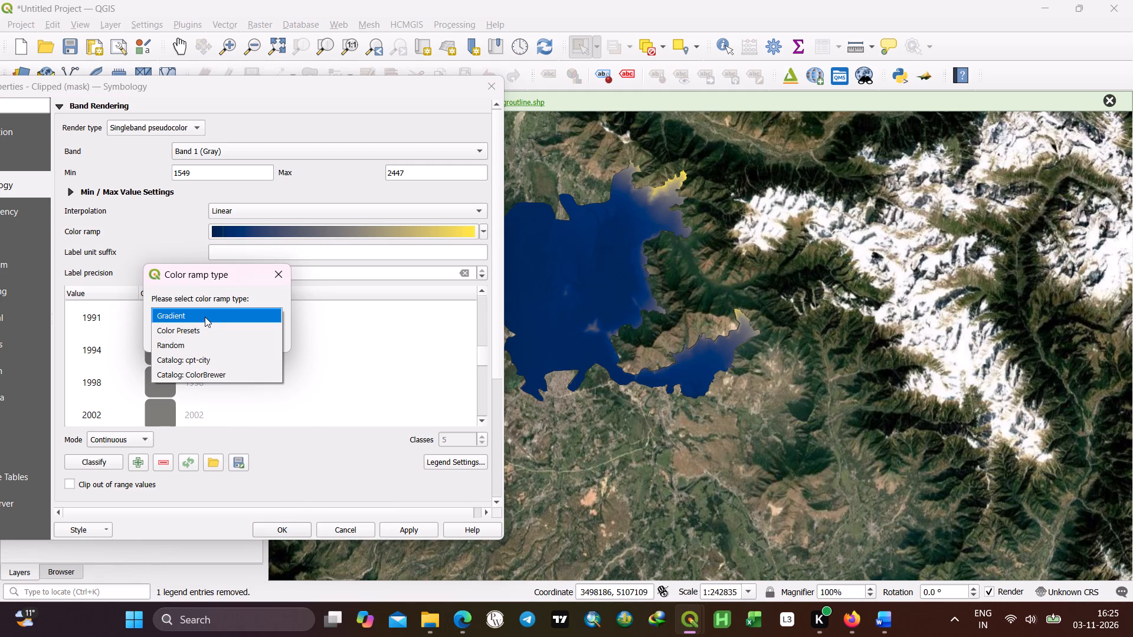
pyautogui.click(205, 317)
pyautogui.click(191, 333)
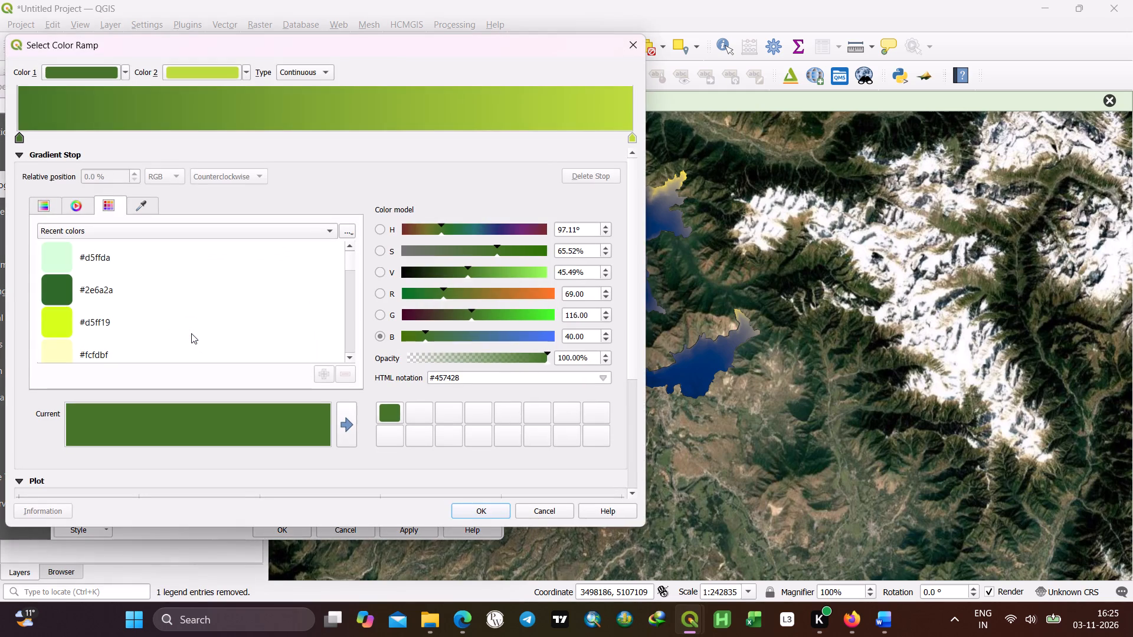
# Add a gradient stop near the dark green start of the ramp, color it blue #0830ff and place it at 12.9%.
pyautogui.moveTo(24, 138); pyautogui.dragTo(59, 140)
pyautogui.moveTo(17, 138); pyautogui.dragTo(61, 139)
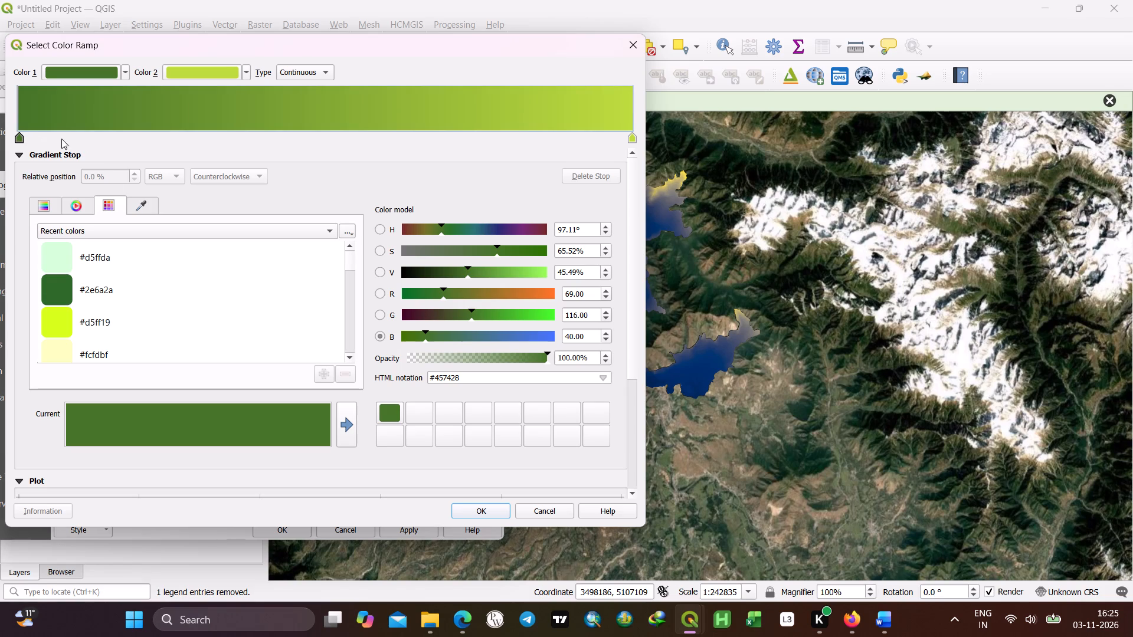
pyautogui.moveTo(61, 139); pyautogui.dragTo(62, 139)
pyautogui.moveTo(18, 137); pyautogui.dragTo(45, 136)
pyautogui.click(21, 137)
pyautogui.moveTo(21, 137); pyautogui.dragTo(90, 139)
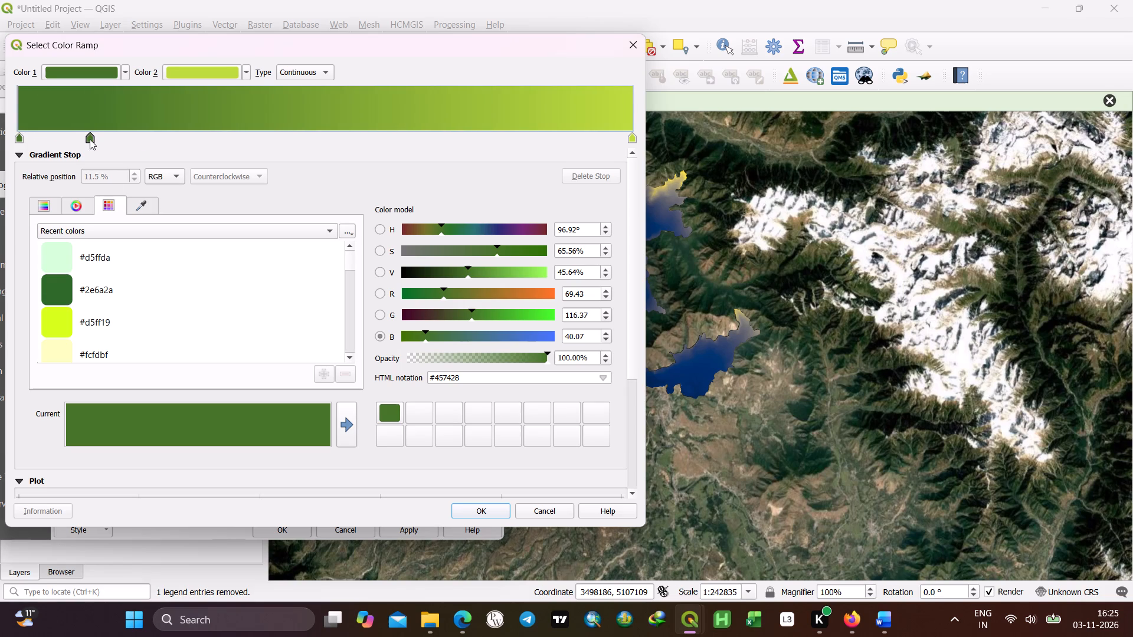
pyautogui.moveTo(90, 139); pyautogui.dragTo(91, 139)
pyautogui.scroll(-5, 134, 291)
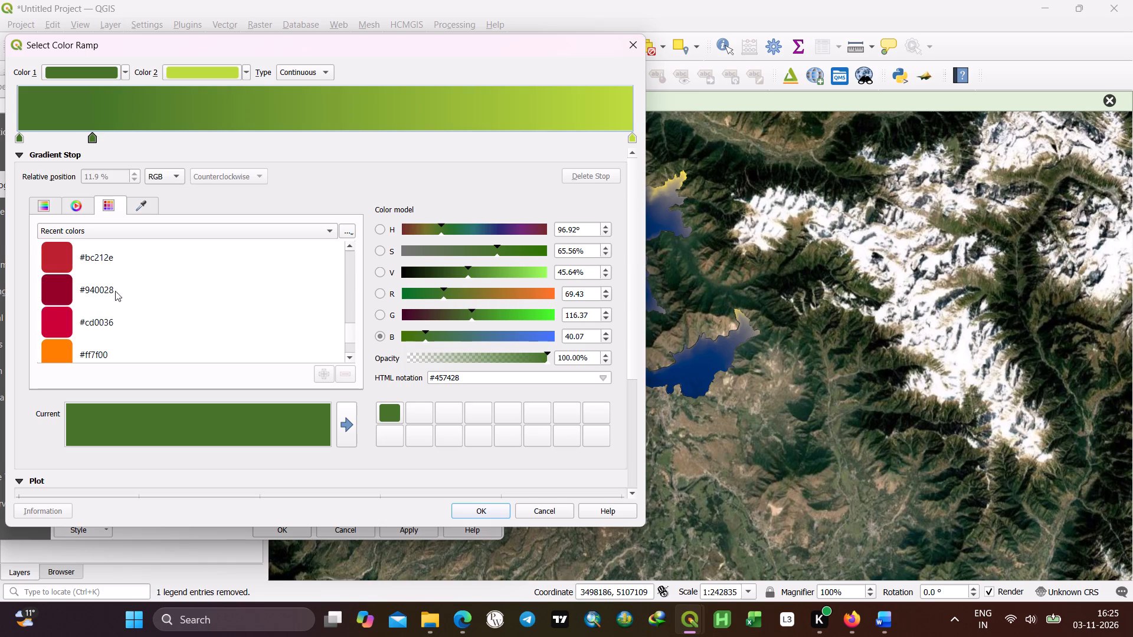
pyautogui.scroll(2, 110, 291)
pyautogui.scroll(-1, 110, 291)
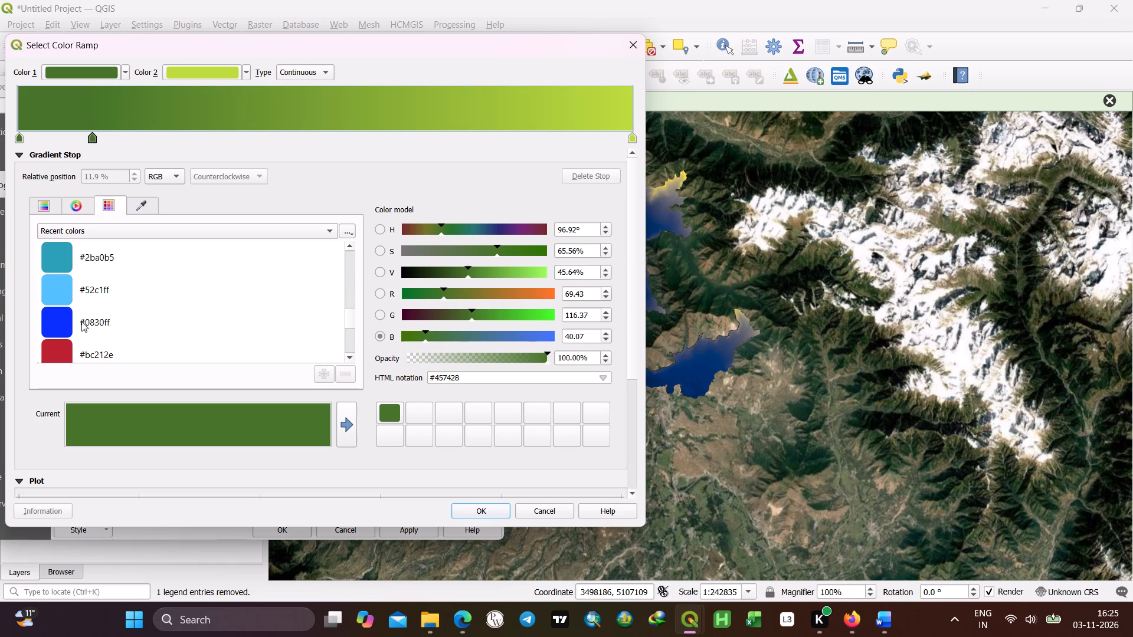
pyautogui.click(81, 316)
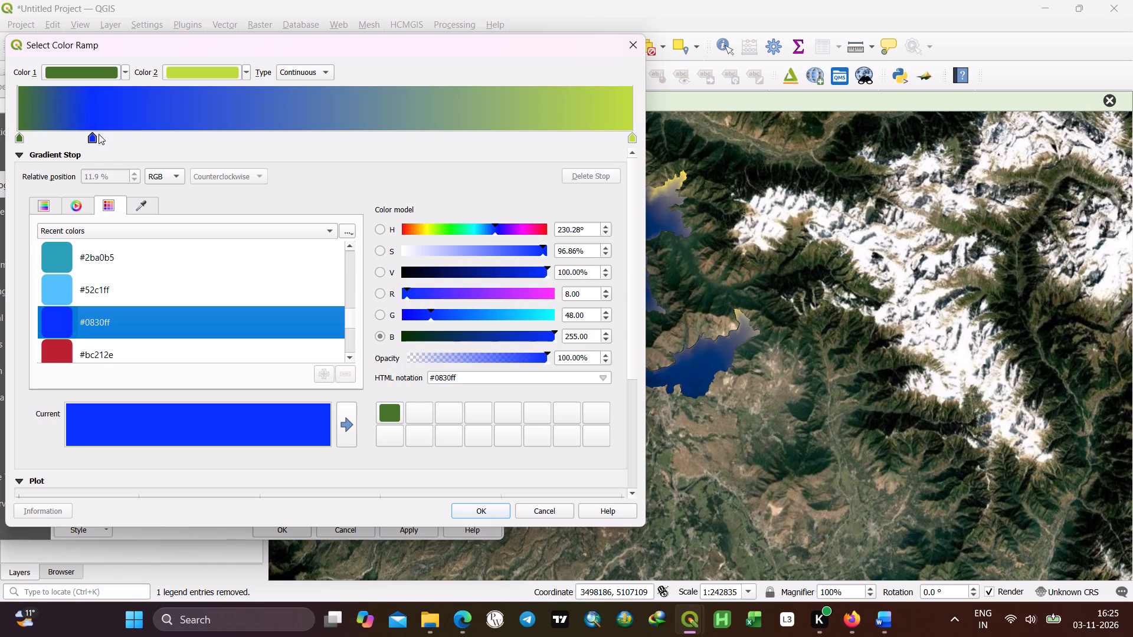
pyautogui.click(94, 137)
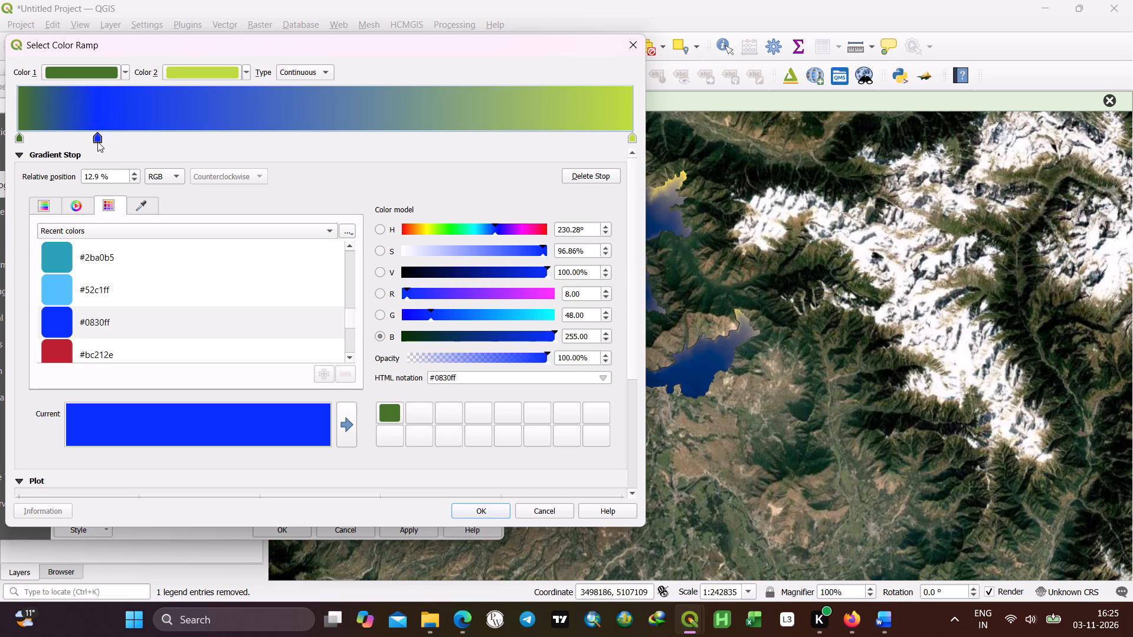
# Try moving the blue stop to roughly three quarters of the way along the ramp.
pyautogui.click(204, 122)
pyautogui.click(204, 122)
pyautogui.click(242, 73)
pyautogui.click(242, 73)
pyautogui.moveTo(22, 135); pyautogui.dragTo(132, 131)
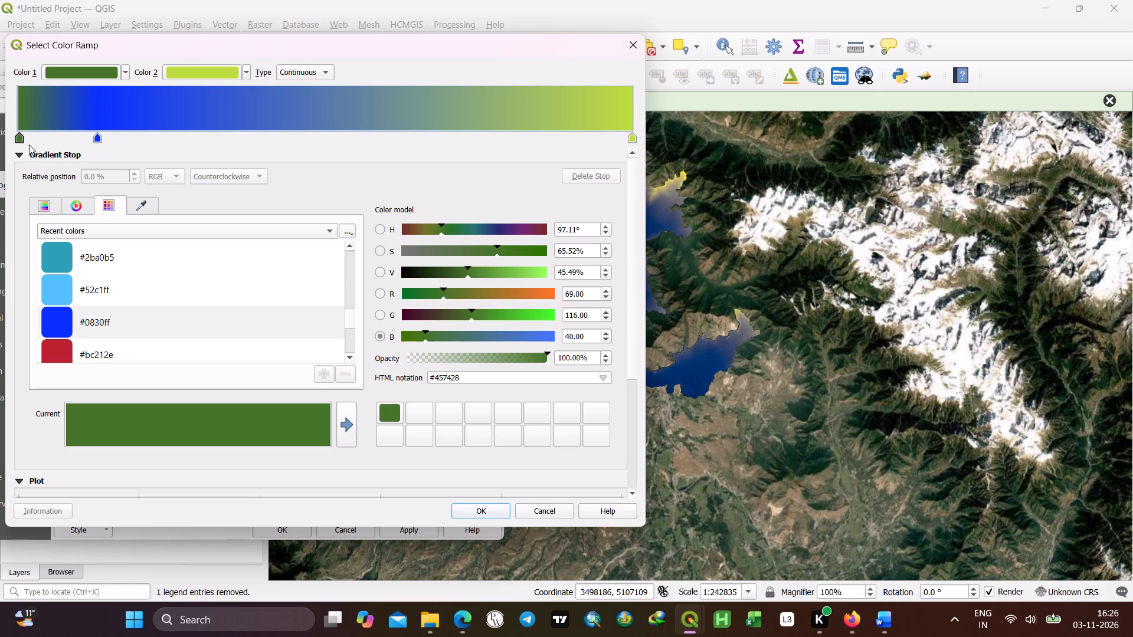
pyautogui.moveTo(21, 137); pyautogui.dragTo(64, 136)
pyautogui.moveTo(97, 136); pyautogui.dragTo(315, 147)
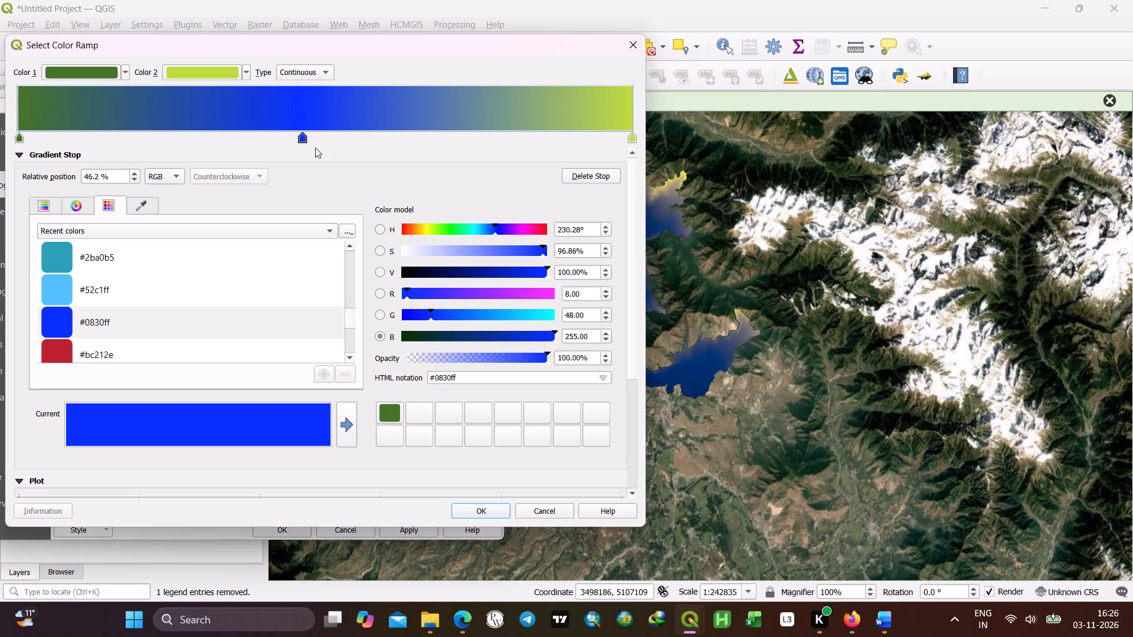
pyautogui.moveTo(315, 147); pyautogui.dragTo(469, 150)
# Add another gradient stop from the green start, place it at 23.8% and color it blue #0830ff.
pyautogui.moveTo(18, 137); pyautogui.dragTo(44, 137)
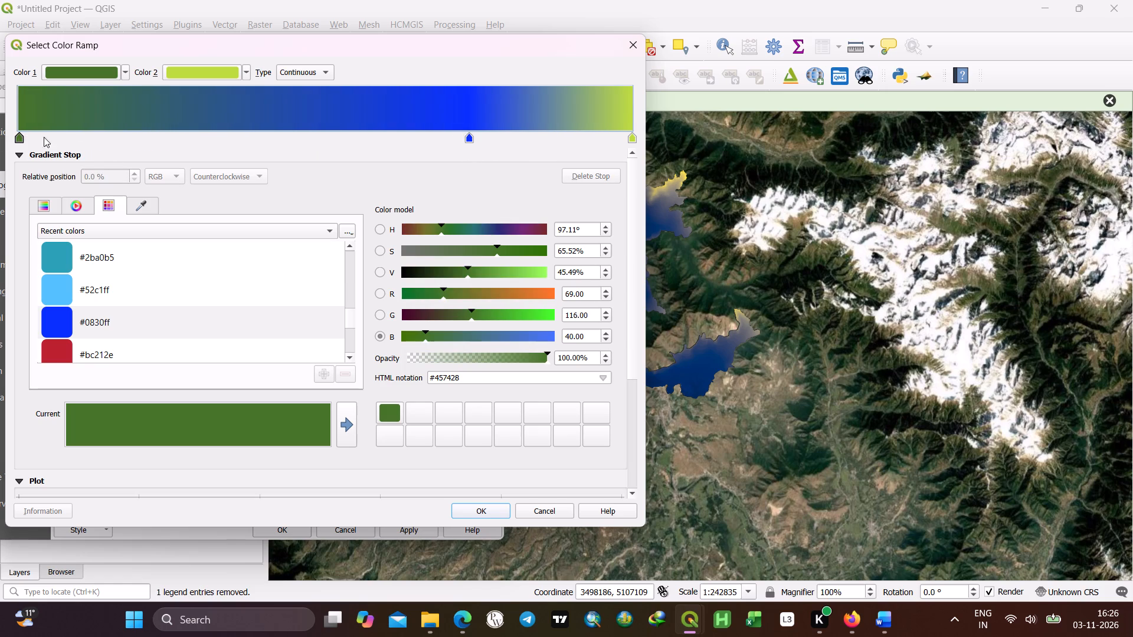
pyautogui.moveTo(44, 137); pyautogui.dragTo(98, 138)
pyautogui.moveTo(16, 139); pyautogui.dragTo(36, 137)
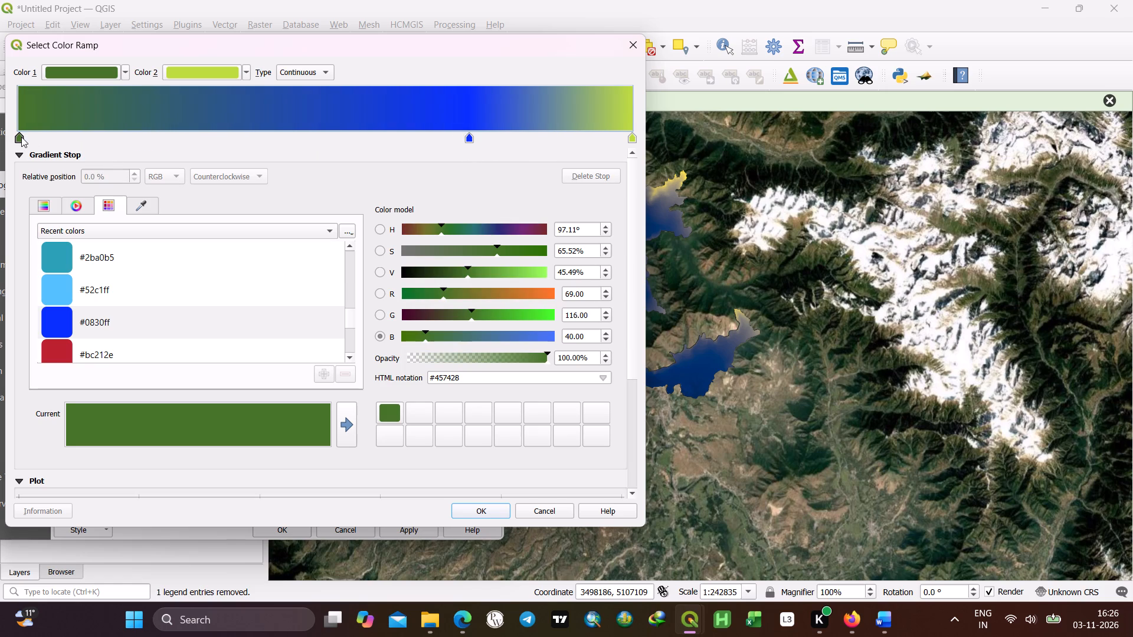
pyautogui.moveTo(21, 137); pyautogui.dragTo(54, 137)
pyautogui.click(19, 137)
pyautogui.moveTo(19, 137); pyautogui.dragTo(37, 137)
pyautogui.moveTo(37, 137); pyautogui.dragTo(169, 150)
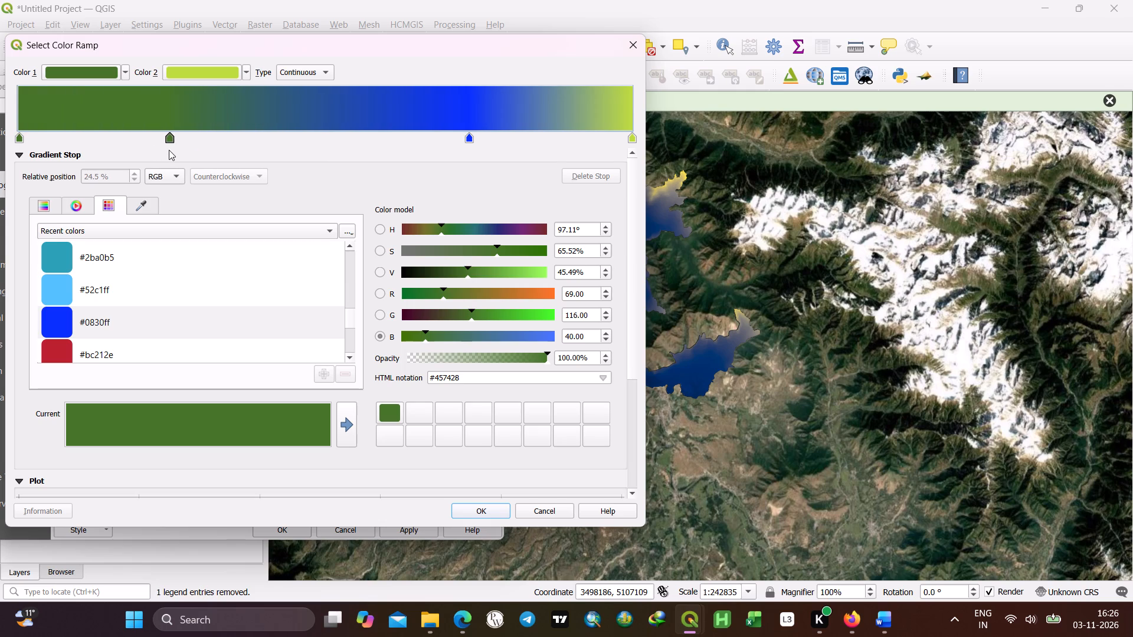
pyautogui.click(145, 119)
pyautogui.moveTo(145, 137); pyautogui.dragTo(184, 140)
pyautogui.click(184, 140)
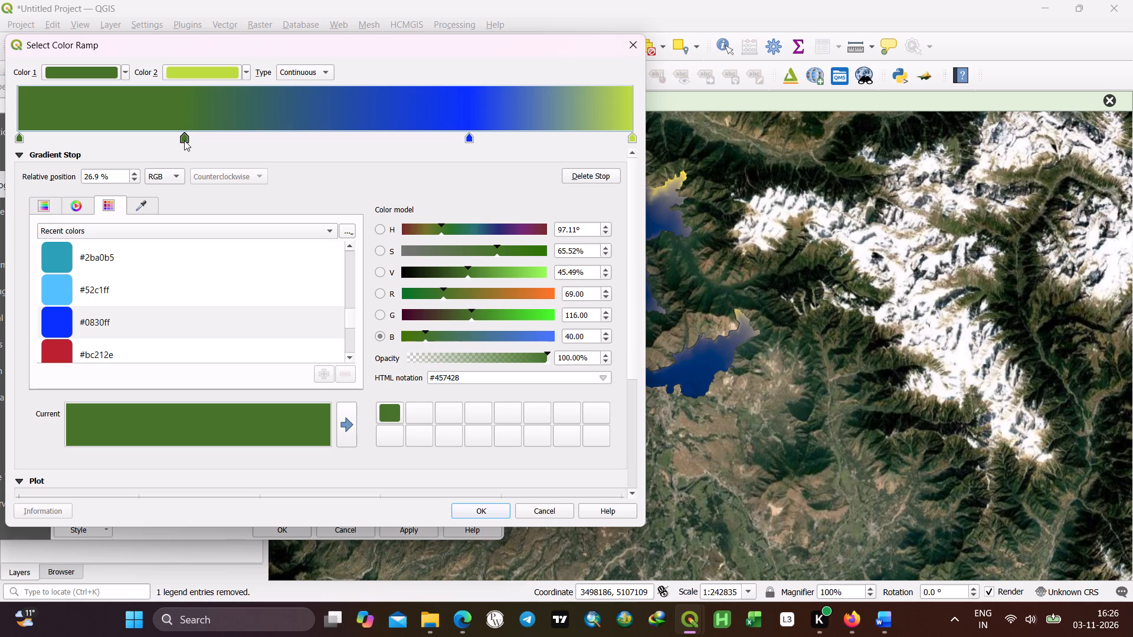
pyautogui.moveTo(184, 140); pyautogui.dragTo(165, 141)
pyautogui.click(61, 313)
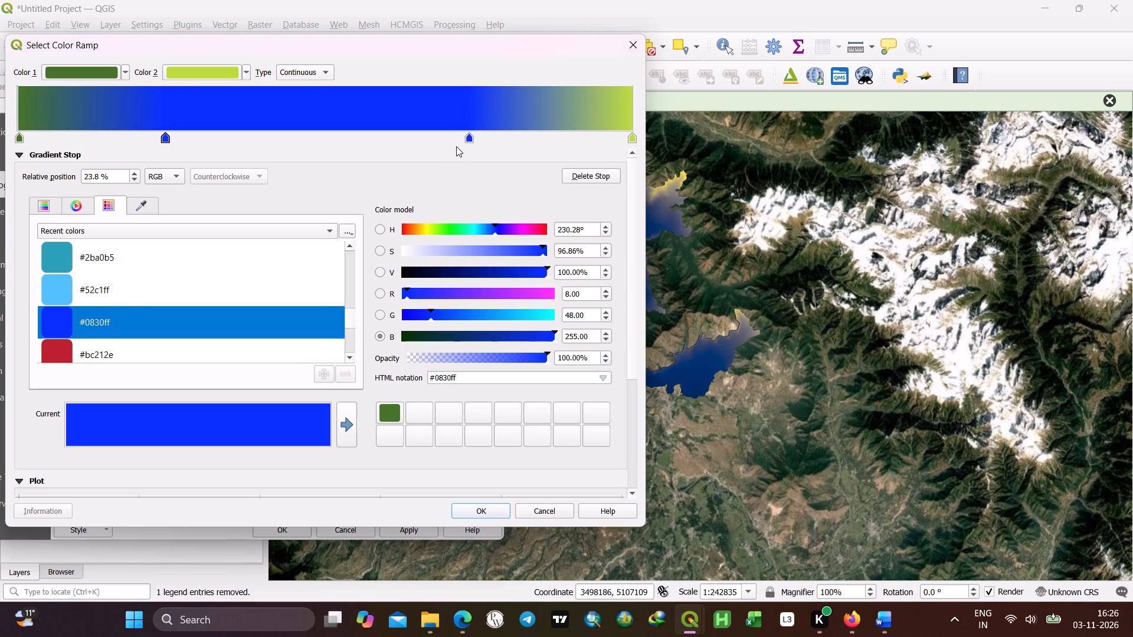
# Move the second blue stop to just past the ramp's midpoint and color it bright yellow-green #d5ff19.
pyautogui.moveTo(469, 135); pyautogui.dragTo(398, 138)
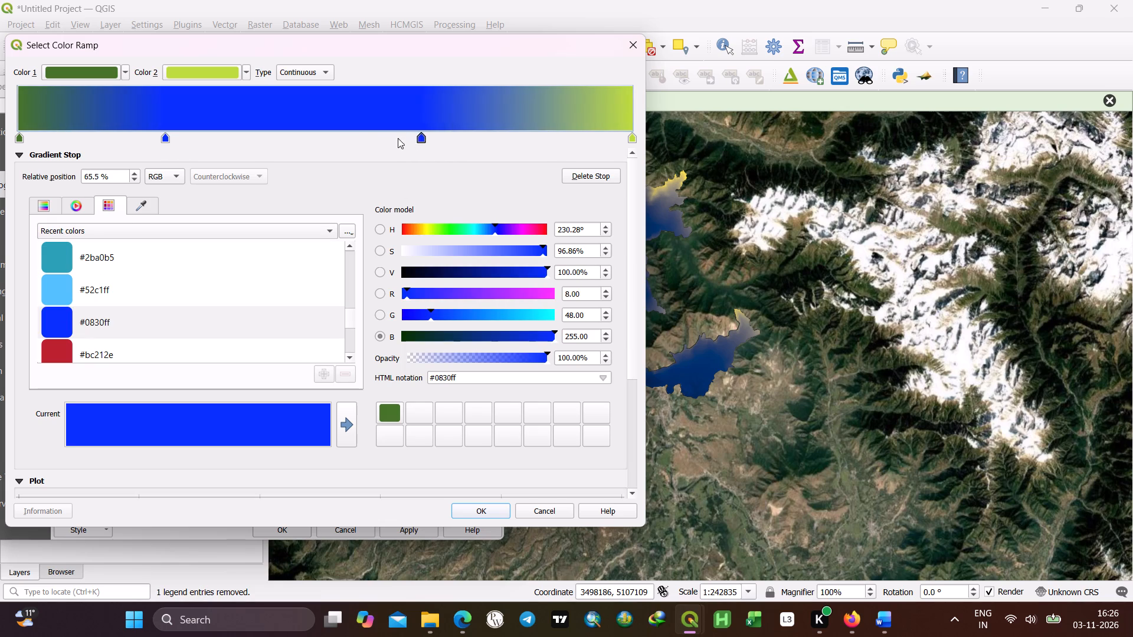
pyautogui.moveTo(398, 138); pyautogui.dragTo(351, 138)
pyautogui.scroll(-3, 157, 318)
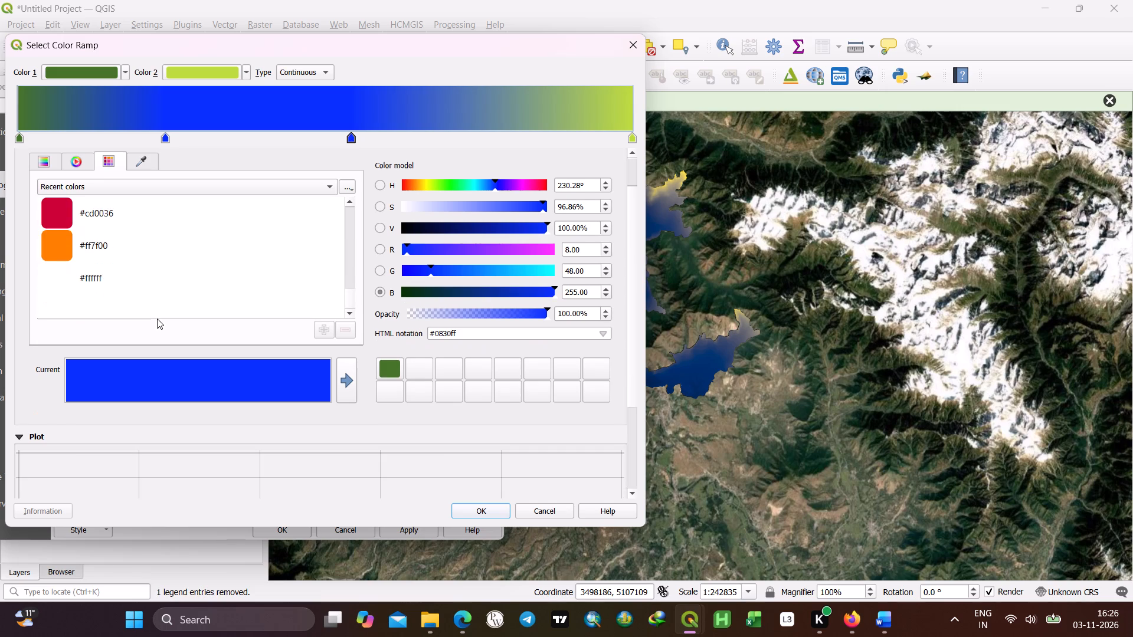
pyautogui.scroll(5, 142, 272)
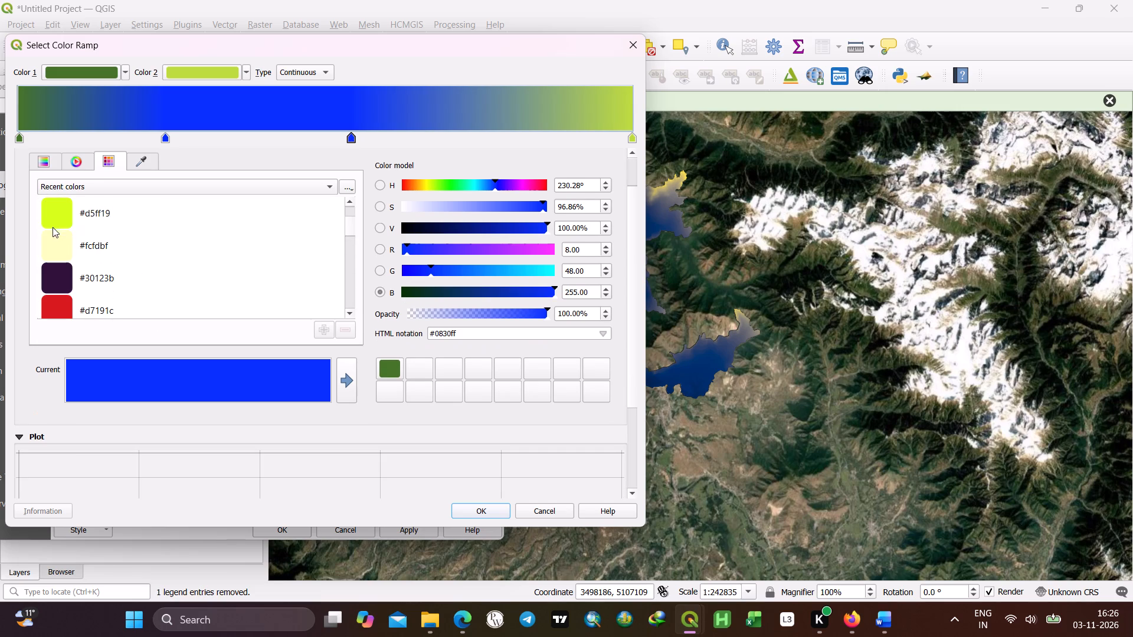
pyautogui.scroll(1, 71, 225)
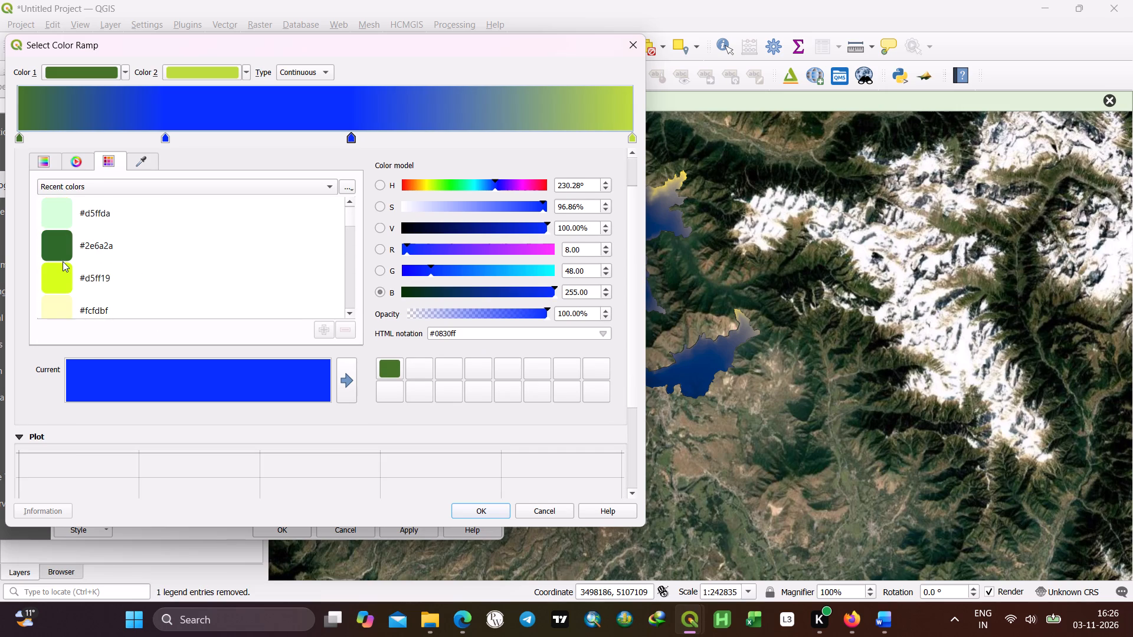
pyautogui.click(61, 267)
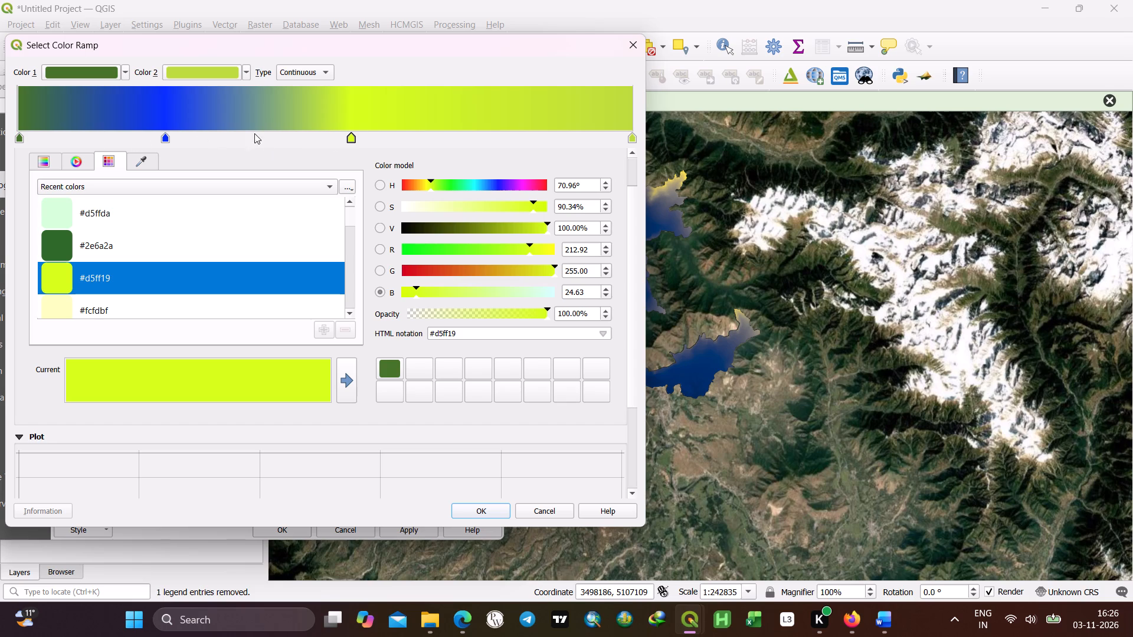
# Add a gradient stop at 79.8%, between the yellow-green stop and the ramp's end, and color it crimson #cd0036.
pyautogui.click(352, 135)
pyautogui.moveTo(352, 135); pyautogui.dragTo(461, 136)
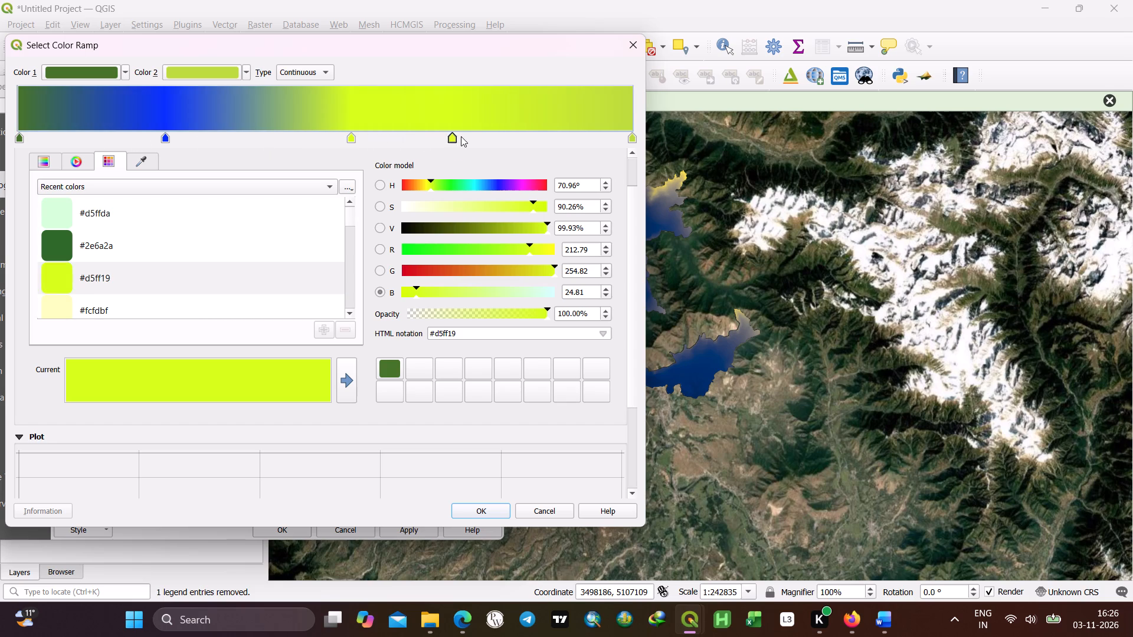
pyautogui.moveTo(461, 136); pyautogui.dragTo(508, 140)
pyautogui.scroll(1, 102, 252)
pyautogui.scroll(-1, 103, 250)
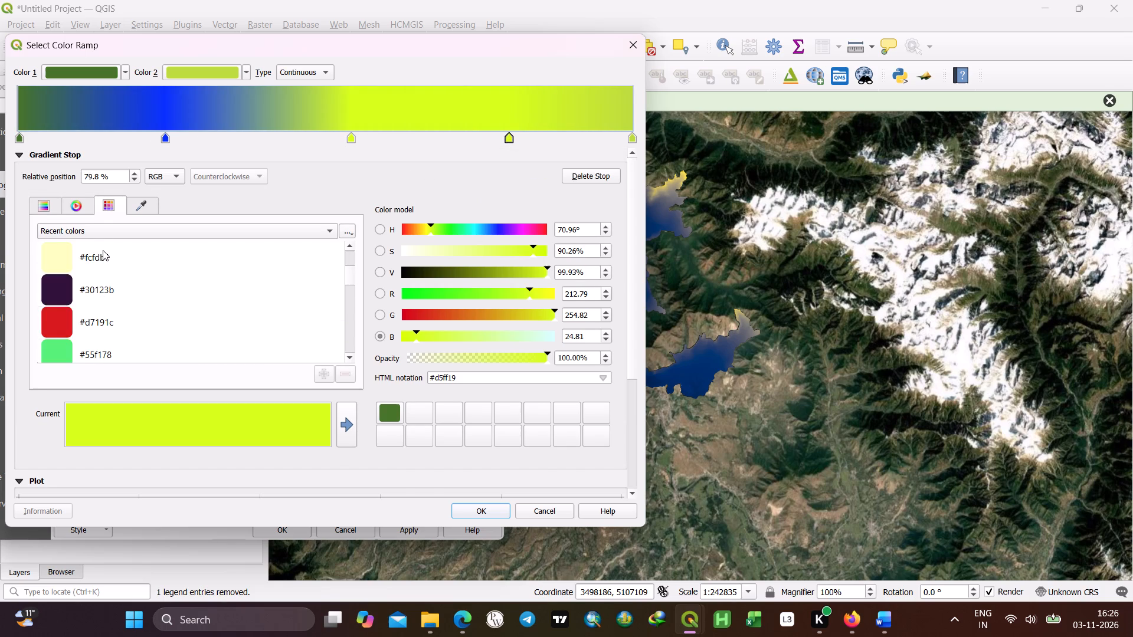
pyautogui.scroll(-2, 103, 250)
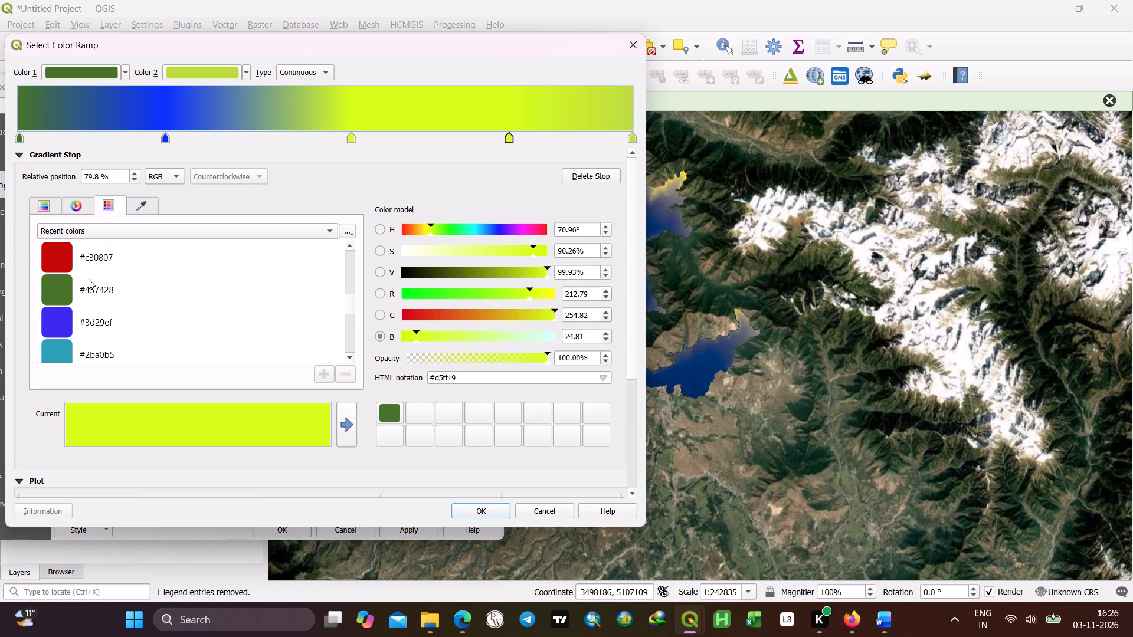
pyautogui.scroll(-2, 89, 279)
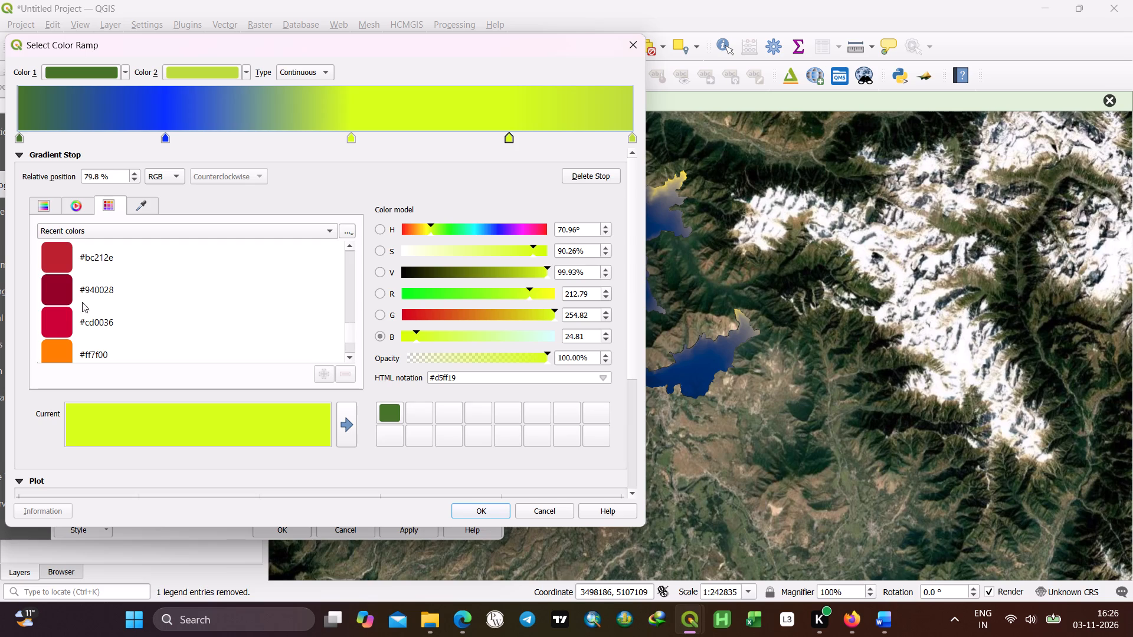
pyautogui.click(61, 326)
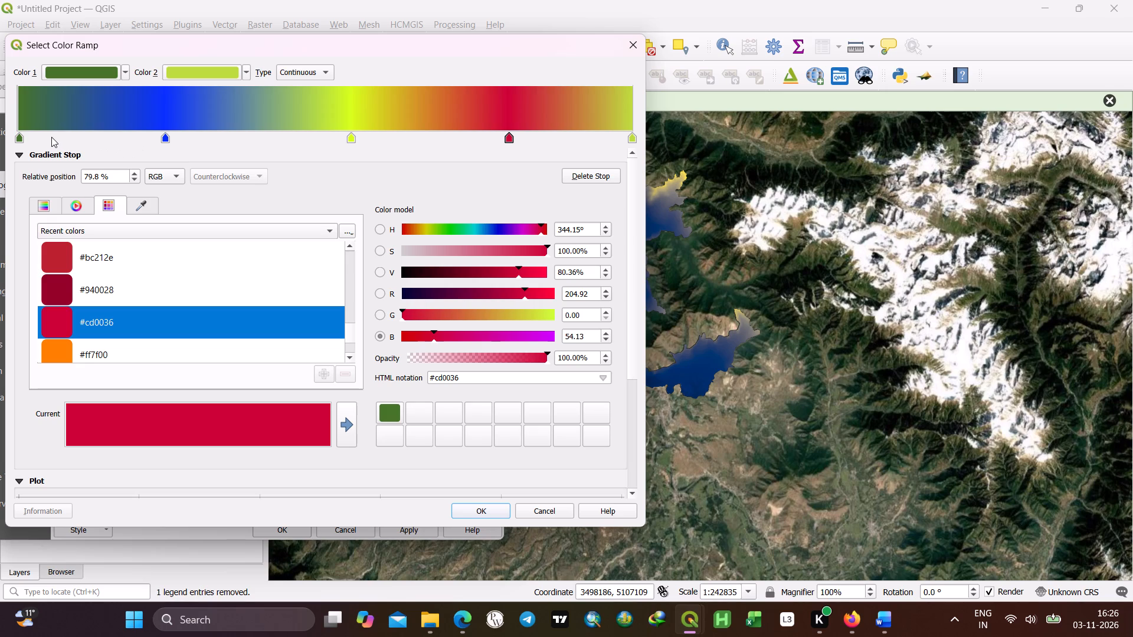
# Move the blue gradient stop to 0.8%, accept the ramp and apply it to the Clipped (mask) layer.
pyautogui.moveTo(165, 138); pyautogui.dragTo(133, 138)
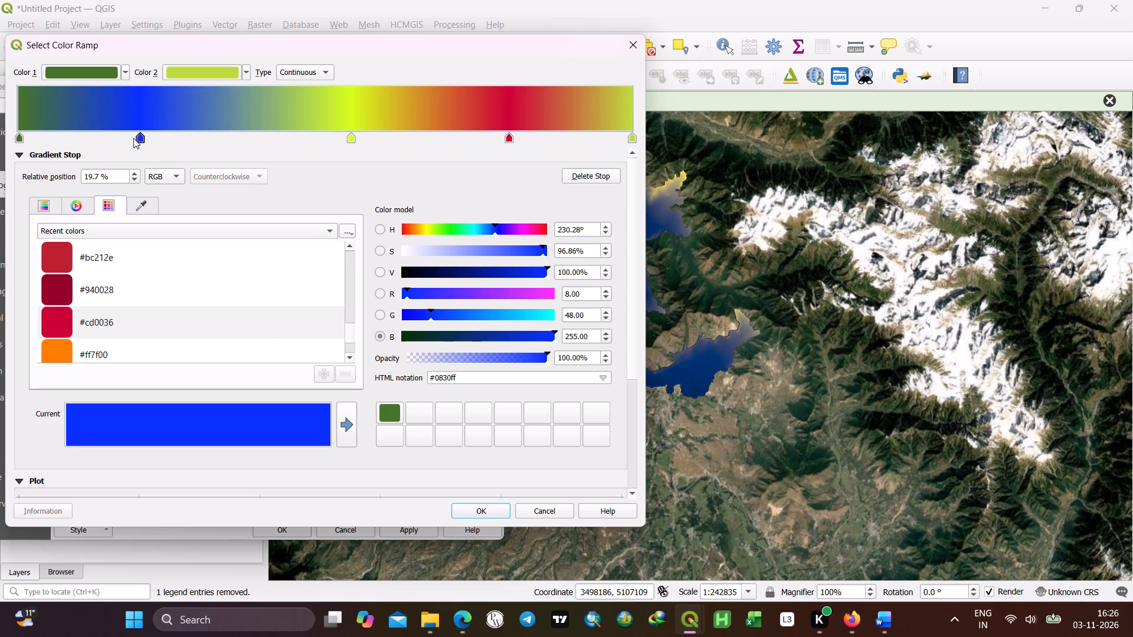
pyautogui.moveTo(133, 138); pyautogui.dragTo(29, 135)
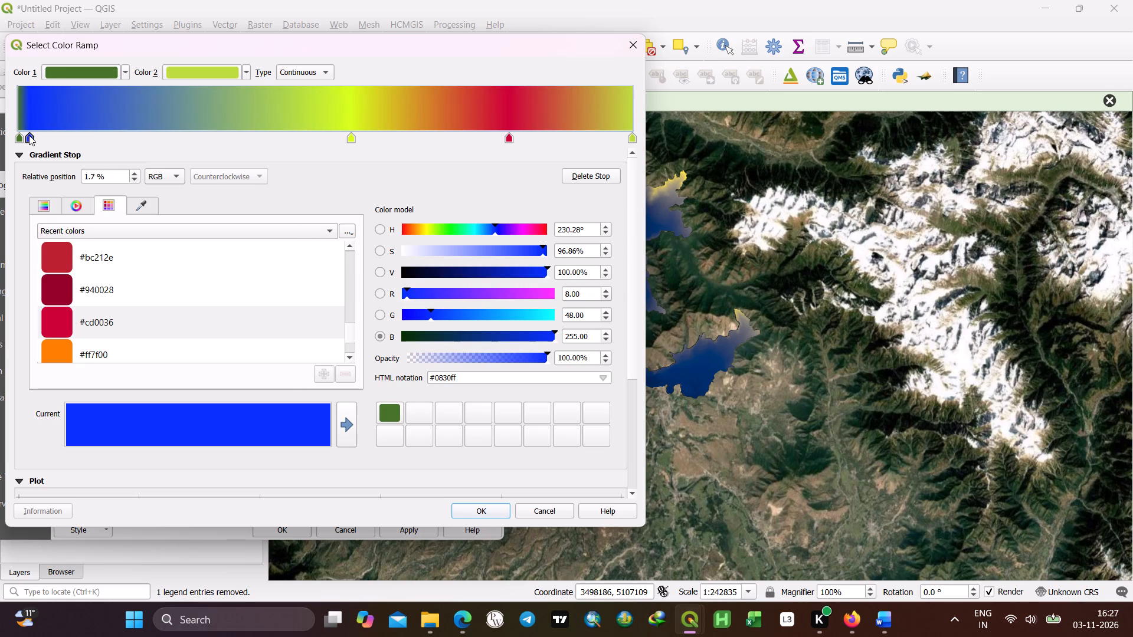
pyautogui.moveTo(29, 135); pyautogui.dragTo(24, 135)
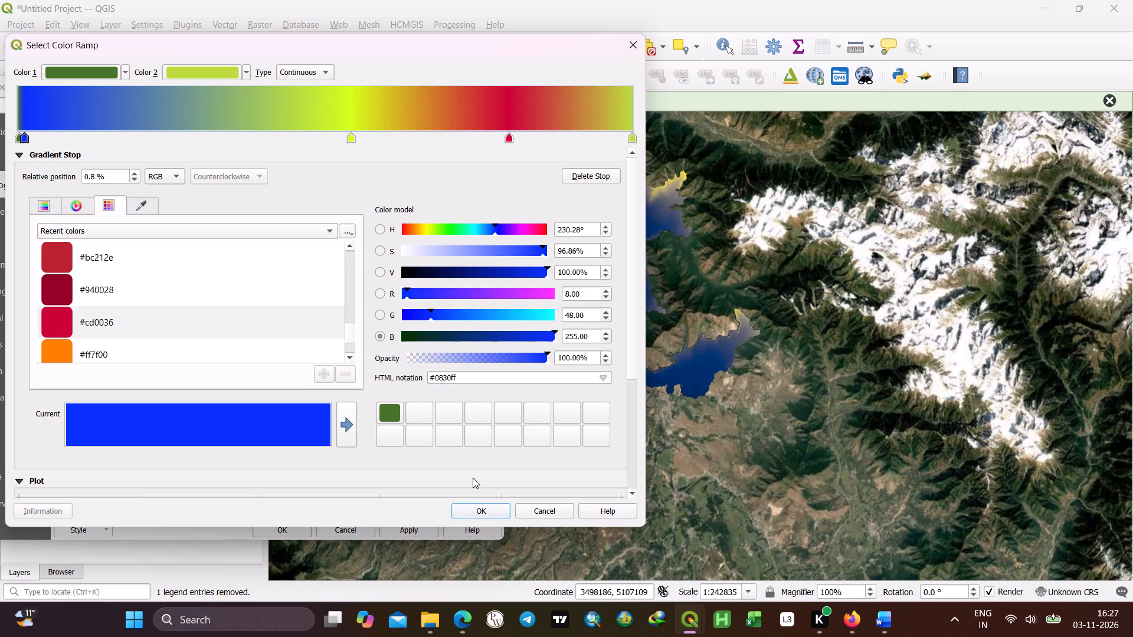
pyautogui.click(477, 507)
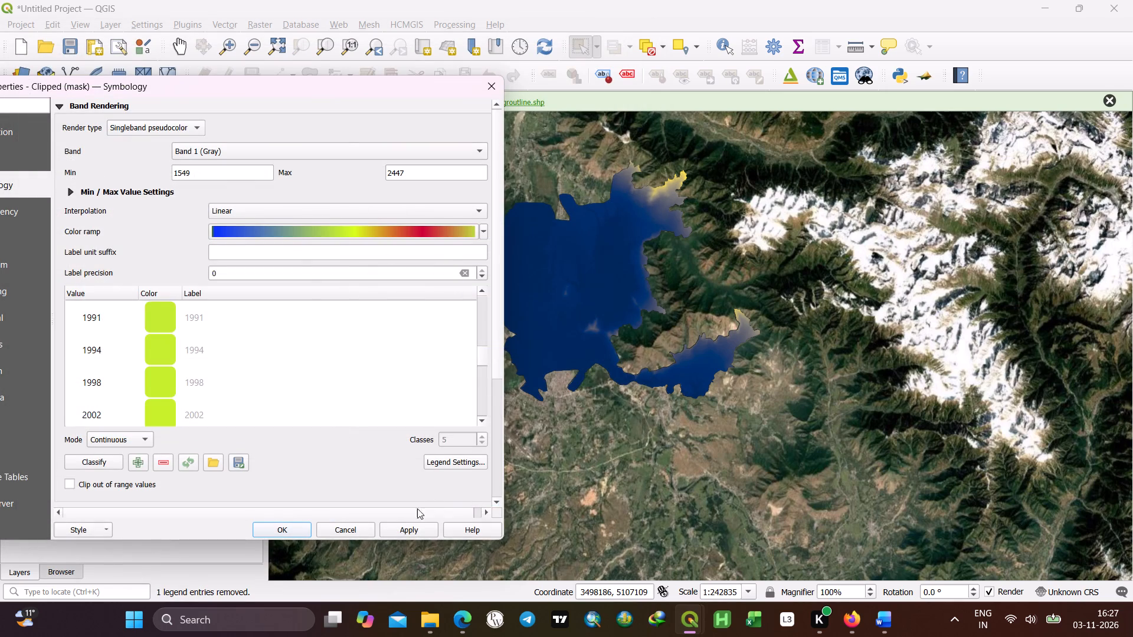
pyautogui.click(410, 526)
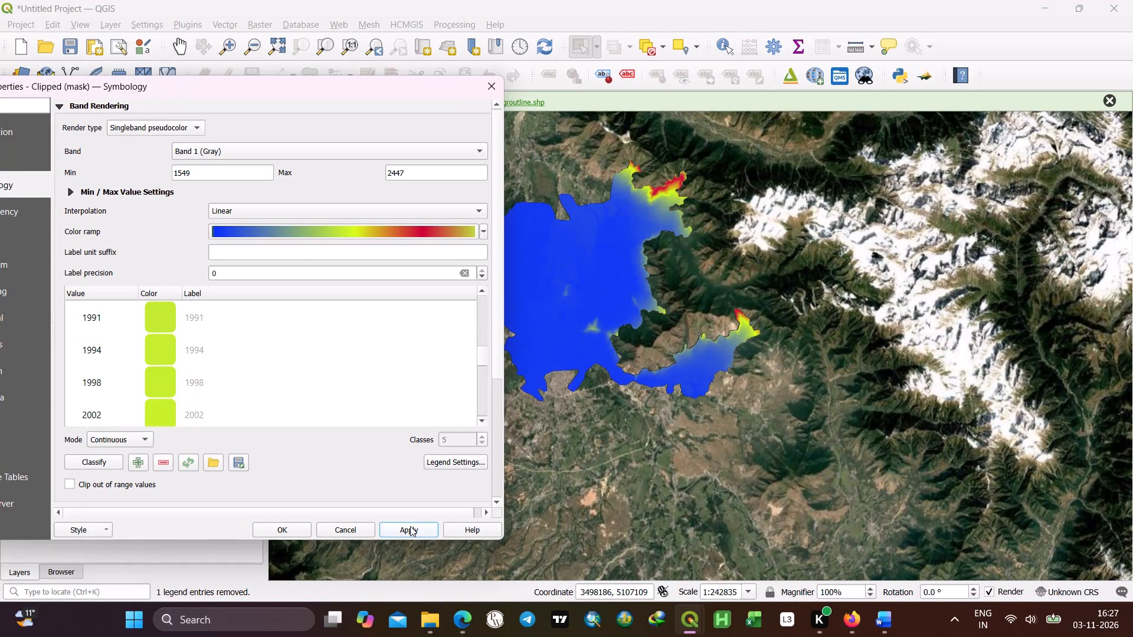
pyautogui.click(410, 526)
pyautogui.click(410, 526)
# Invert the color ramp, apply it to the Clipped (mask) layer and close the layer properties.
pyautogui.click(482, 232)
pyautogui.click(327, 254)
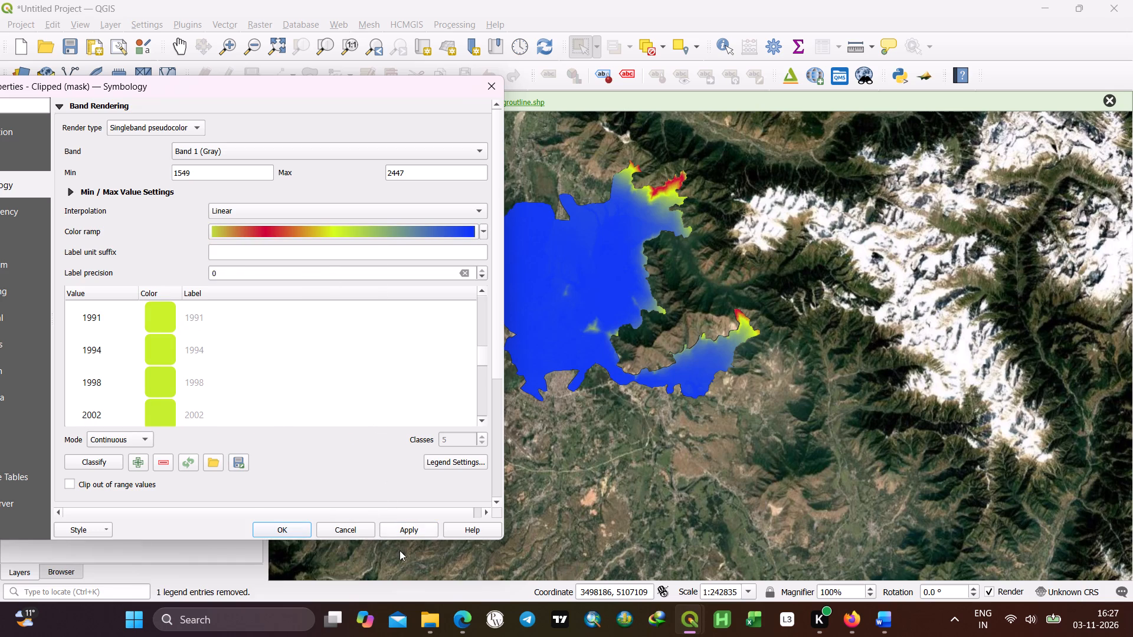
pyautogui.click(415, 532)
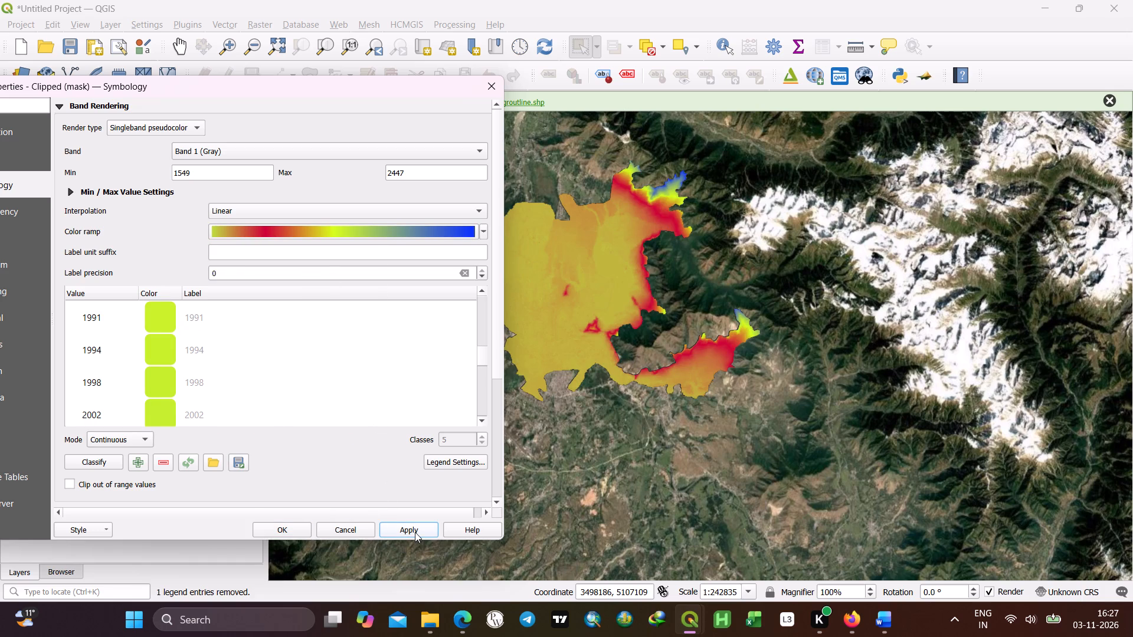
pyautogui.click(290, 526)
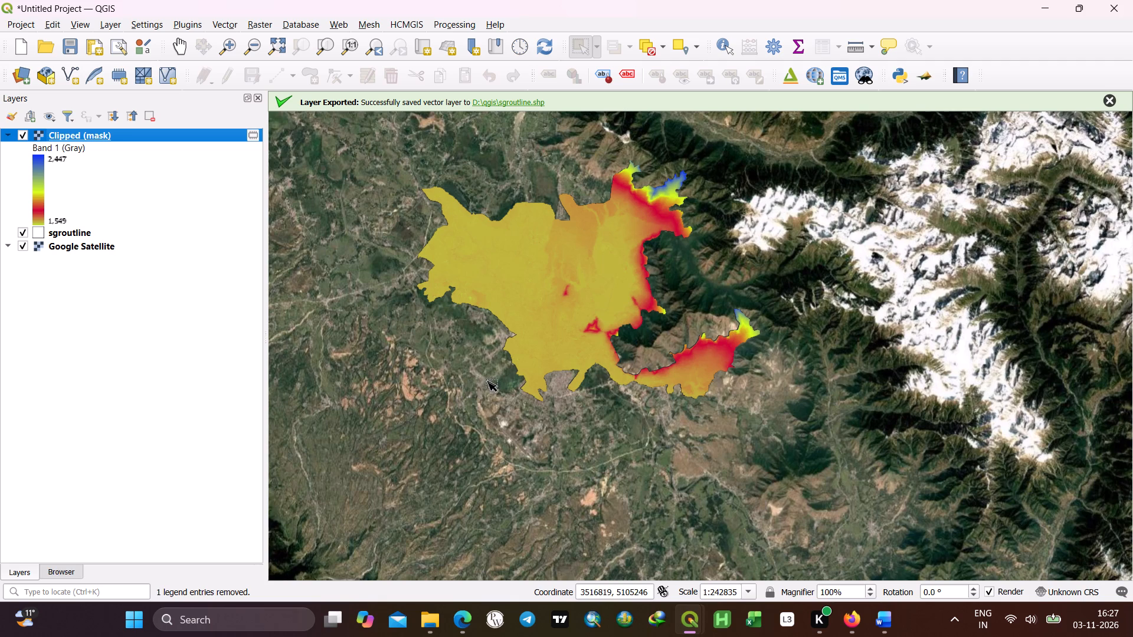
# Examine the styled clipped DEM on the map at several scales.
pyautogui.scroll(-1, 483, 379)
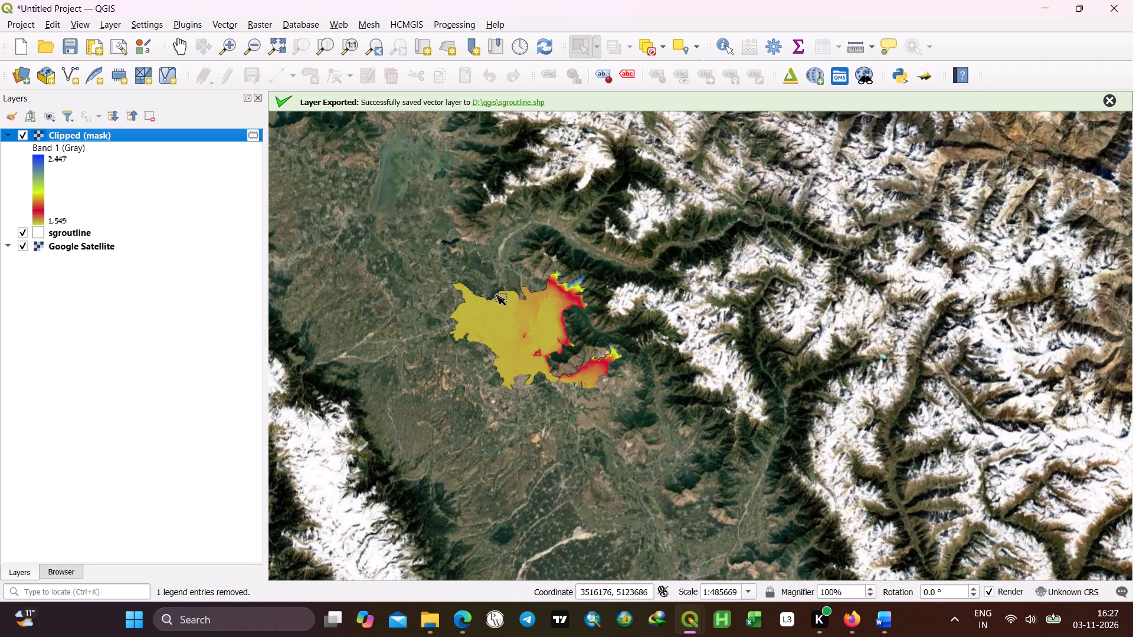
pyautogui.scroll(1, 502, 345)
pyautogui.moveTo(525, 339); pyautogui.dragTo(541, 337)
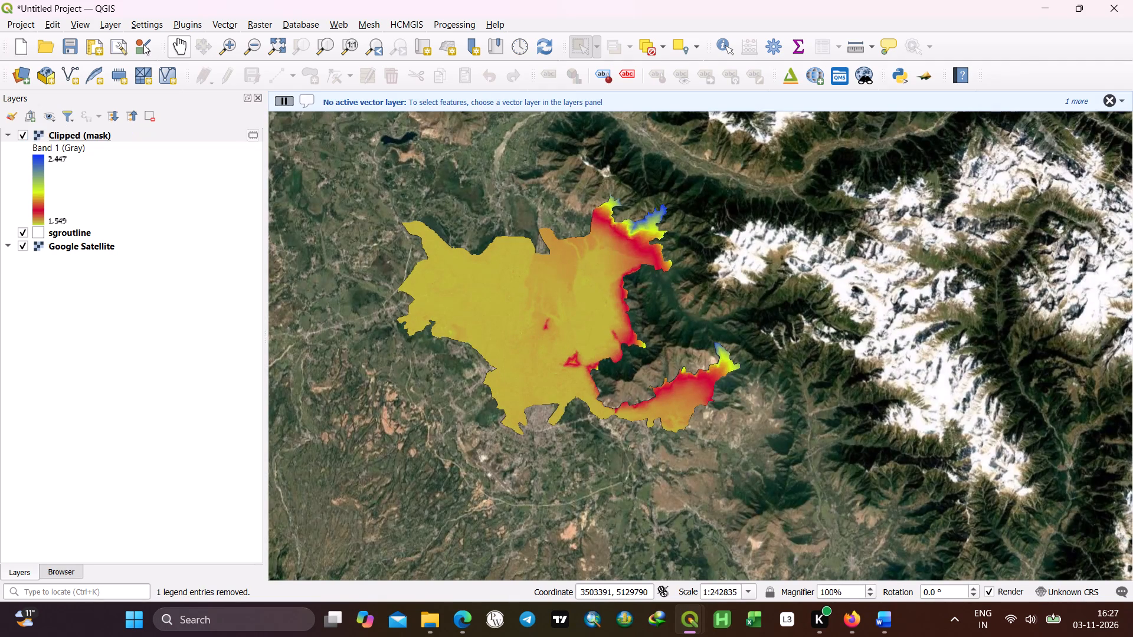
pyautogui.click(179, 49)
pyautogui.moveTo(529, 360); pyautogui.dragTo(597, 370)
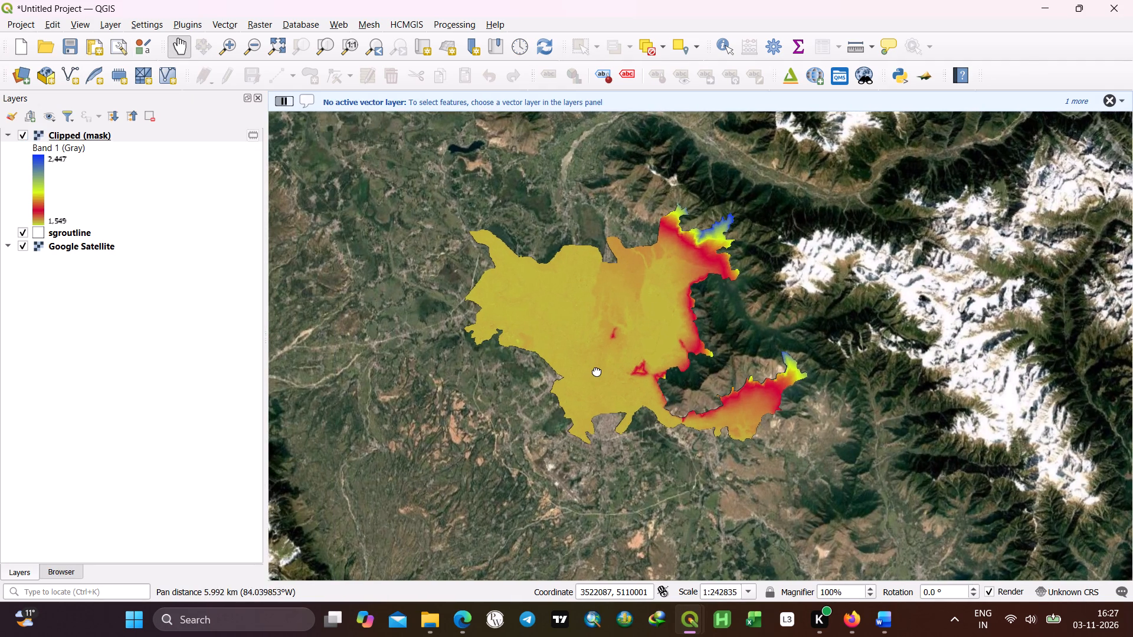
pyautogui.moveTo(597, 370); pyautogui.dragTo(598, 375)
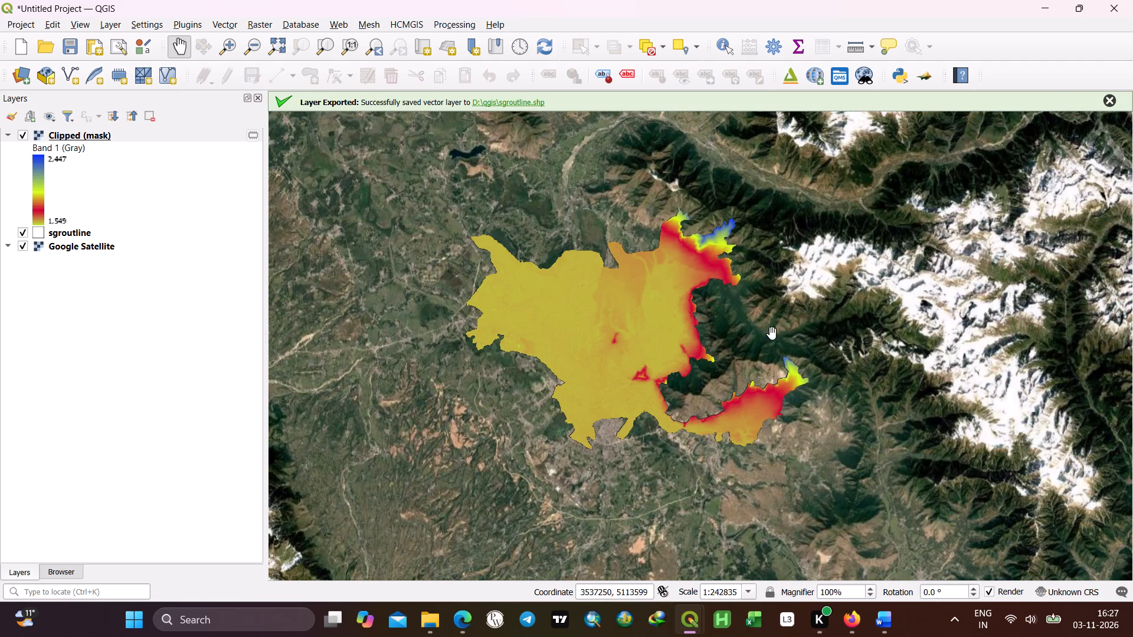
pyautogui.scroll(-1, 564, 272)
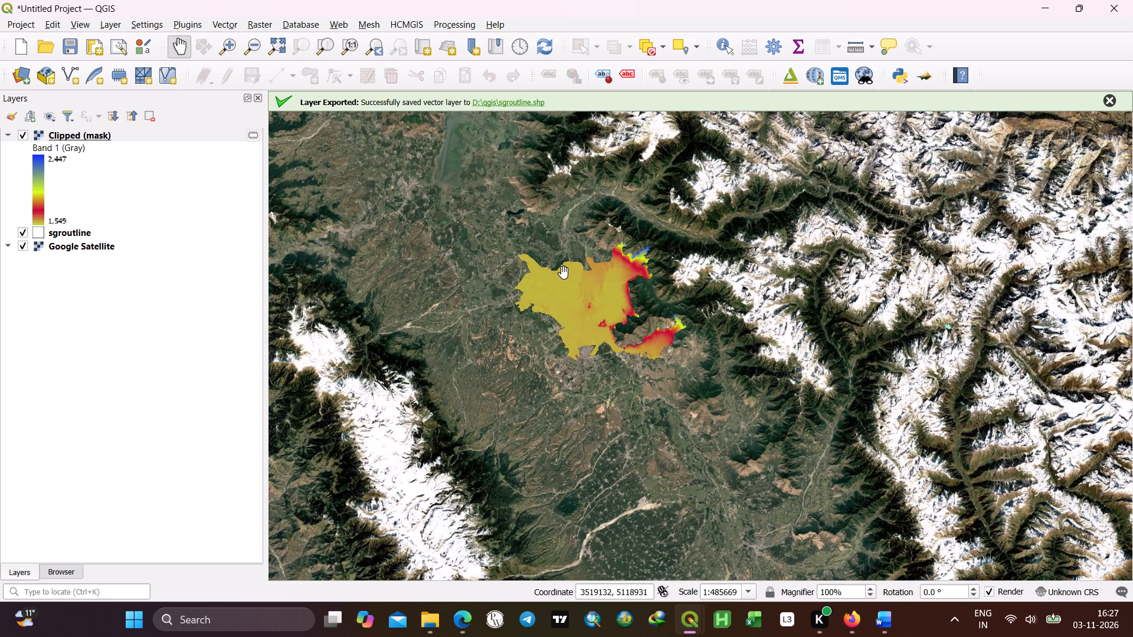
pyautogui.scroll(2, 582, 301)
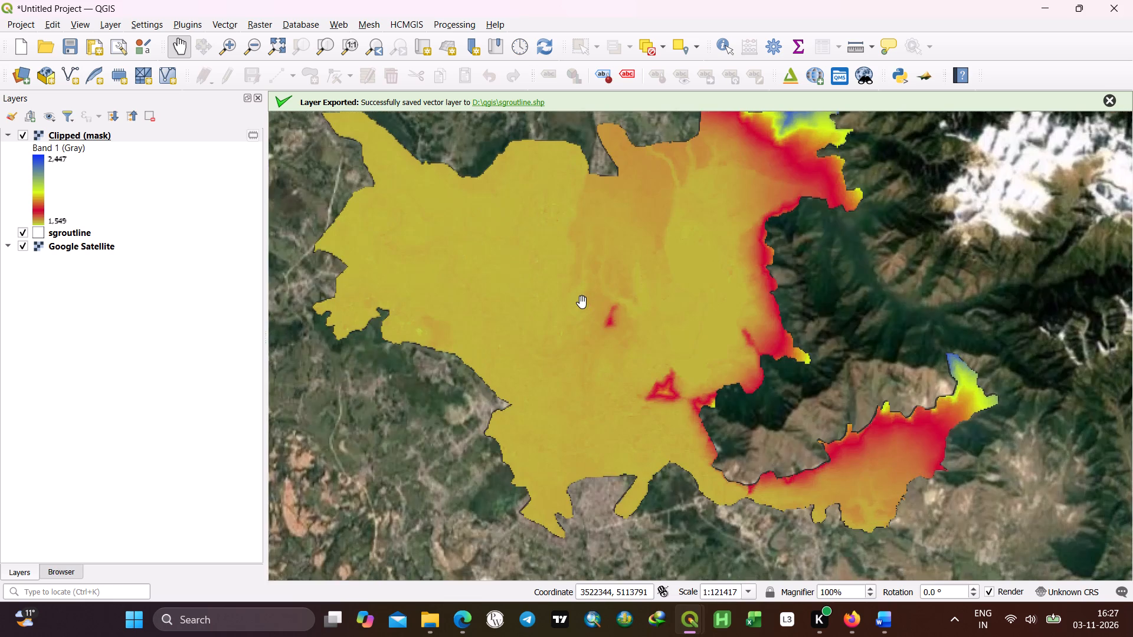
pyautogui.scroll(-1, 582, 302)
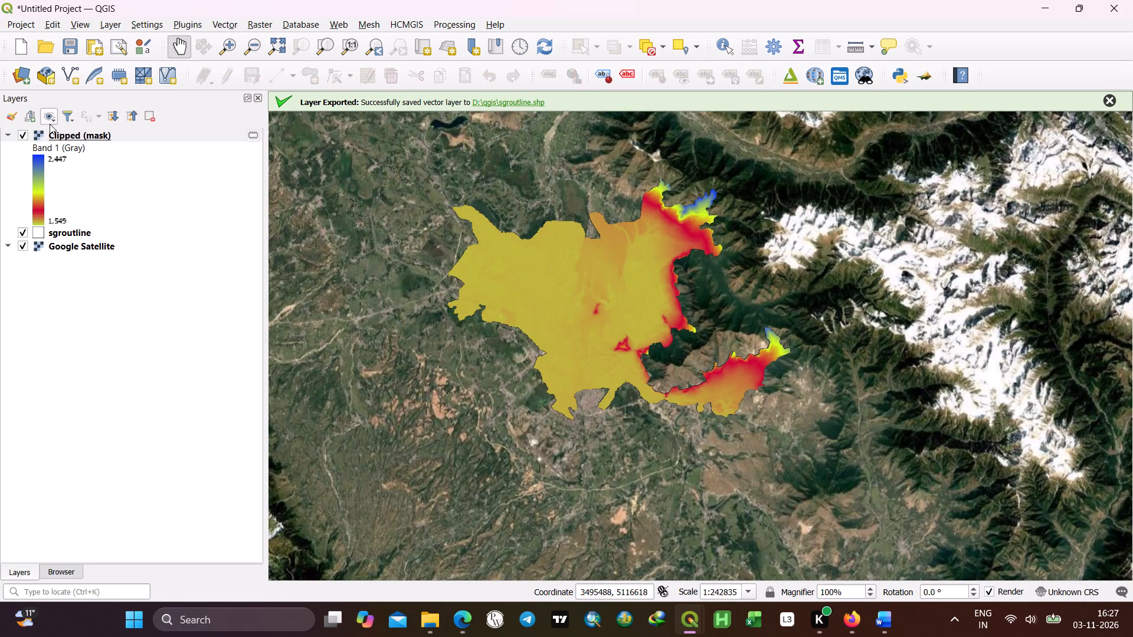
# Remove the Clipped (mask) layer from the project.
pyautogui.rightClick(60, 133)
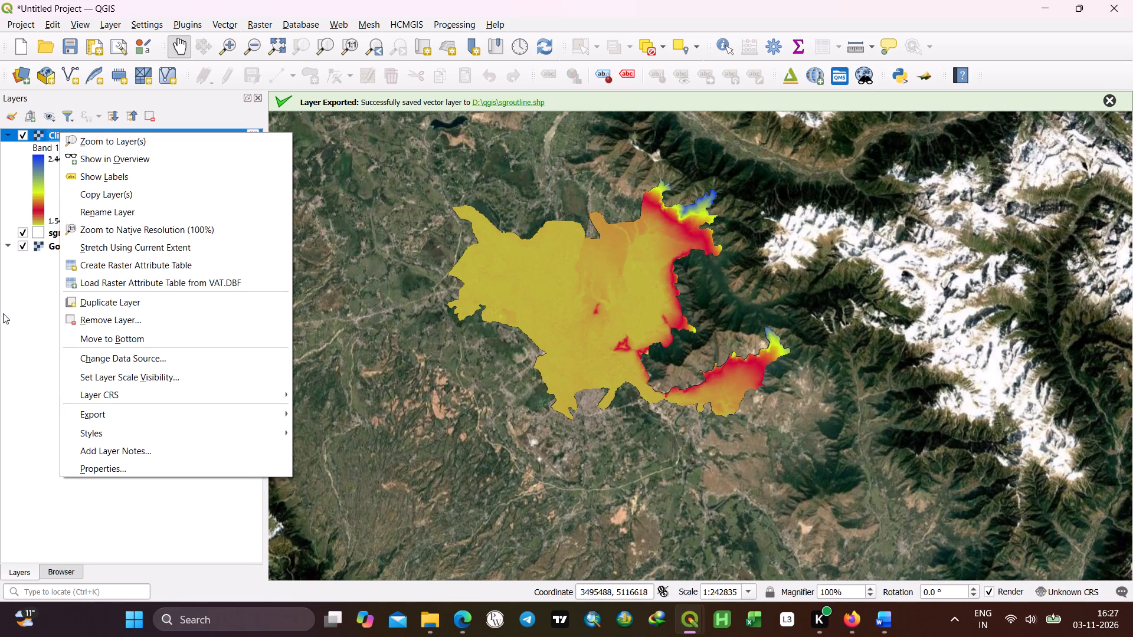
pyautogui.click(29, 356)
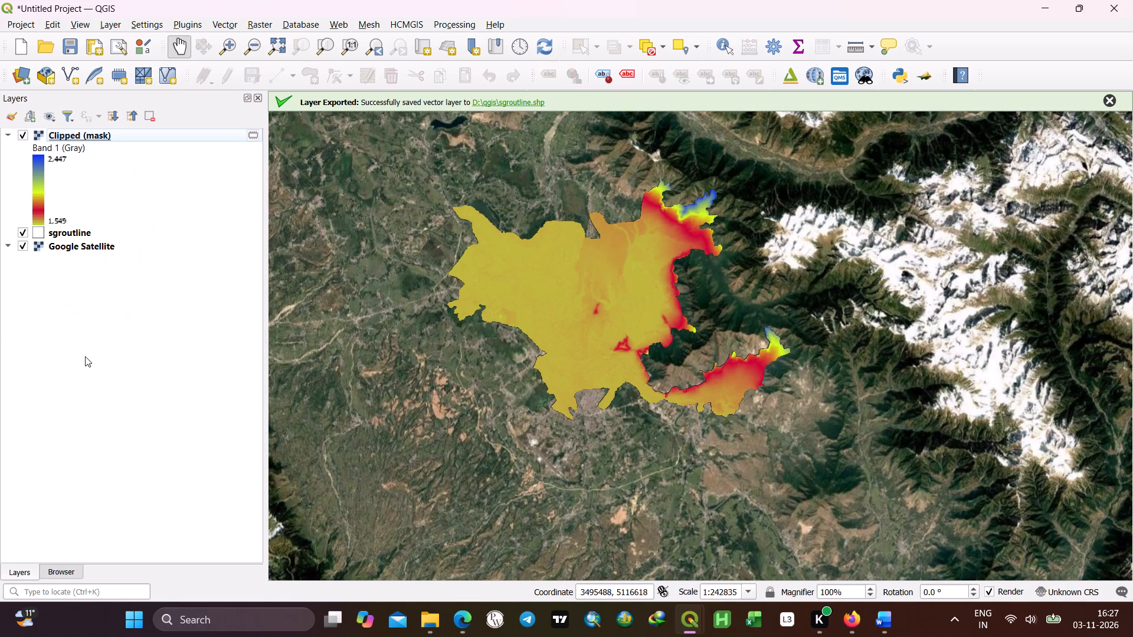
pyautogui.rightClick(64, 137)
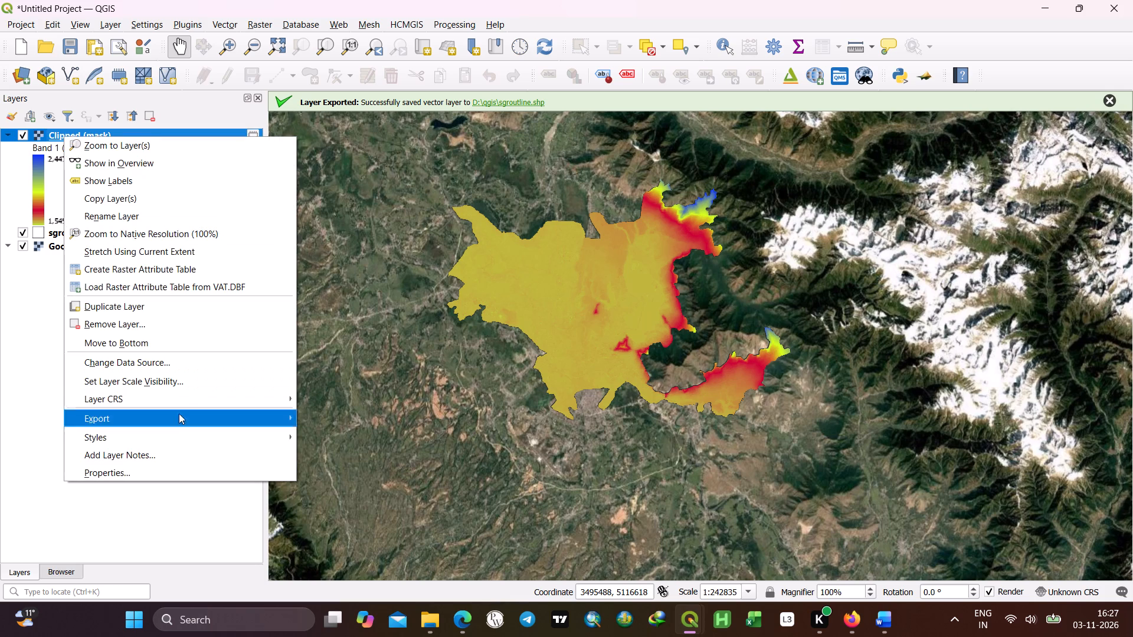
pyautogui.click(124, 328)
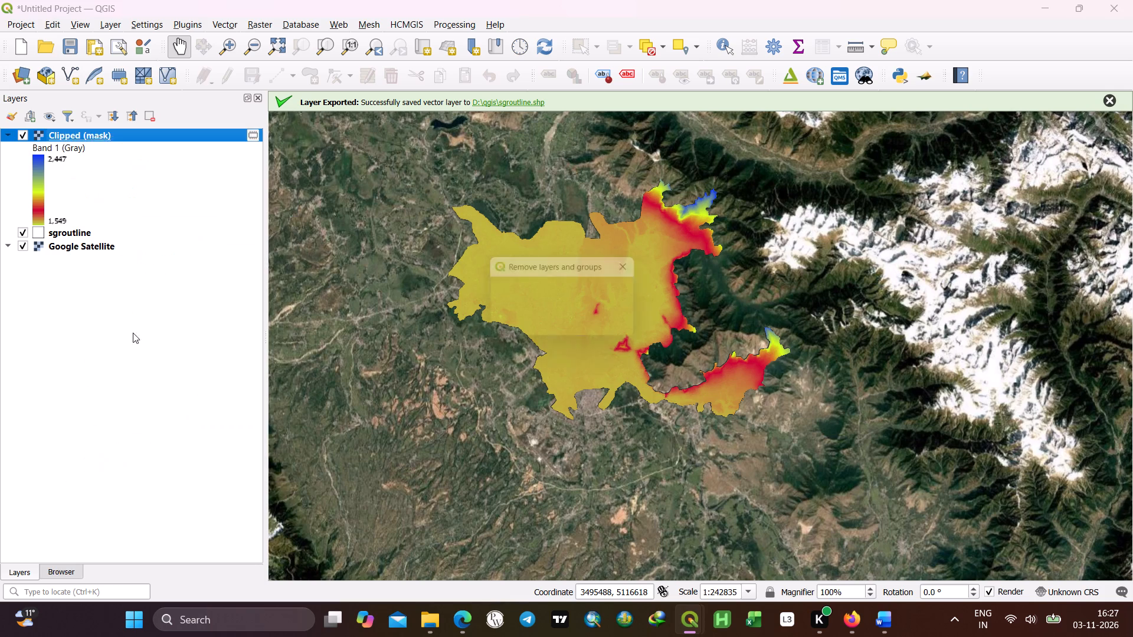
pyautogui.click(552, 327)
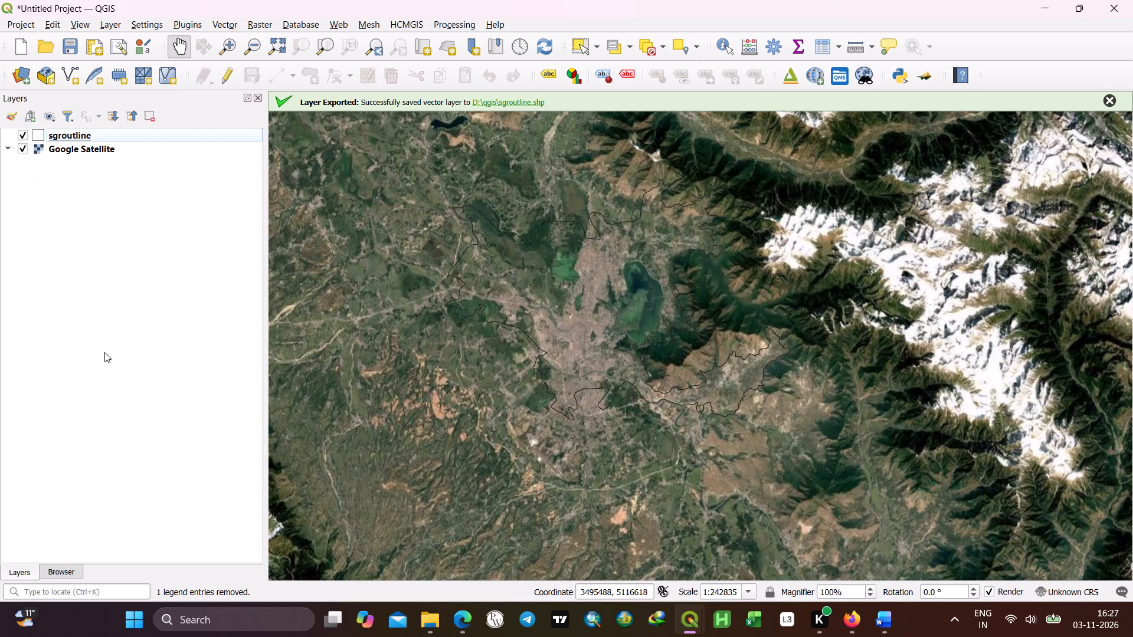
# Remove both the sgroutline and Google Satellite layers from the project.
pyautogui.moveTo(112, 373); pyautogui.dragTo(112, 165)
pyautogui.moveTo(92, 175); pyautogui.dragTo(97, 115)
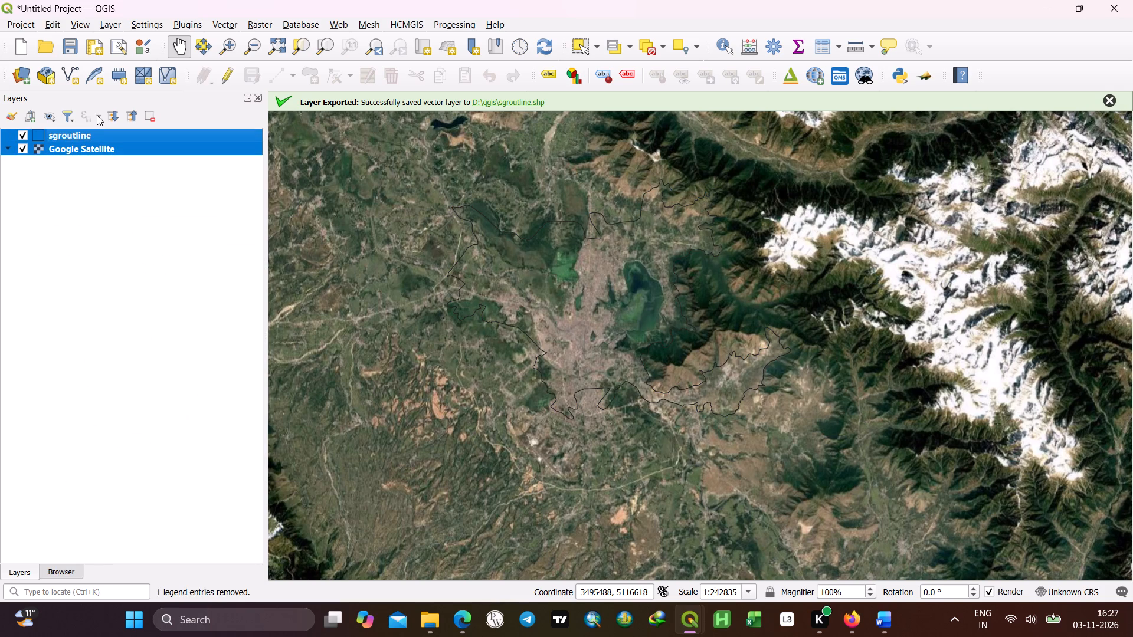
pyautogui.rightClick(107, 146)
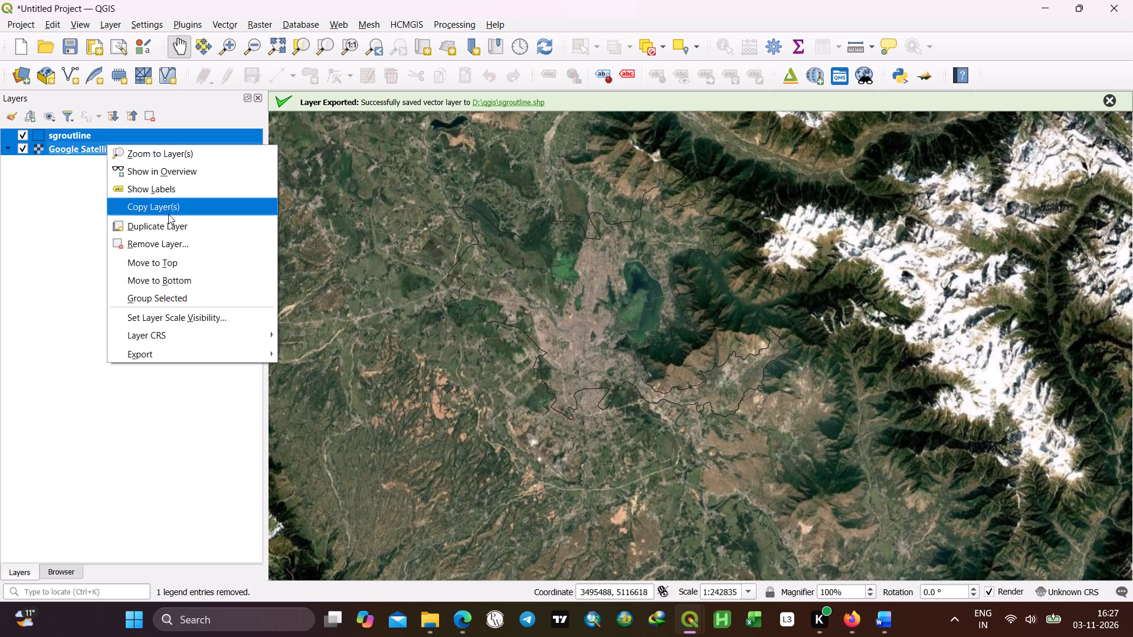
pyautogui.click(175, 238)
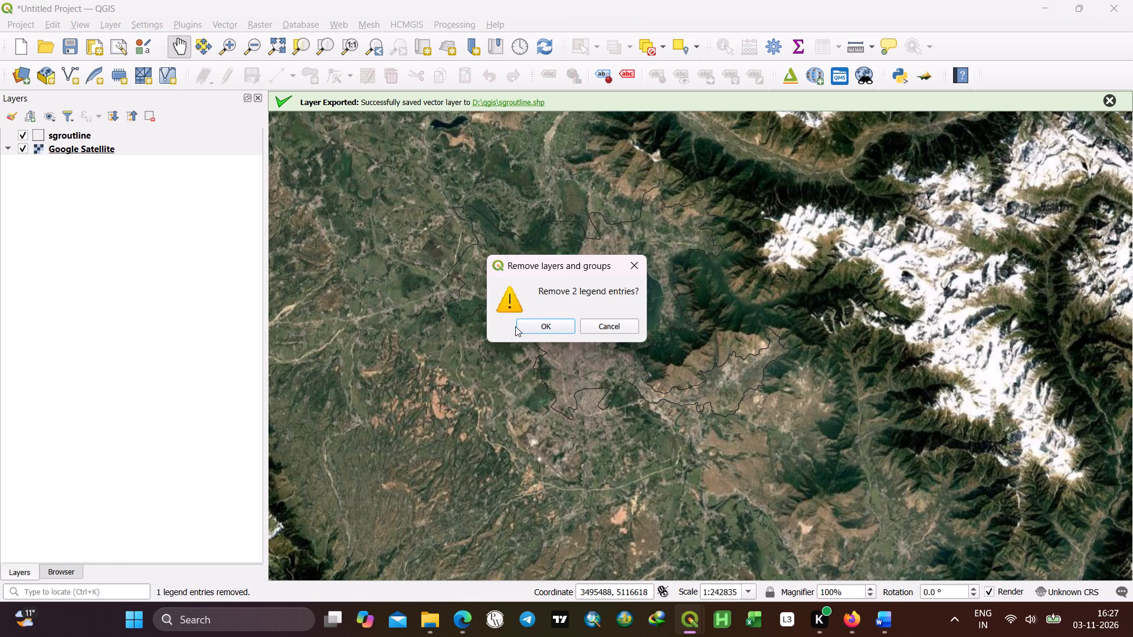
pyautogui.click(528, 321)
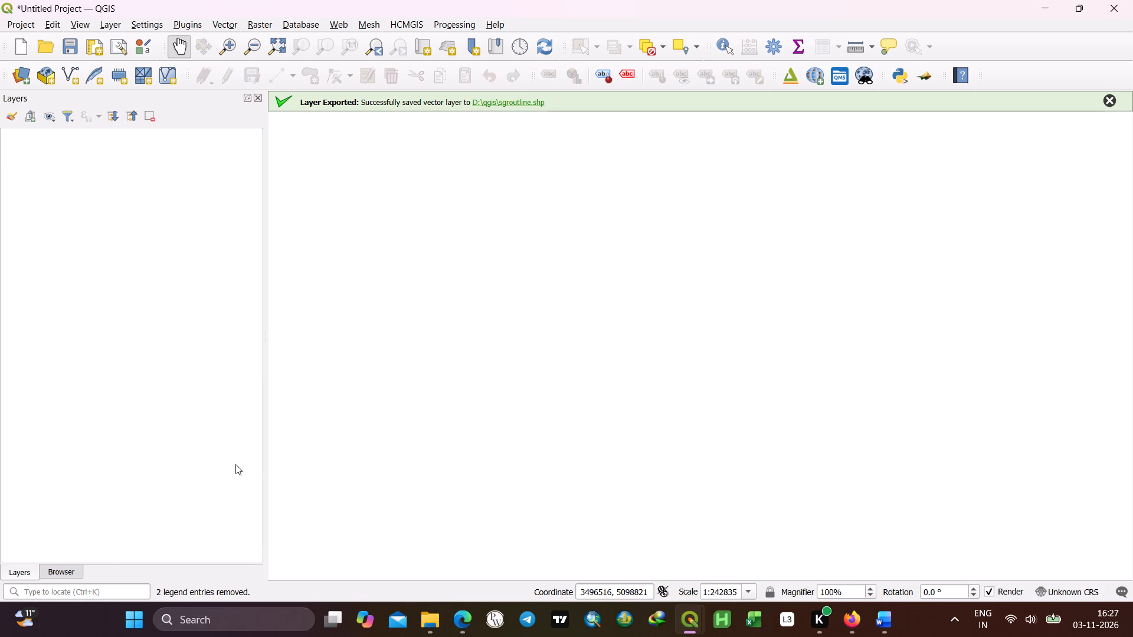
# Add the Google Satellite basemap from HCMGIS.
pyautogui.click(398, 21)
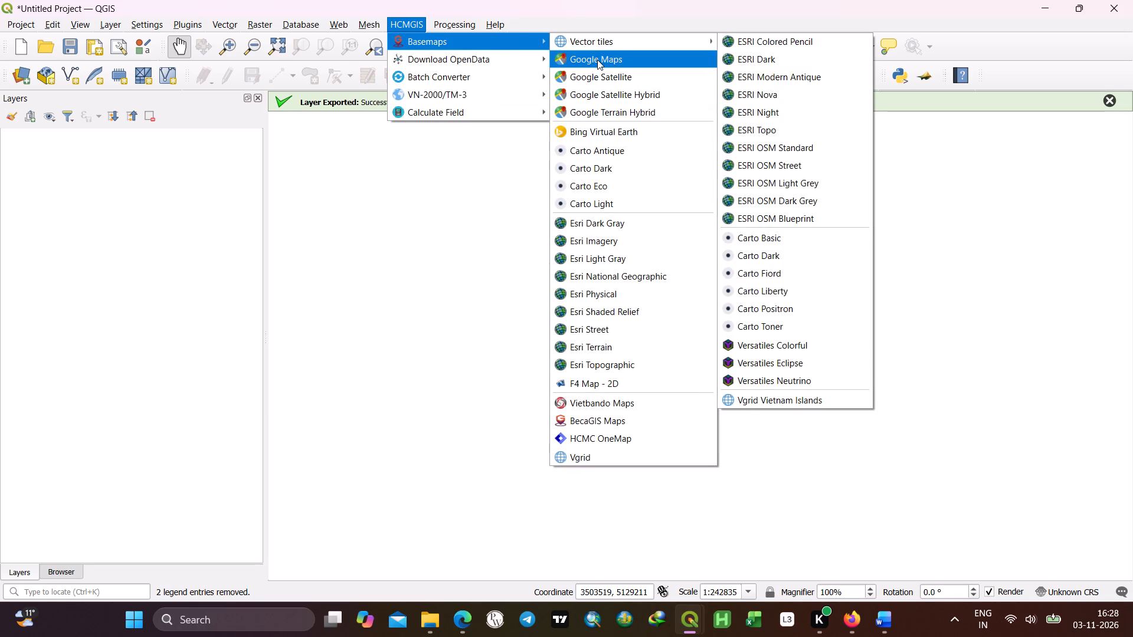
pyautogui.click(605, 75)
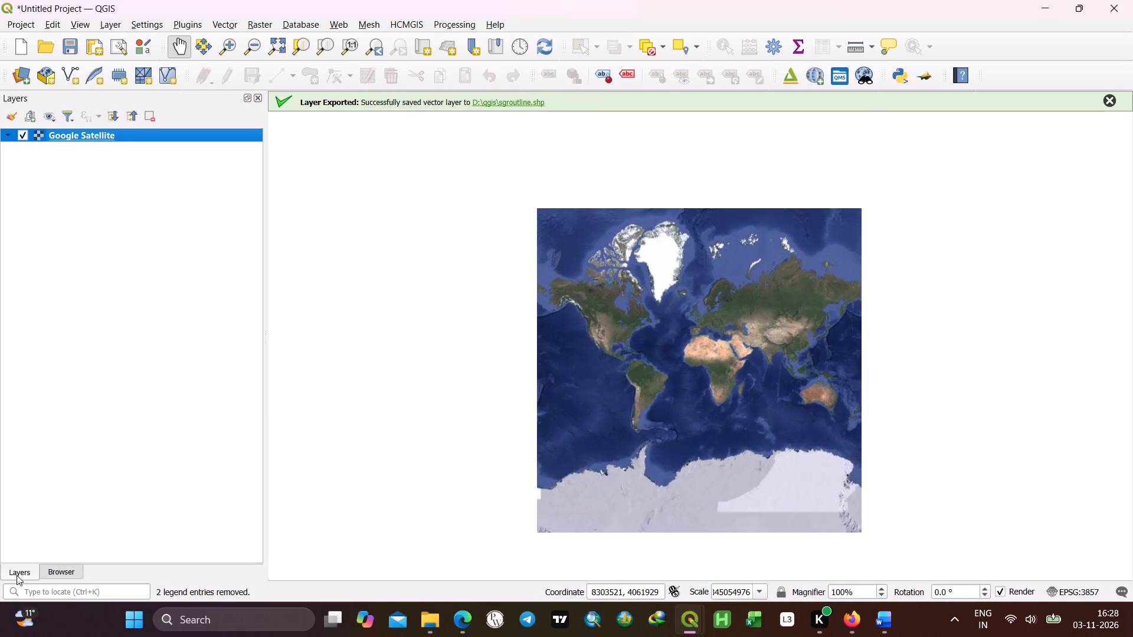
# Add the J&K_DISTRICTSS.shp shapefile from the qgis folder to the map.
pyautogui.click(17, 575)
pyautogui.click(45, 573)
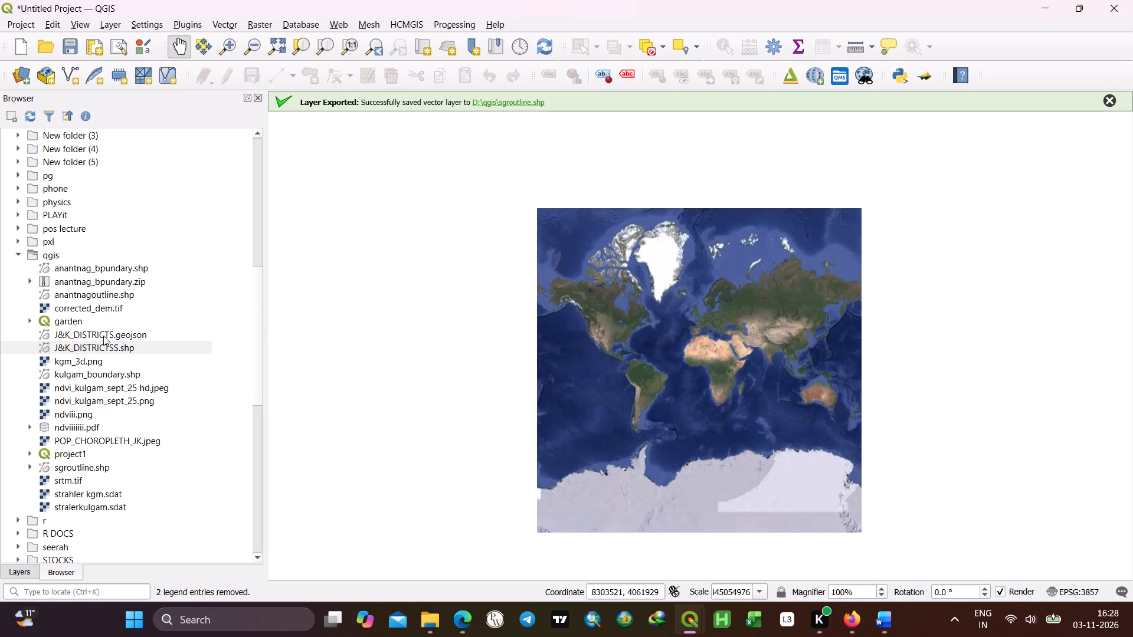
pyautogui.moveTo(104, 342); pyautogui.dragTo(608, 333)
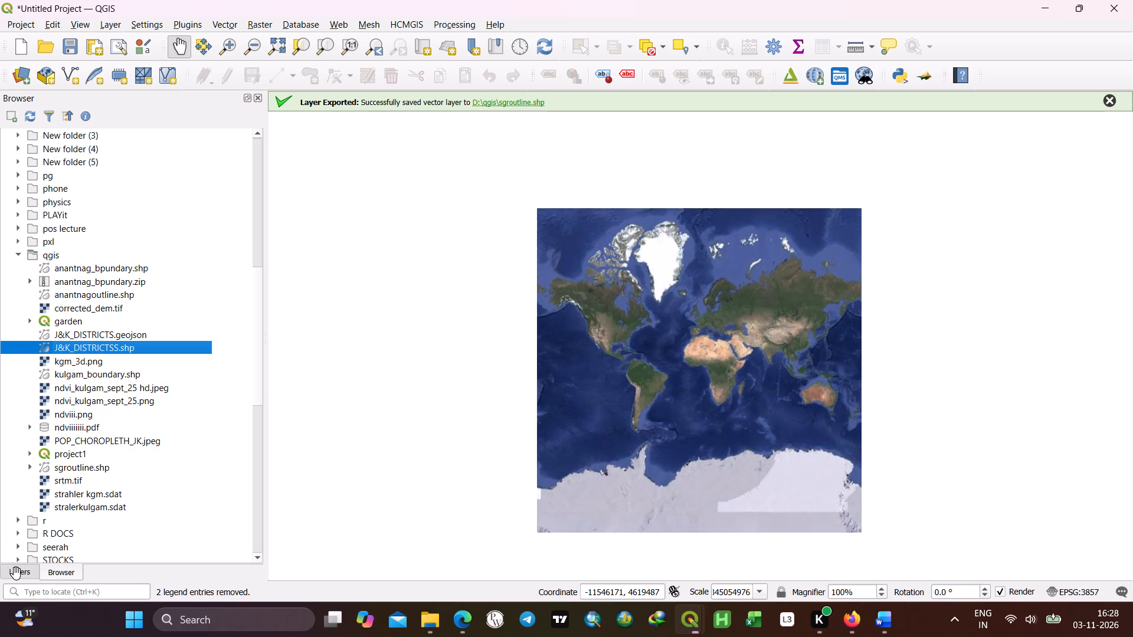
pyautogui.click(19, 576)
# Examine the J&K_DISTRICTSS district polygons up close on the map.
pyautogui.scroll(2, 754, 372)
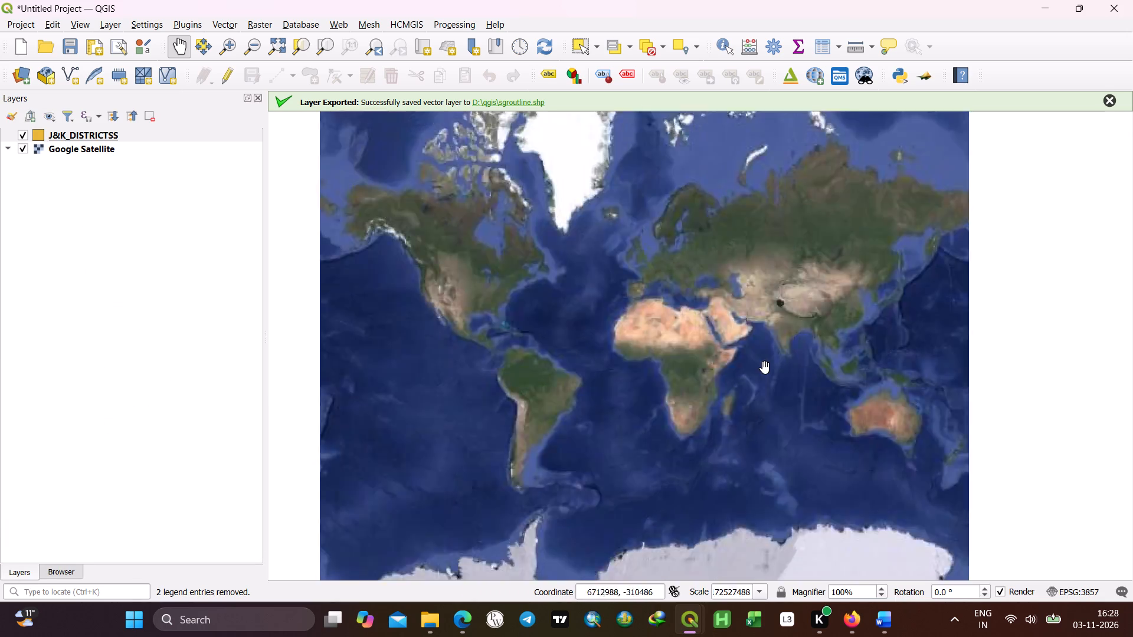
pyautogui.scroll(1, 765, 367)
pyautogui.moveTo(849, 241); pyautogui.dragTo(643, 413)
pyautogui.scroll(2, 616, 319)
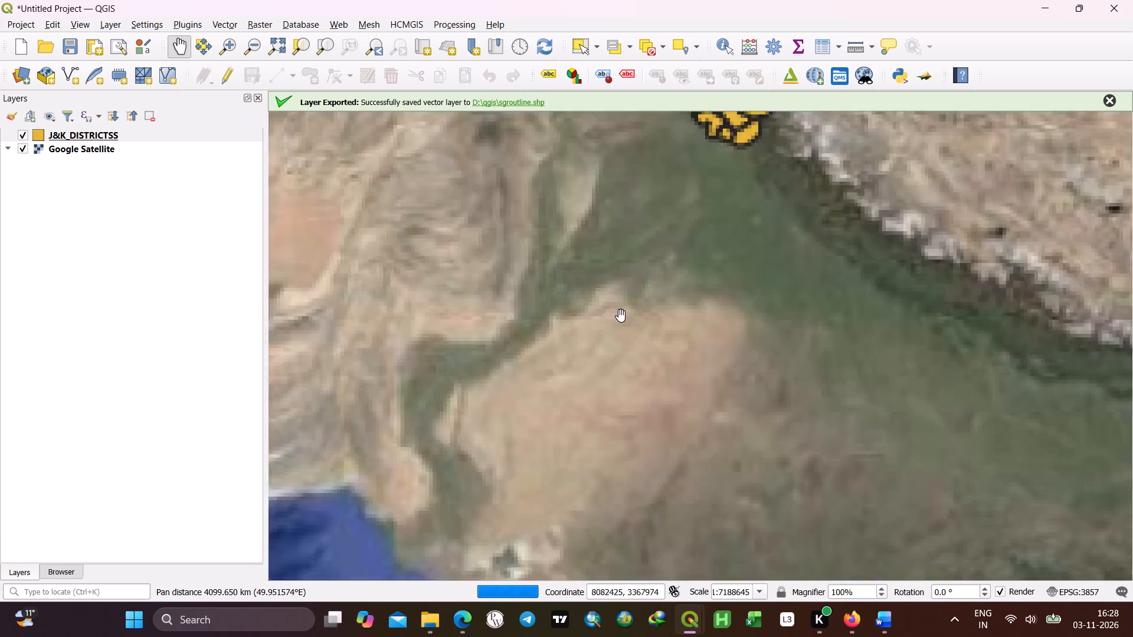
pyautogui.scroll(3, 621, 316)
pyautogui.moveTo(698, 275); pyautogui.dragTo(556, 540)
pyautogui.moveTo(594, 373); pyautogui.dragTo(582, 462)
pyautogui.moveTo(623, 281); pyautogui.dragTo(617, 337)
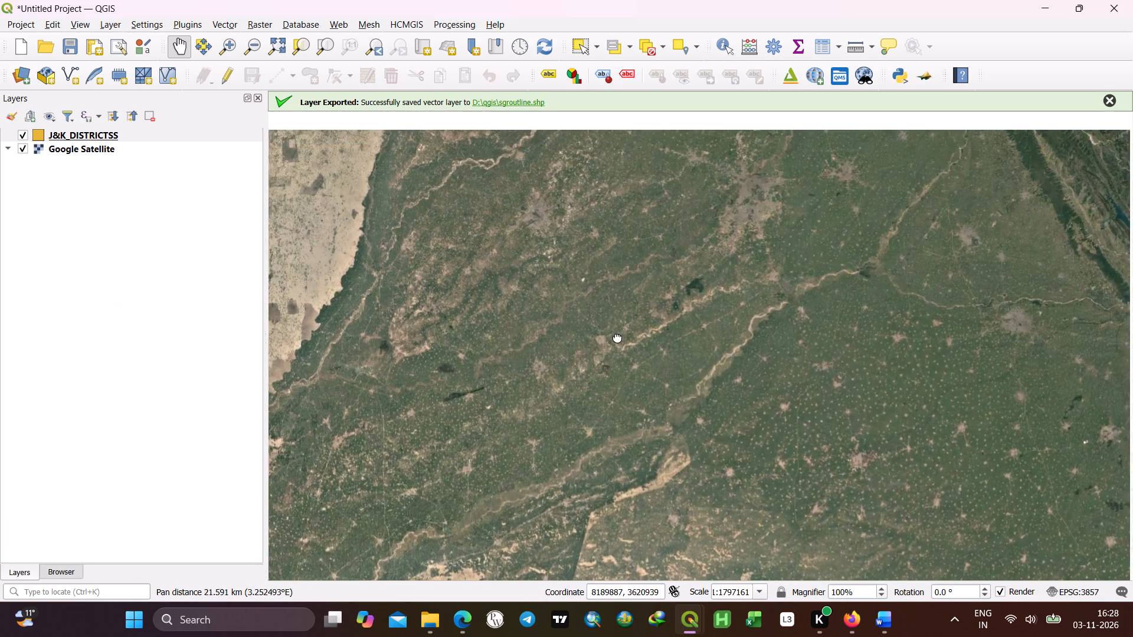
pyautogui.moveTo(617, 337); pyautogui.dragTo(617, 340)
pyautogui.moveTo(647, 289); pyautogui.dragTo(605, 488)
pyautogui.moveTo(684, 262); pyautogui.dragTo(679, 478)
pyautogui.moveTo(751, 330); pyautogui.dragTo(531, 429)
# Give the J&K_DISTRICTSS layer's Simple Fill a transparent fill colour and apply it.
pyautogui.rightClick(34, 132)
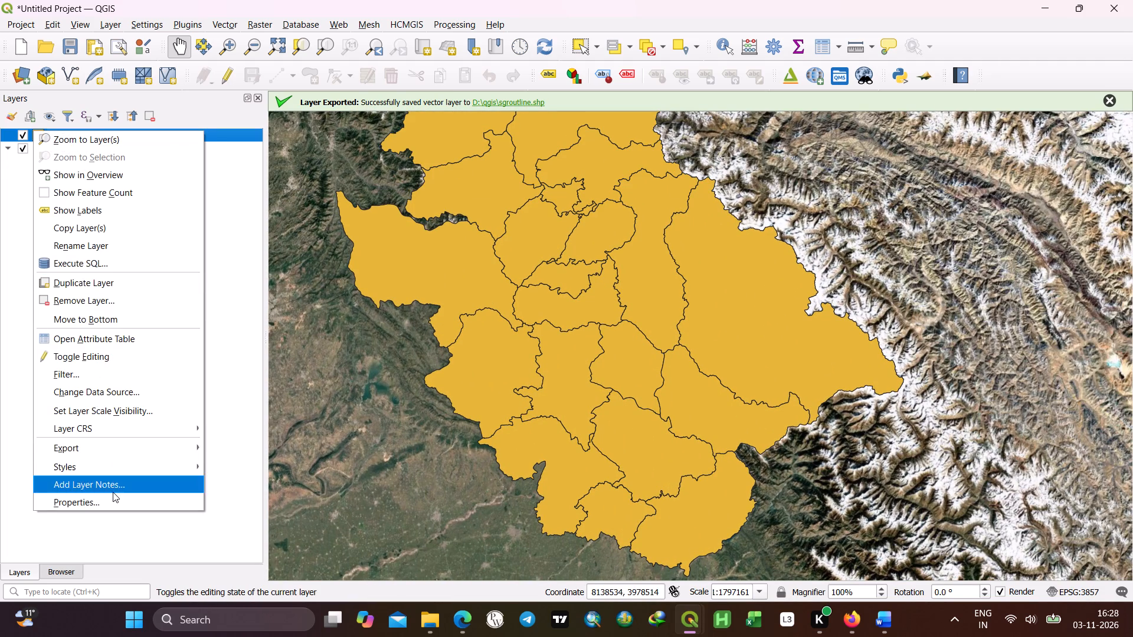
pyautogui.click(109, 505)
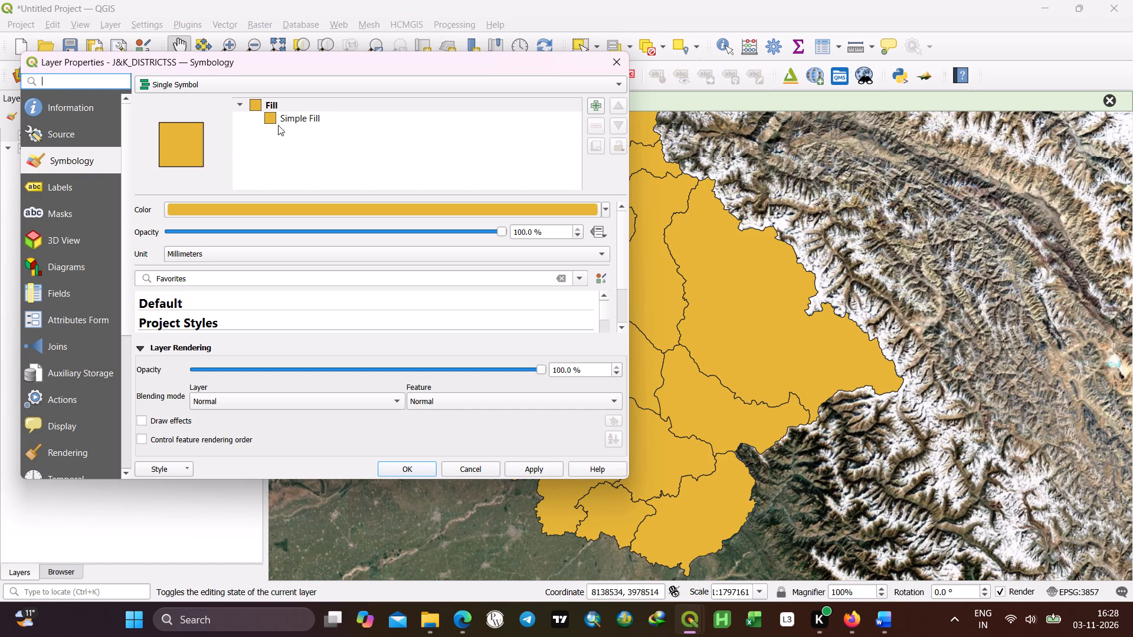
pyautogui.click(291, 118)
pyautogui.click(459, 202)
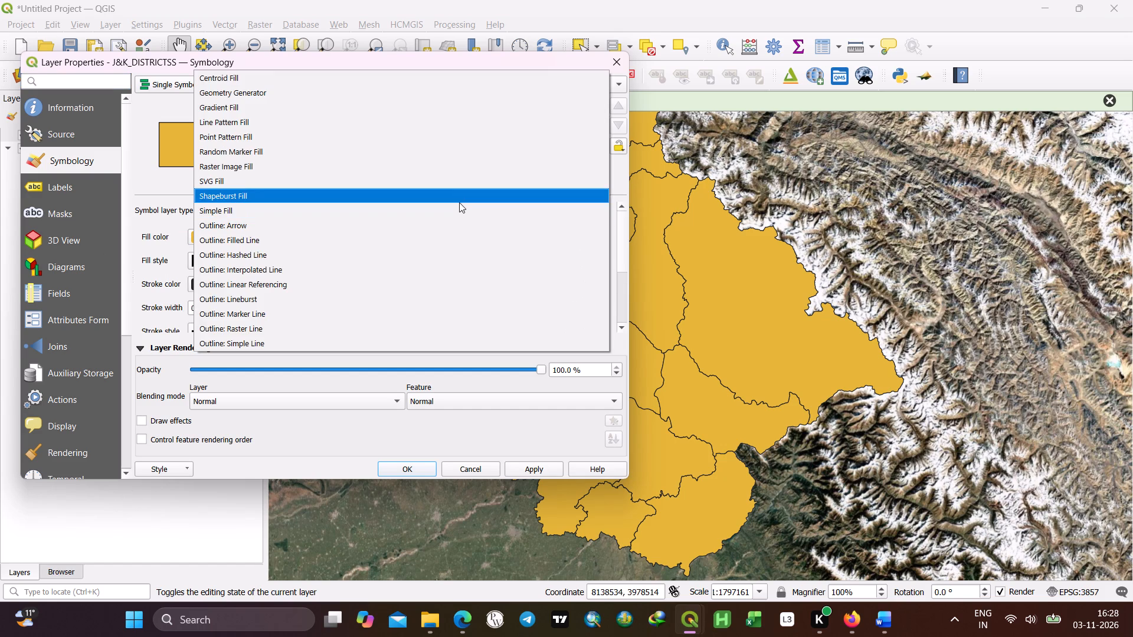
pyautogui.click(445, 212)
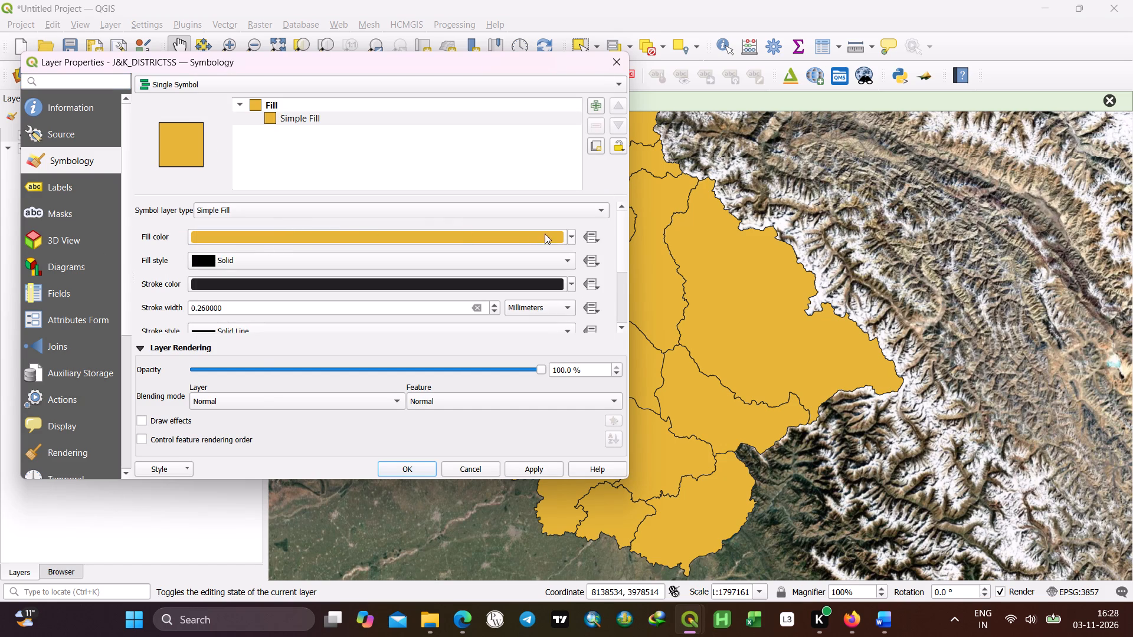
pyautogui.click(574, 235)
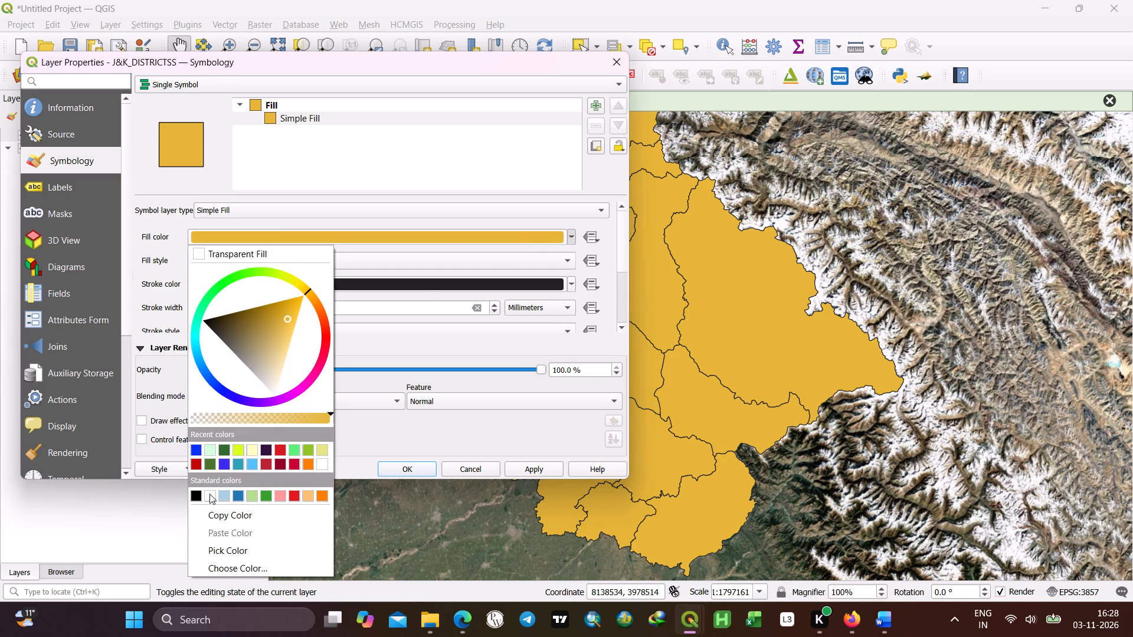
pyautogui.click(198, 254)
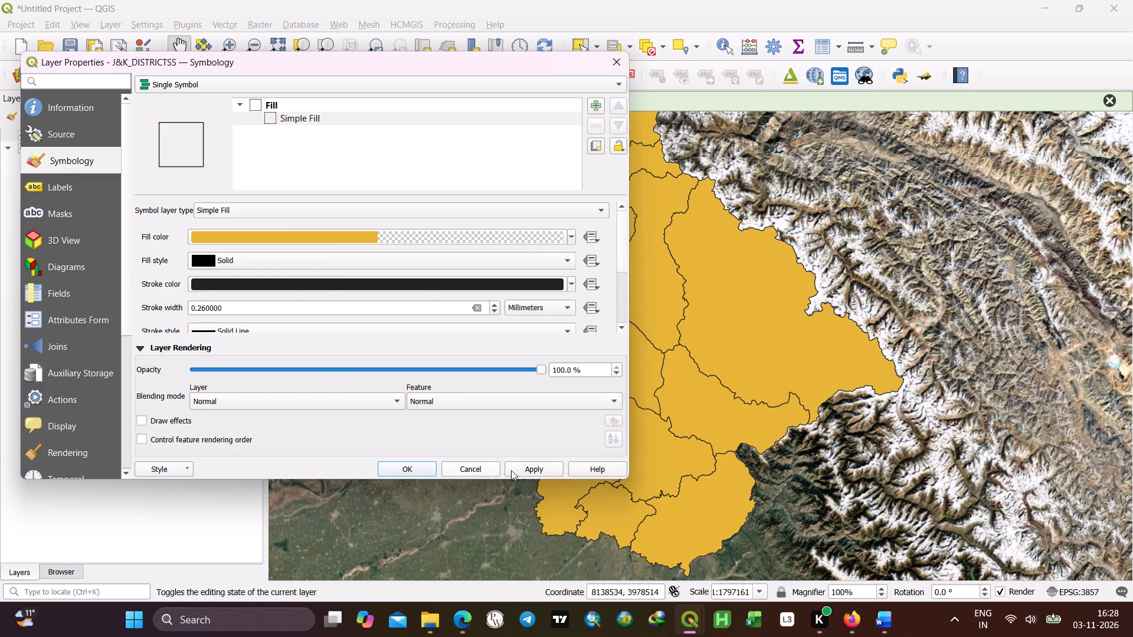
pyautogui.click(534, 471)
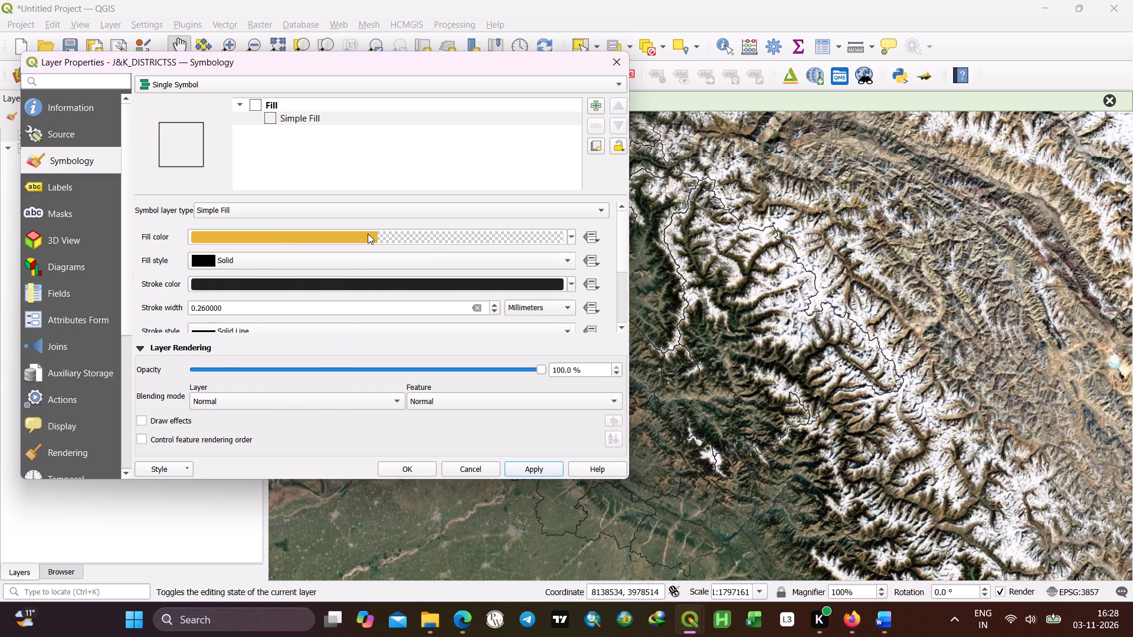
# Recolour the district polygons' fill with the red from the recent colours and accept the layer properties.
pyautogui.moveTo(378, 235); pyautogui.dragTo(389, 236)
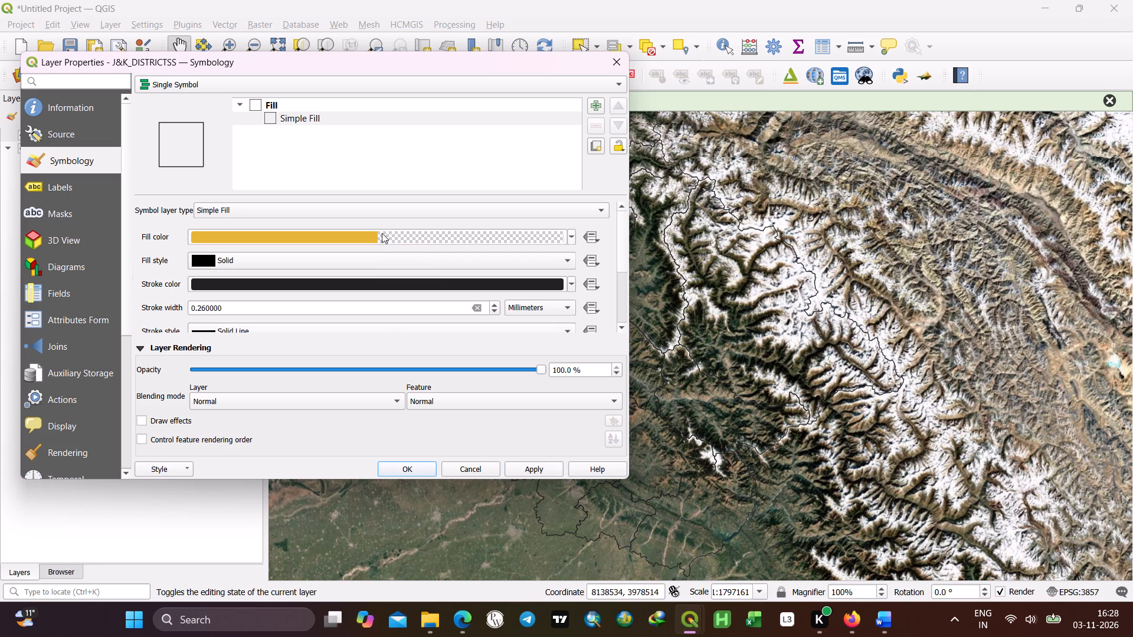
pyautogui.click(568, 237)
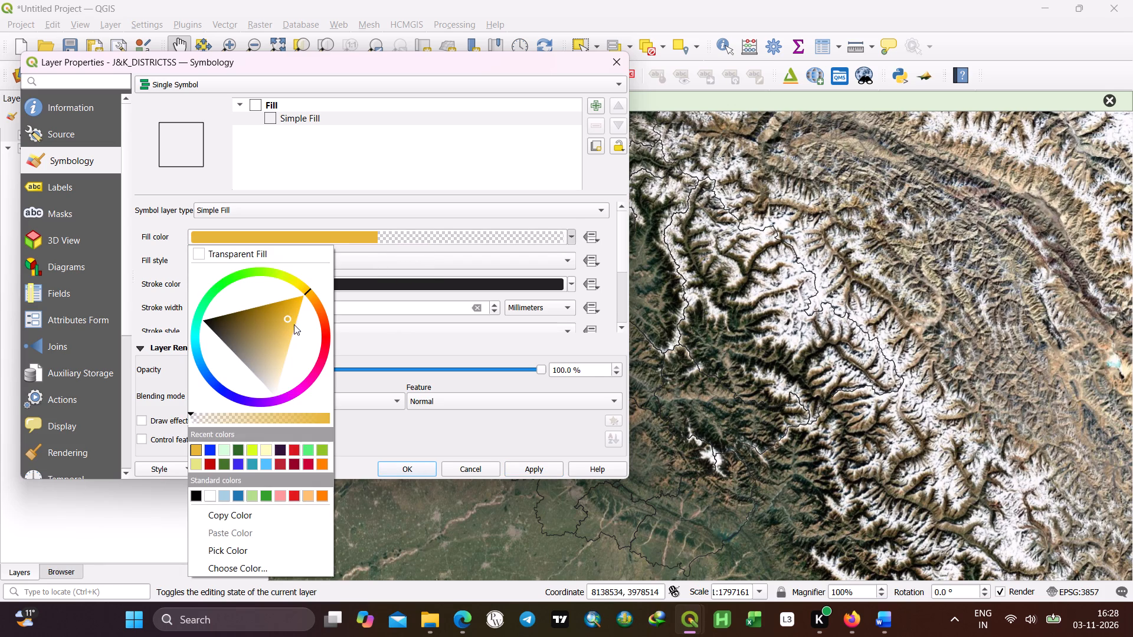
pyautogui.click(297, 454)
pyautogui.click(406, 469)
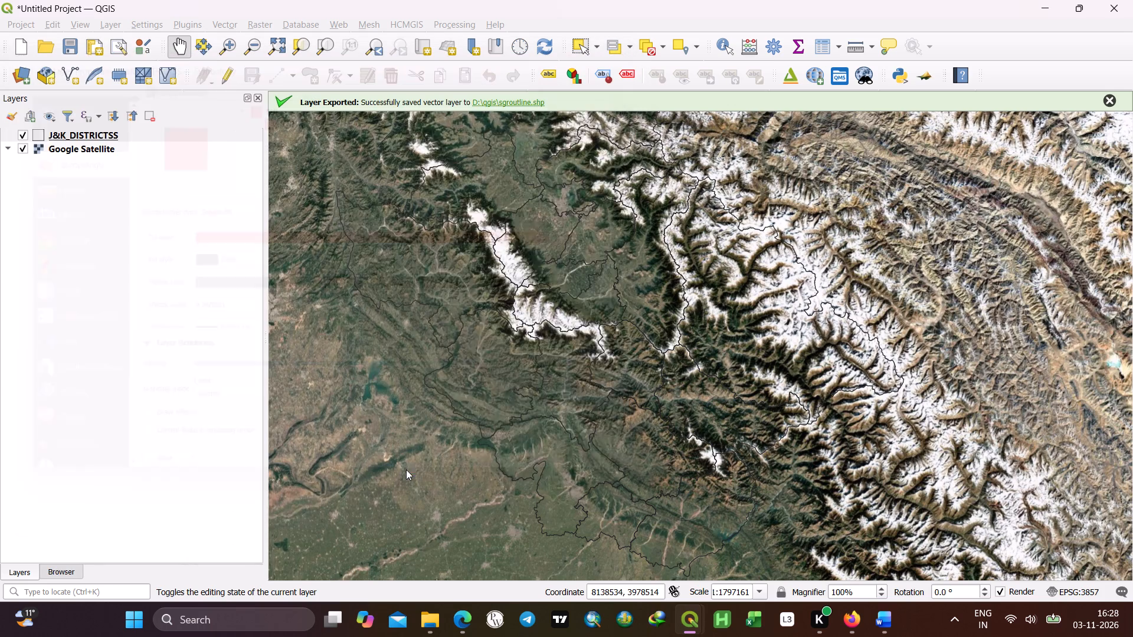
# Change the J&K_DISTRICTSS symbol layer type to Outline: Simple Line and apply it.
pyautogui.rightClick(83, 136)
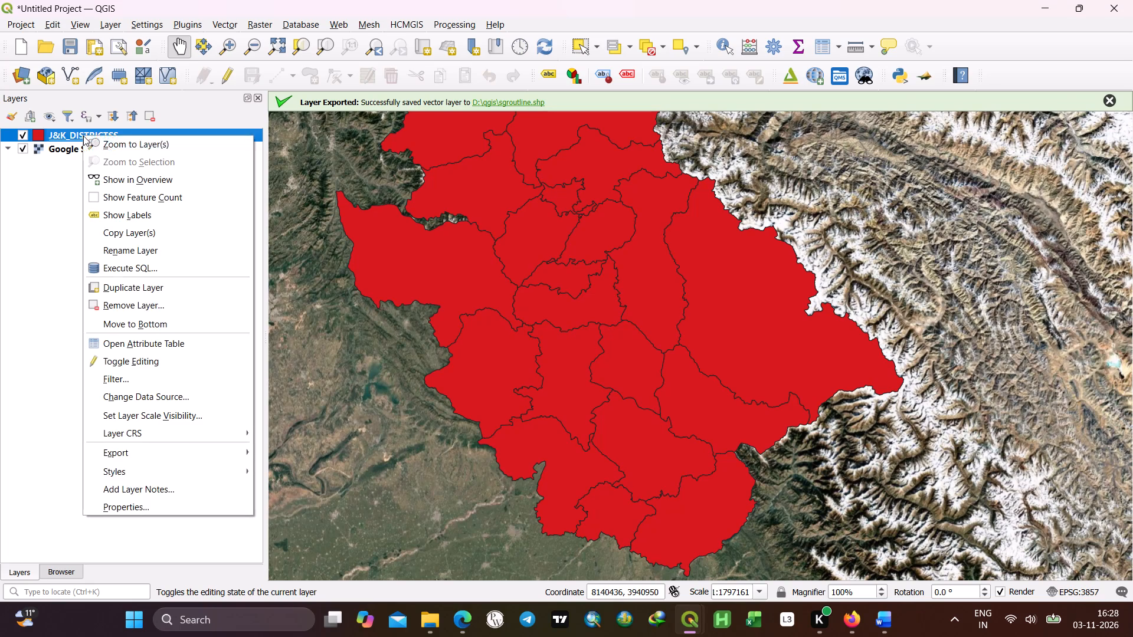
pyautogui.click(170, 503)
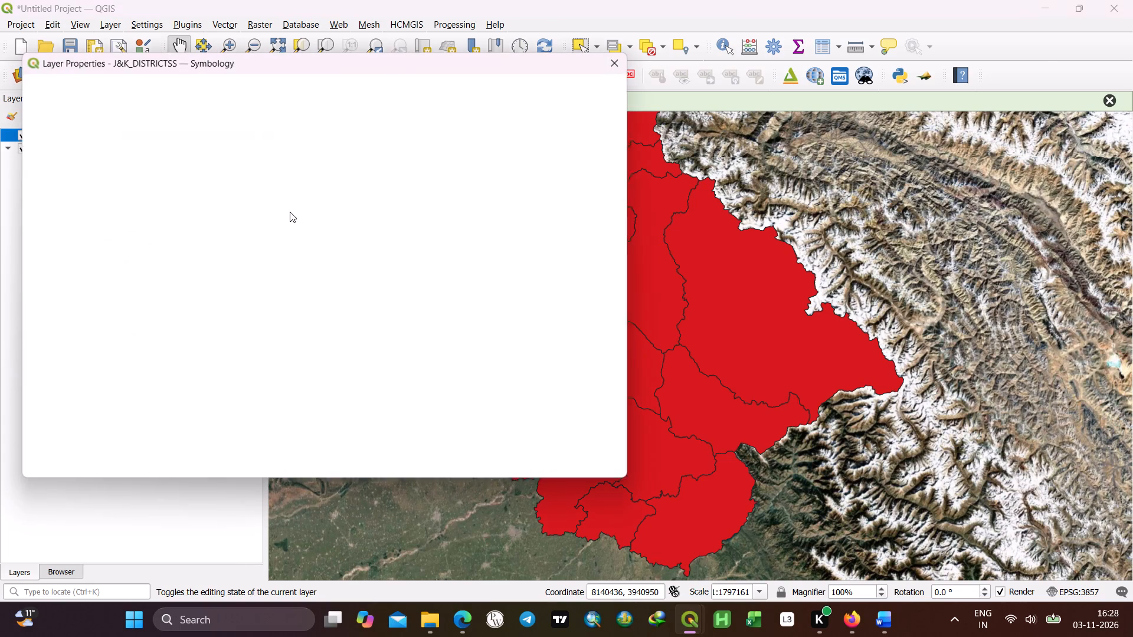
pyautogui.click(289, 116)
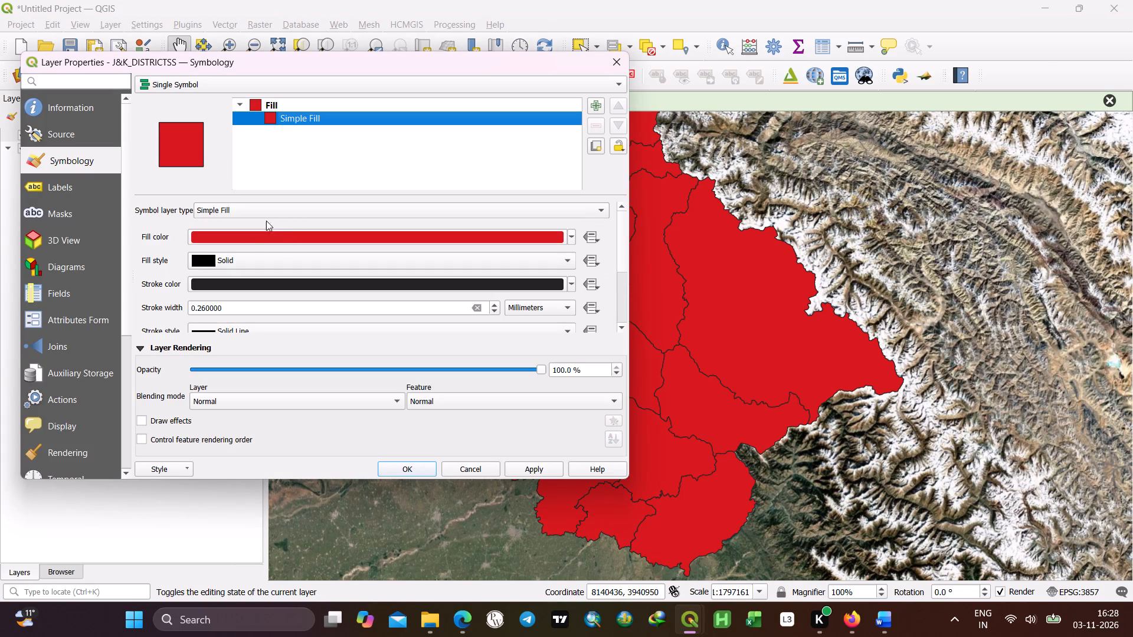
pyautogui.click(281, 208)
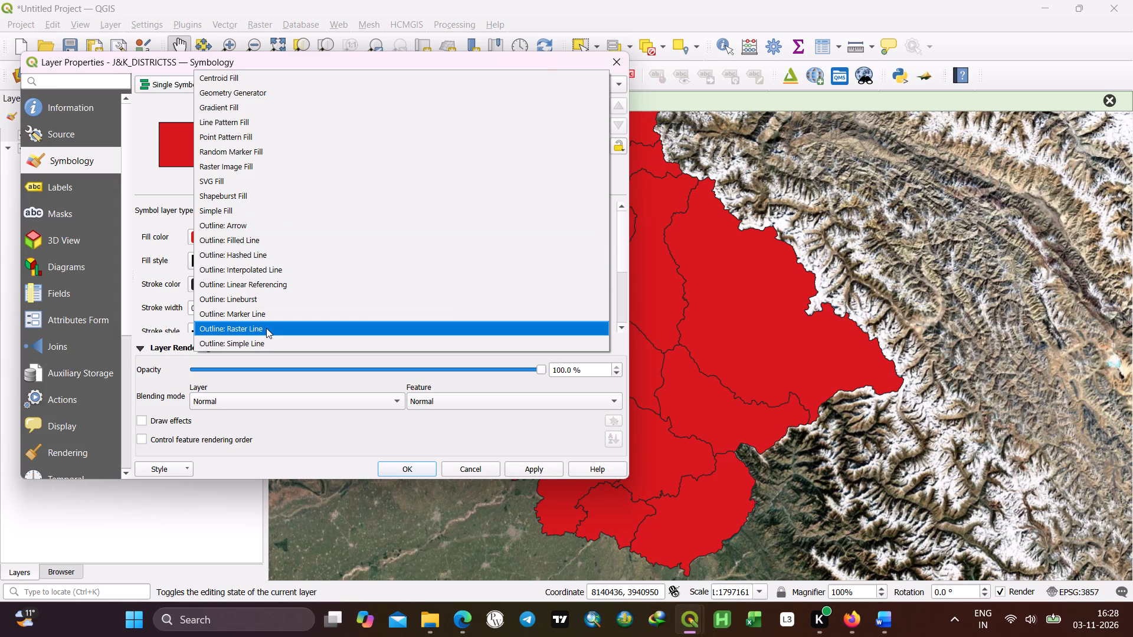
pyautogui.click(266, 342)
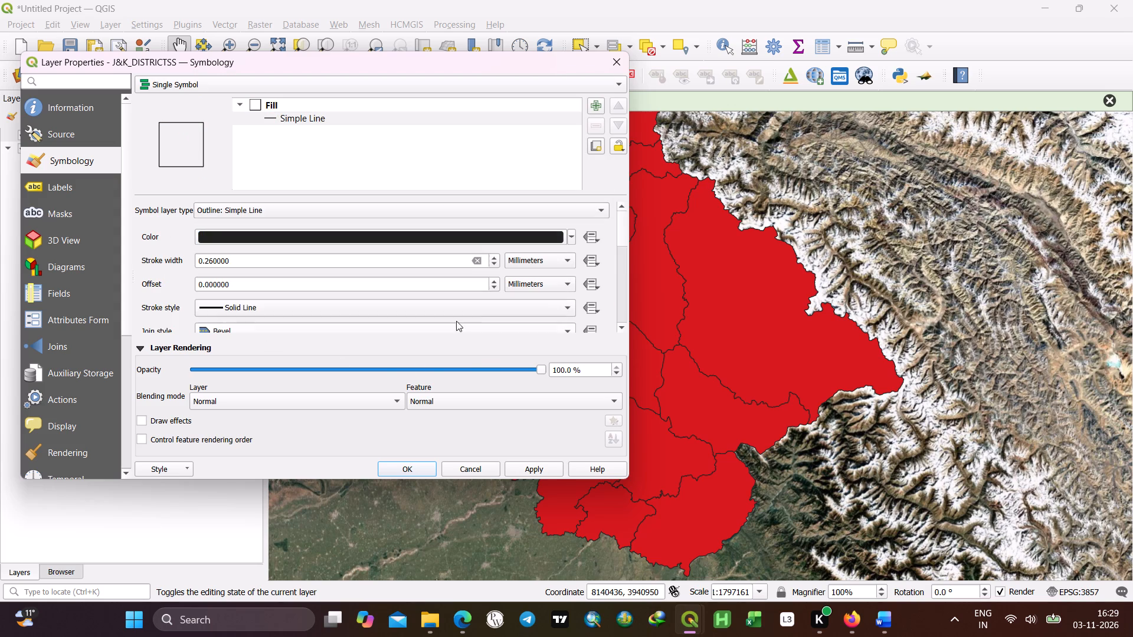
pyautogui.click(536, 462)
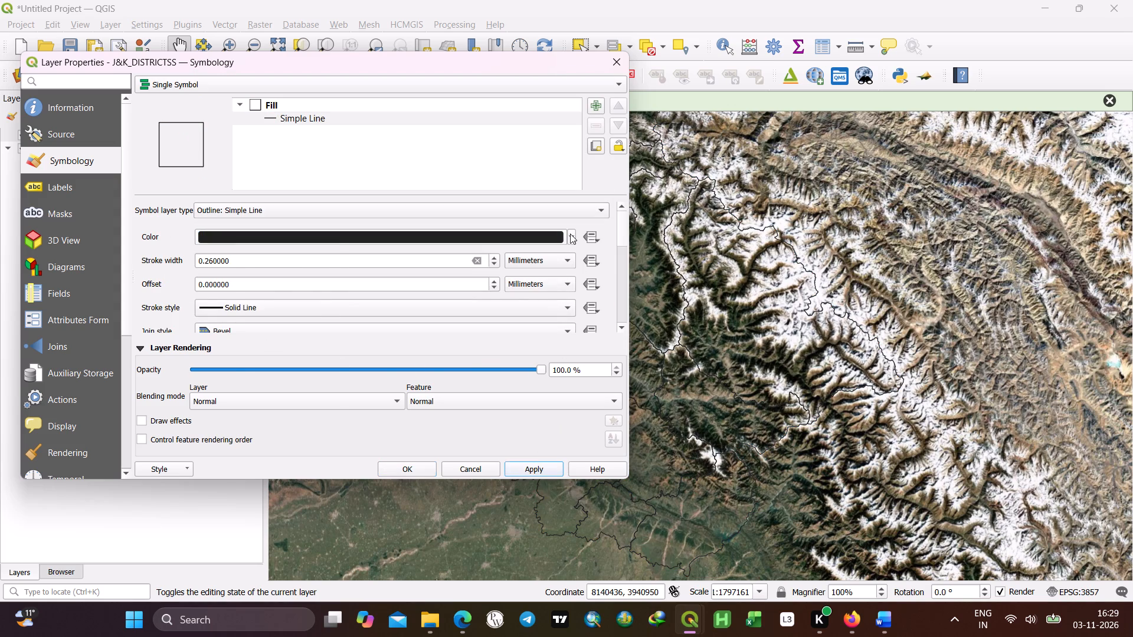
# Set the district outline colour to orange and accept the layer properties.
pyautogui.click(570, 234)
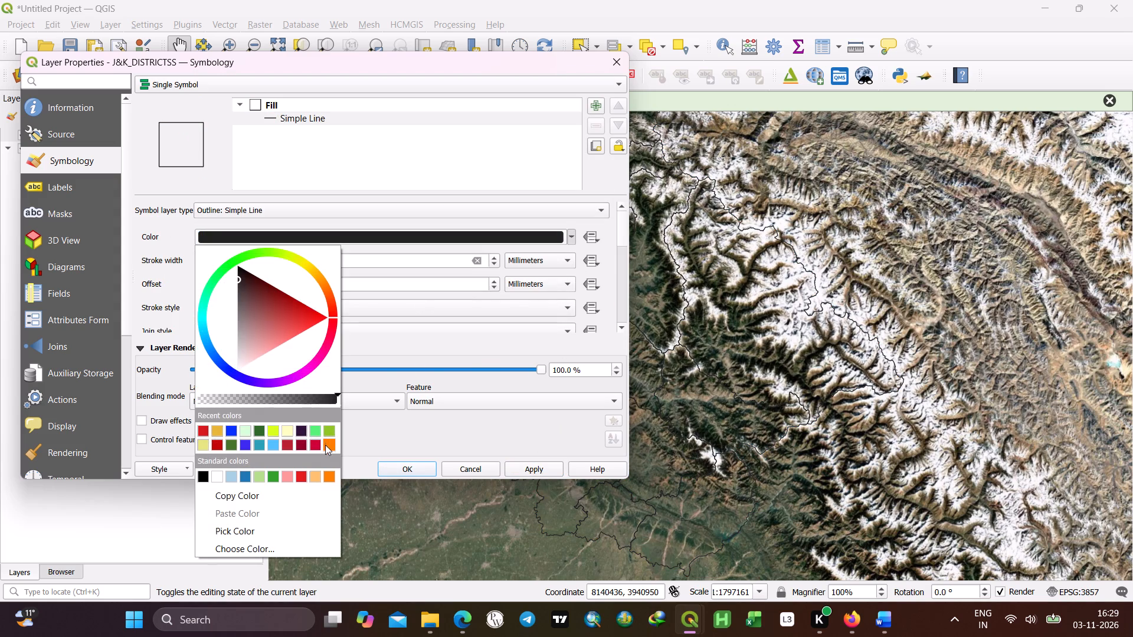
pyautogui.click(325, 445)
pyautogui.click(525, 470)
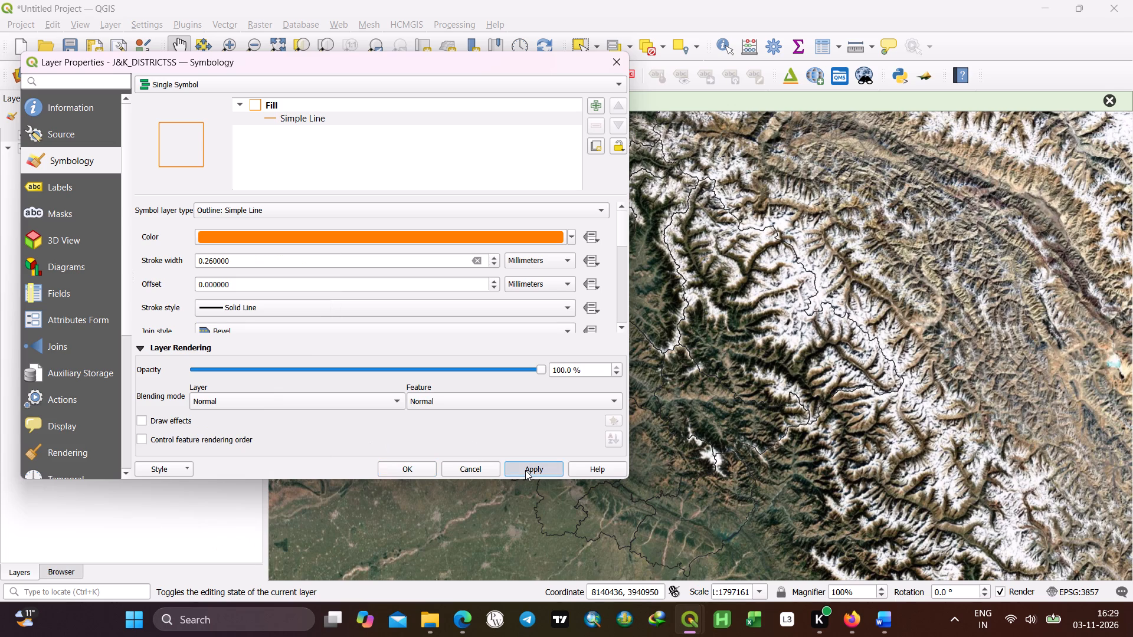
pyautogui.click(397, 469)
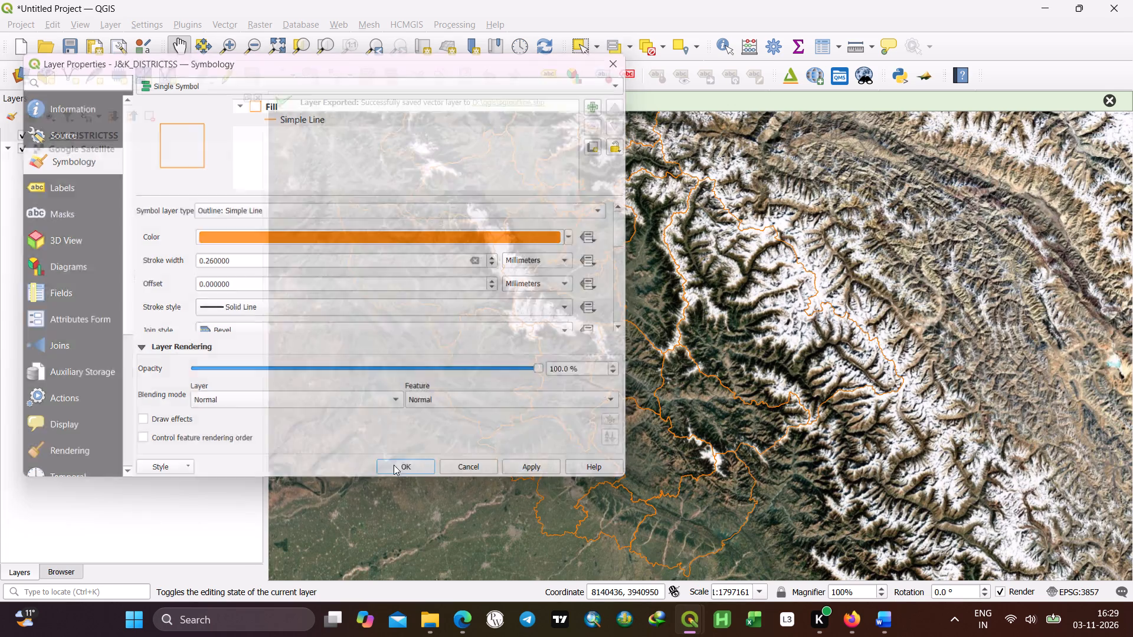
# Turn on labels for the J&K_DISTRICTSS layer.
pyautogui.rightClick(101, 133)
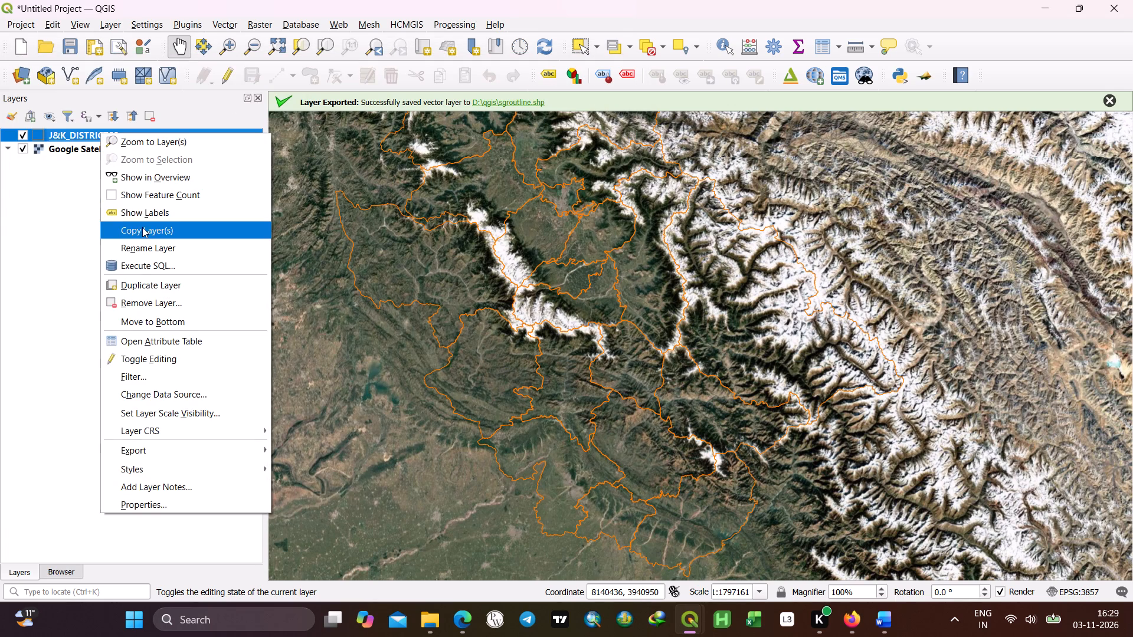
pyautogui.click(143, 215)
# Examine the labelled district boundaries against the satellite imagery around Kulgam, Rajauri, Reasi and Udhampur.
pyautogui.scroll(1, 577, 258)
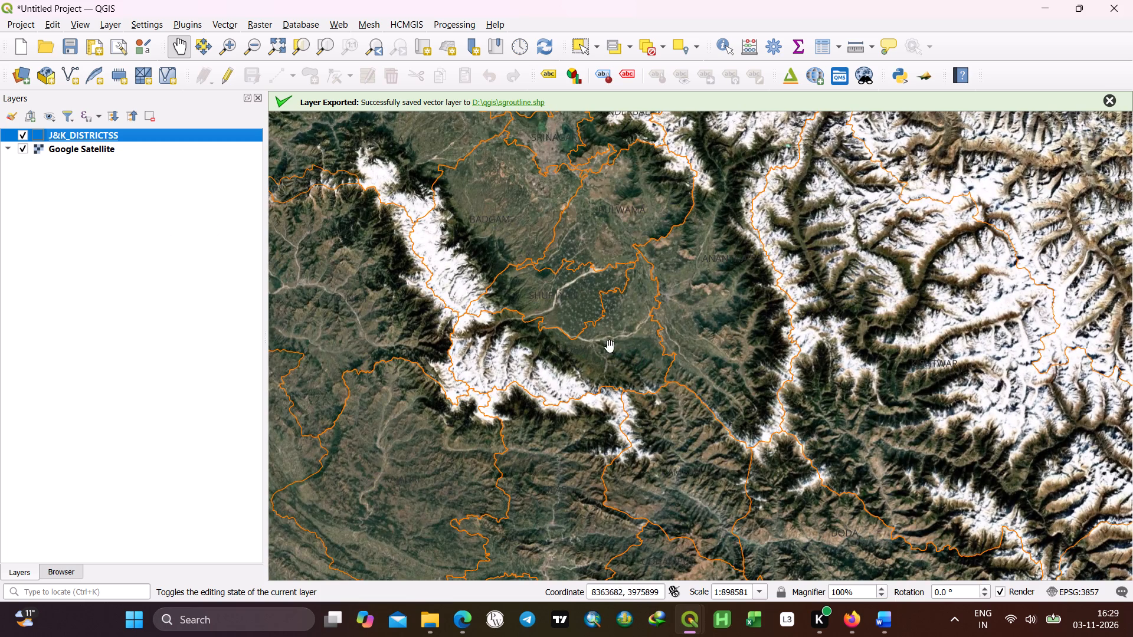
pyautogui.moveTo(584, 340); pyautogui.dragTo(621, 275)
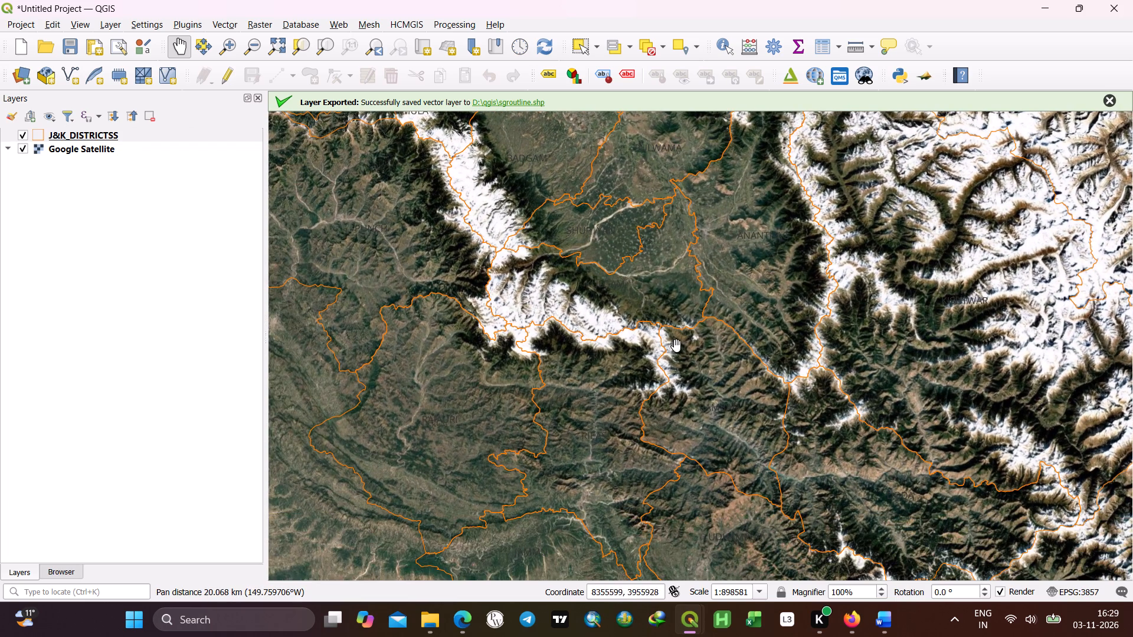
pyautogui.scroll(2, 710, 380)
pyautogui.scroll(-1, 710, 378)
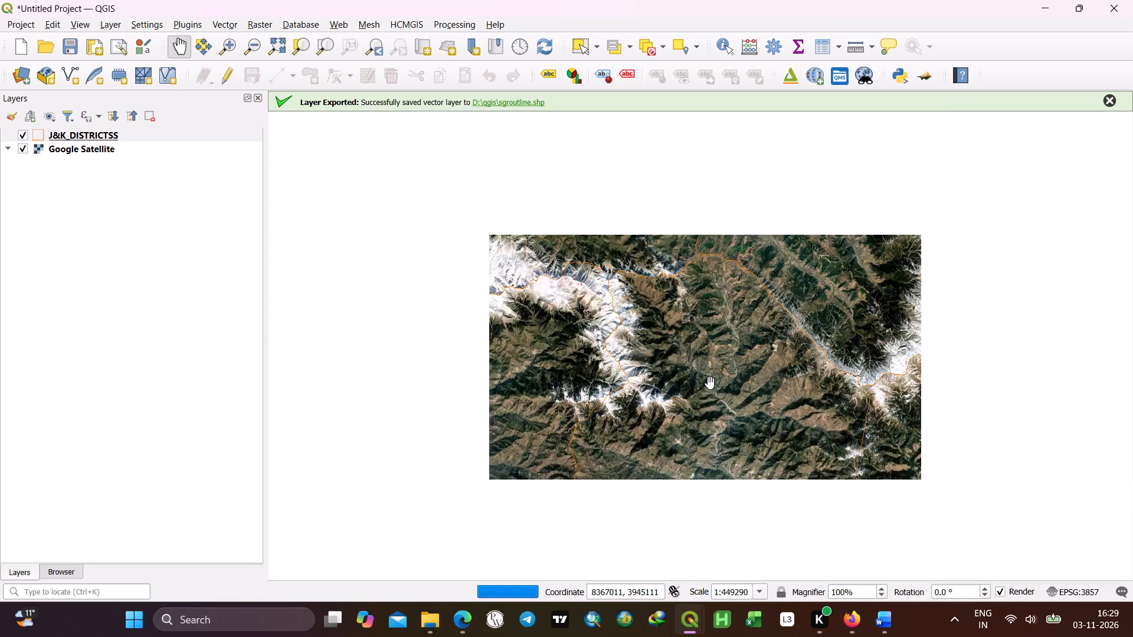
pyautogui.moveTo(728, 409); pyautogui.dragTo(680, 288)
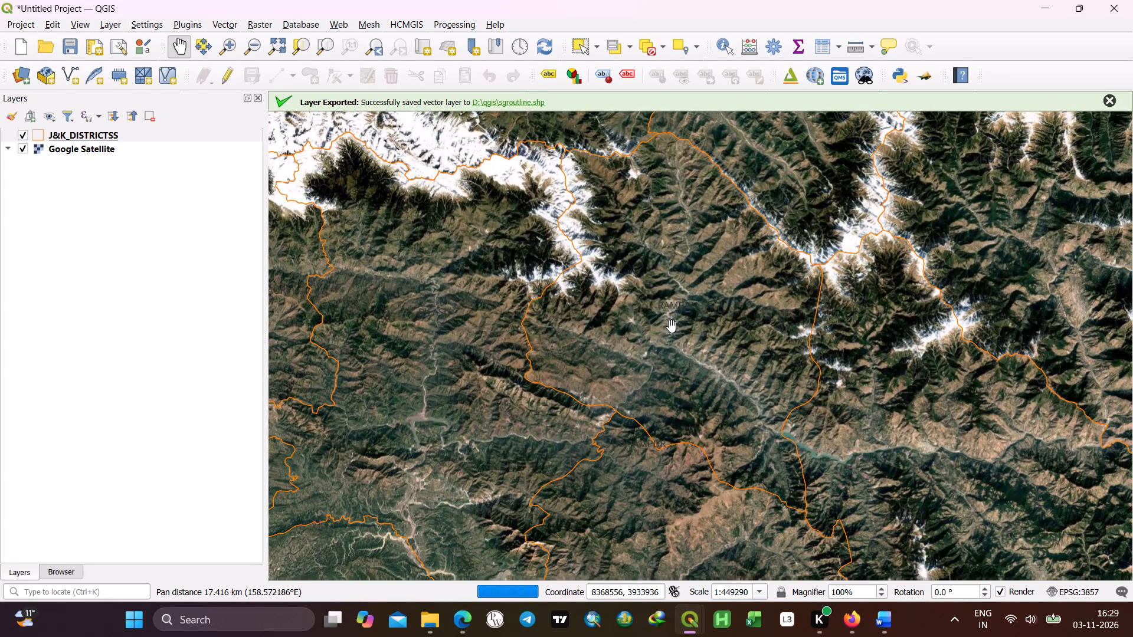
pyautogui.moveTo(504, 362); pyautogui.dragTo(595, 317)
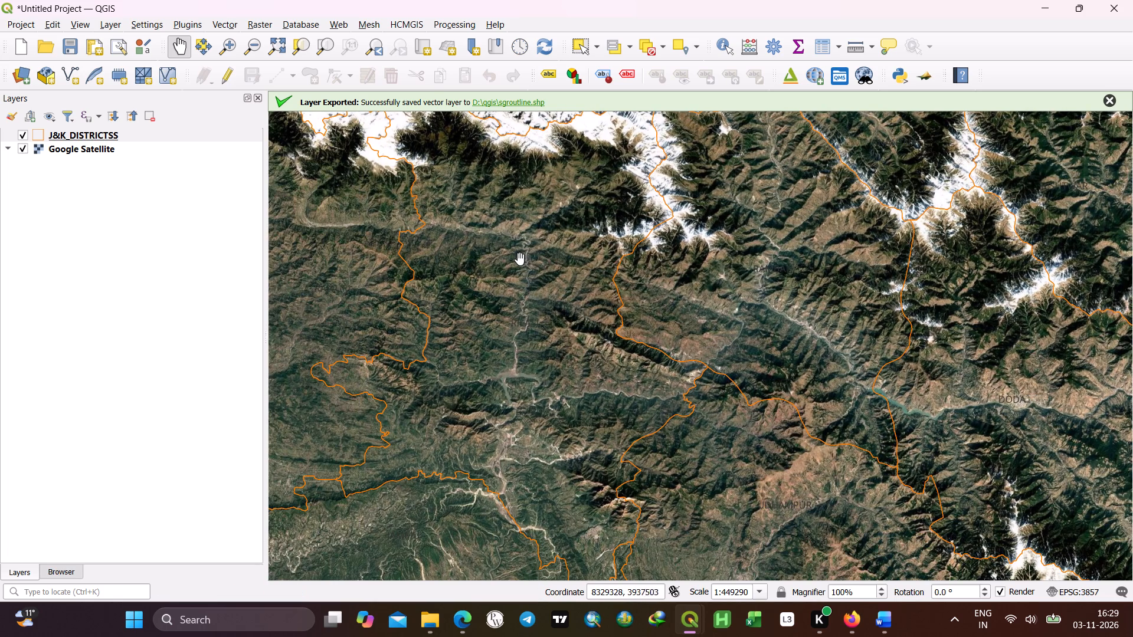
pyautogui.scroll(1, 520, 257)
pyautogui.moveTo(536, 250); pyautogui.dragTo(628, 453)
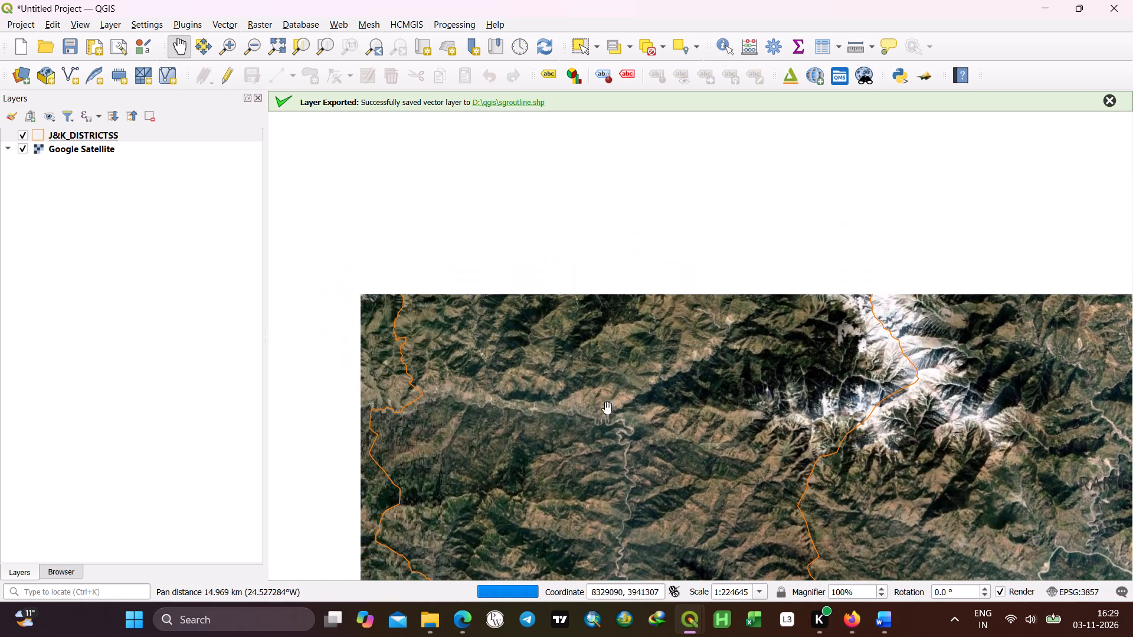
pyautogui.moveTo(588, 311); pyautogui.dragTo(650, 421)
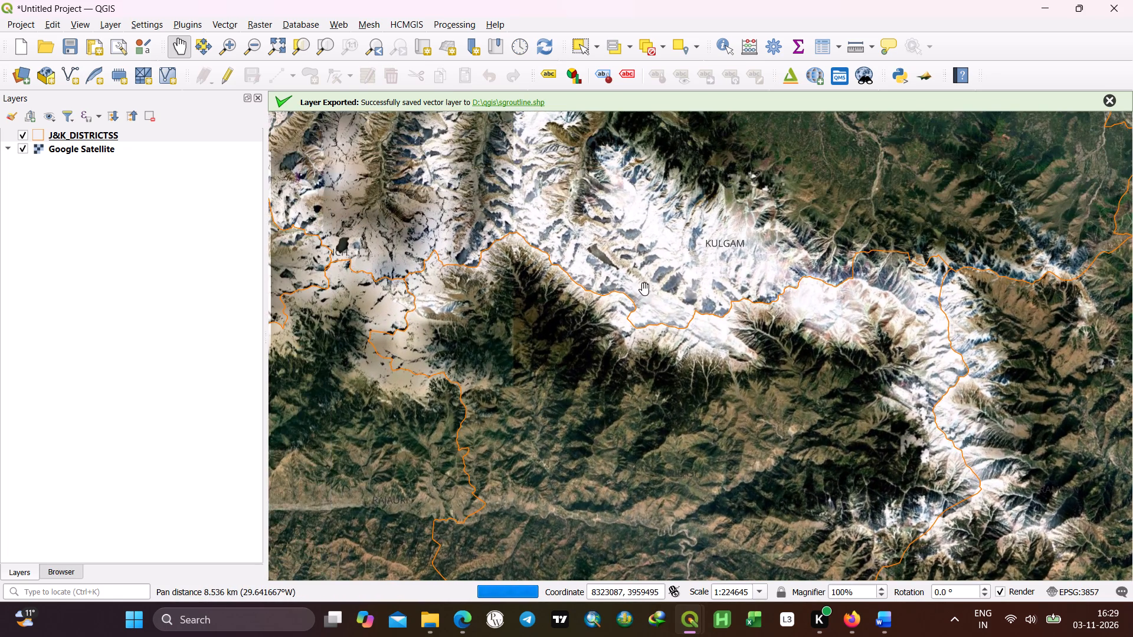
pyautogui.moveTo(609, 234); pyautogui.dragTo(595, 369)
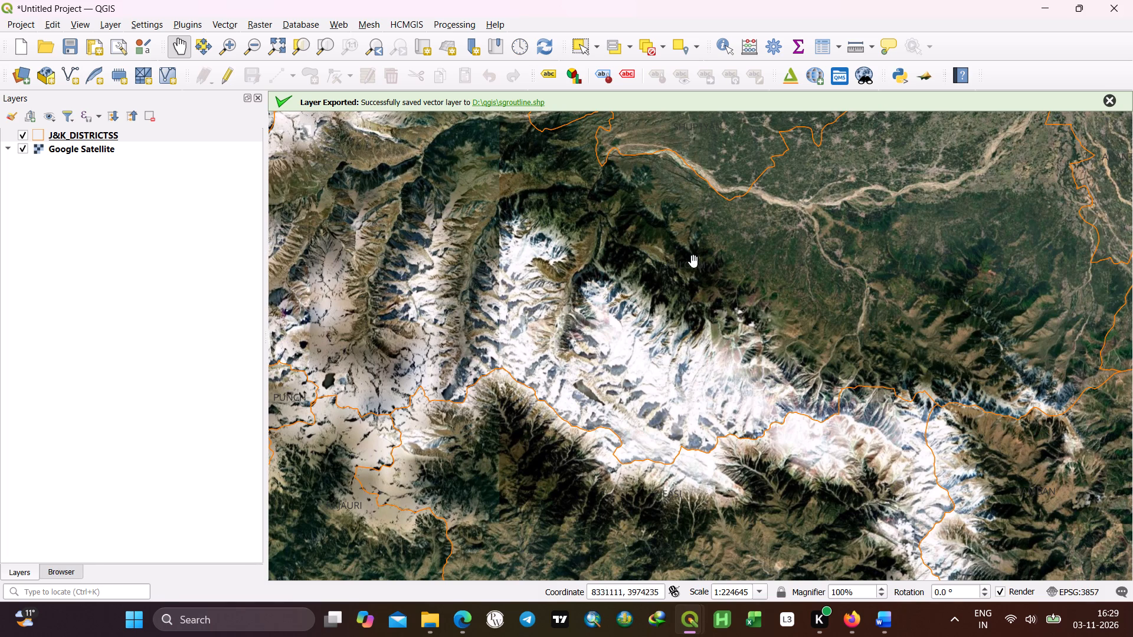
pyautogui.moveTo(639, 277); pyautogui.dragTo(600, 296, button='middle')
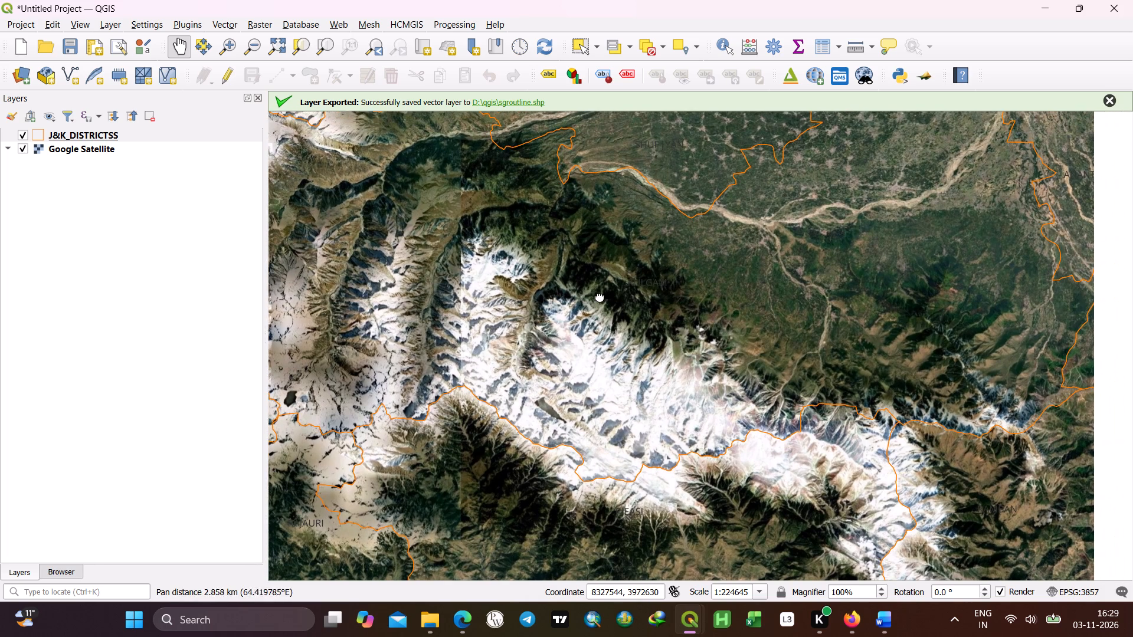
pyautogui.moveTo(600, 296); pyautogui.dragTo(710, 293, button='middle')
pyautogui.moveTo(531, 301); pyautogui.dragTo(607, 272)
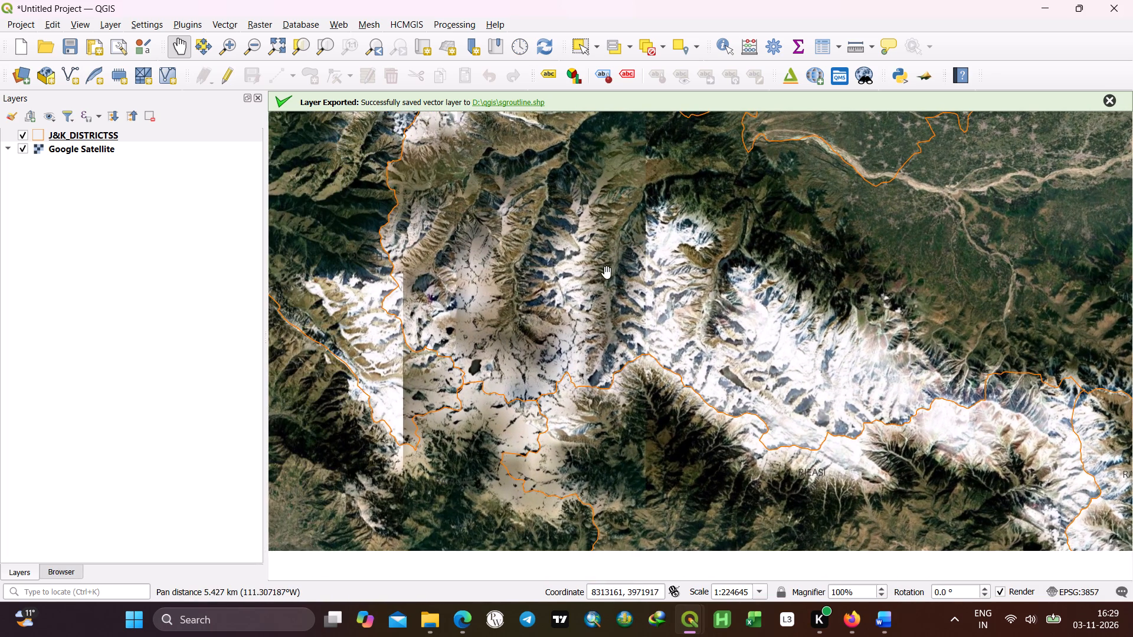
pyautogui.moveTo(520, 335); pyautogui.dragTo(587, 327)
pyautogui.scroll(-1, 591, 317)
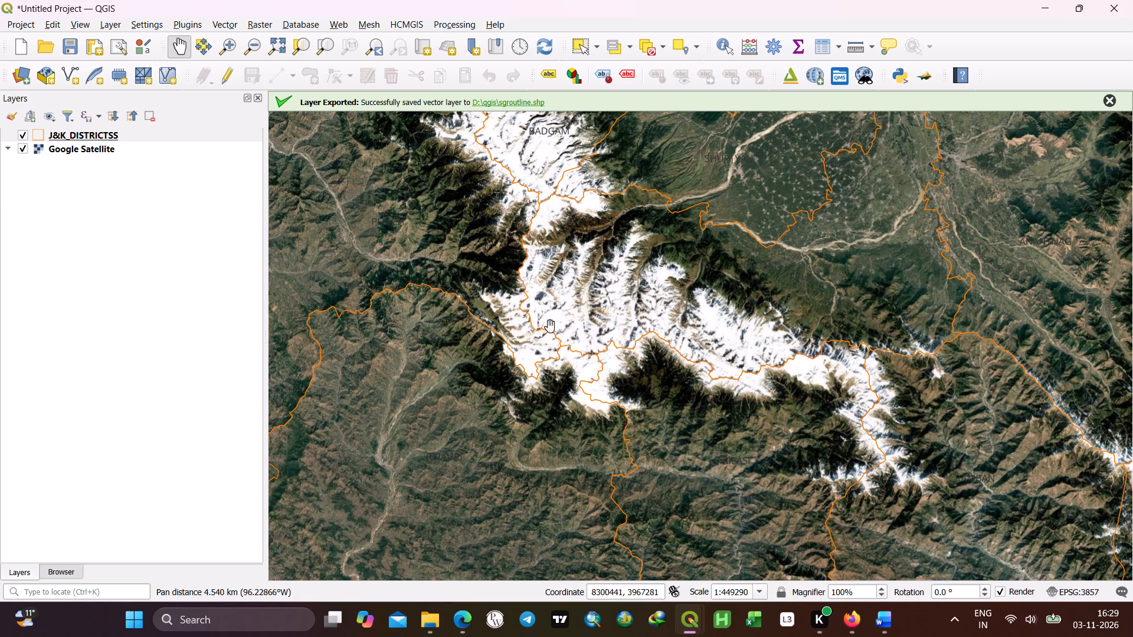
pyautogui.moveTo(544, 366); pyautogui.dragTo(607, 228)
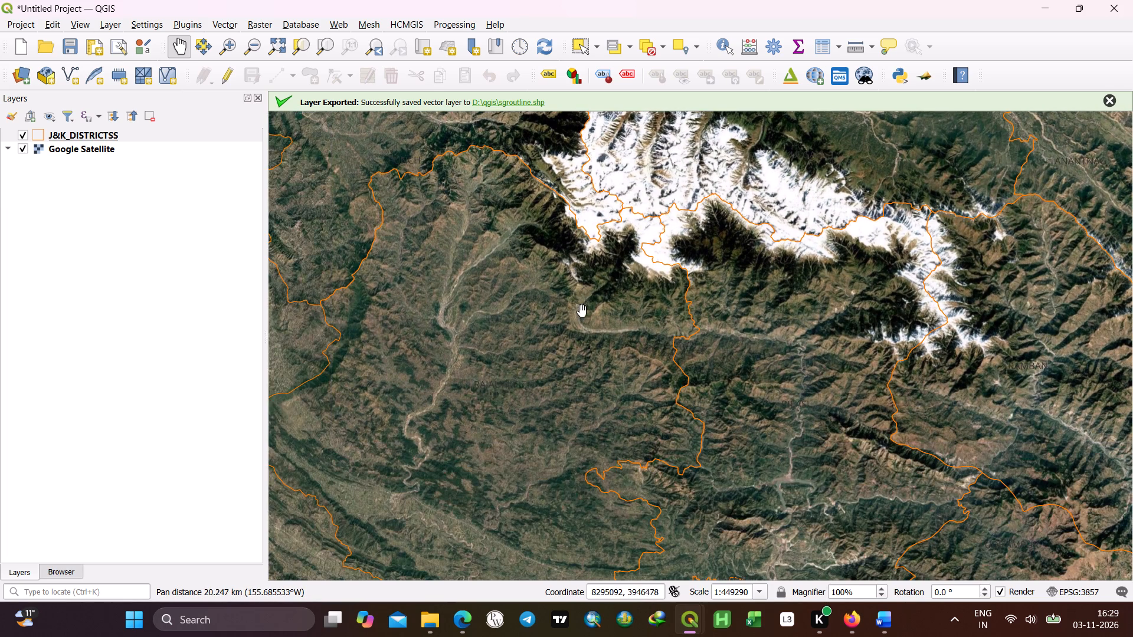
pyautogui.scroll(-1, 582, 312)
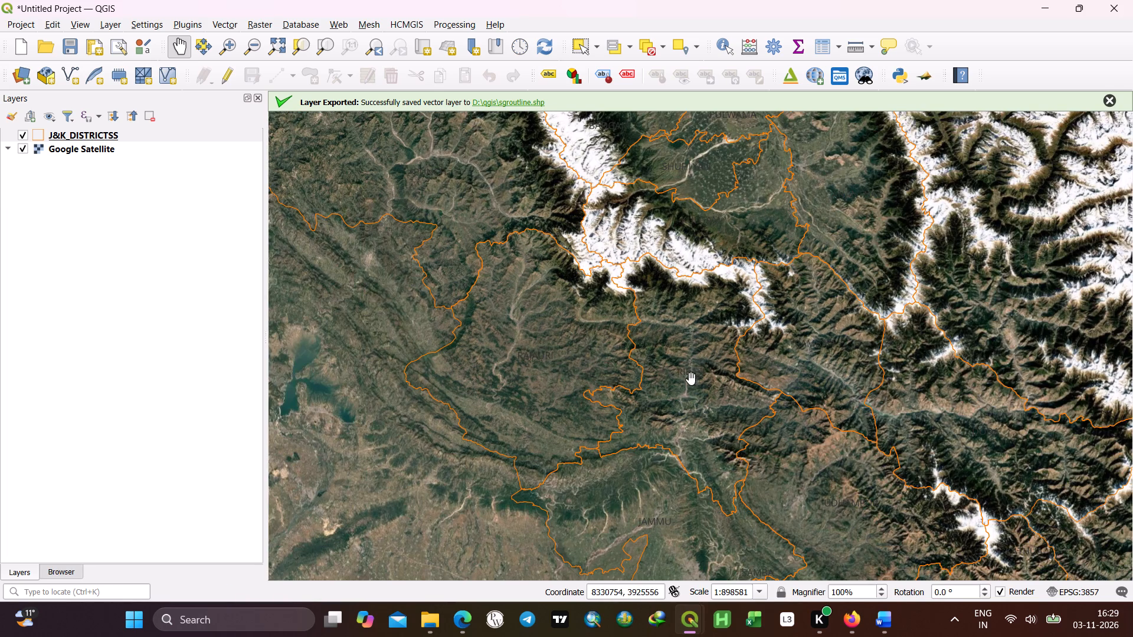
pyautogui.moveTo(691, 379); pyautogui.dragTo(590, 332)
pyautogui.scroll(1, 590, 330)
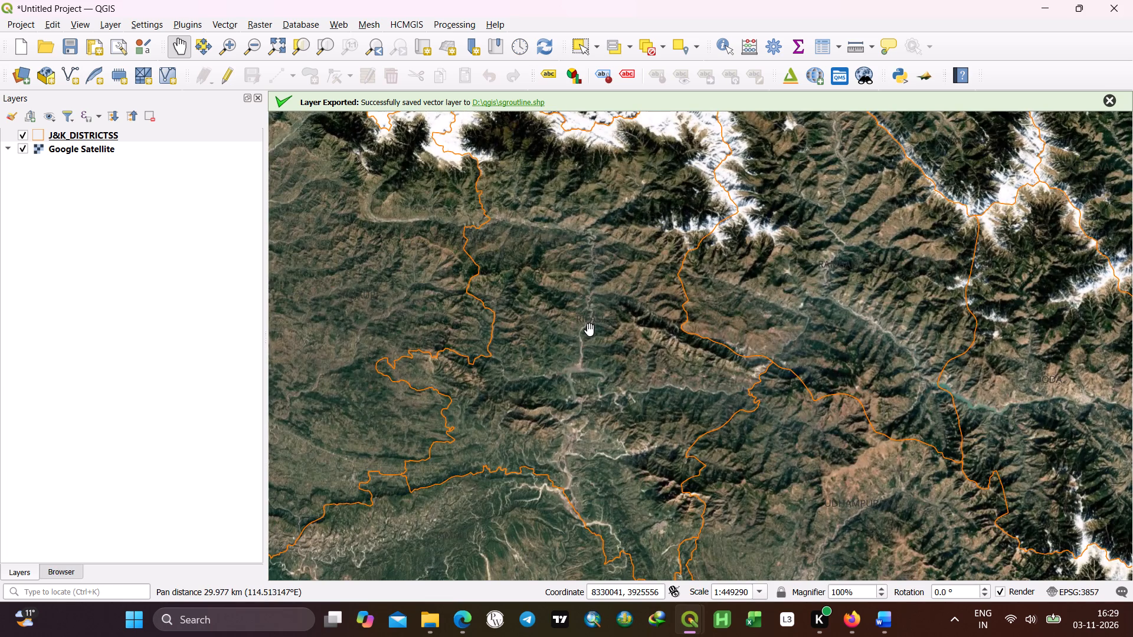
# Examine the district boundaries over the satellite imagery from Jammu and Rajauri north to Shupiyan, Pulwama and Anantnag.
pyautogui.scroll(-1, 590, 329)
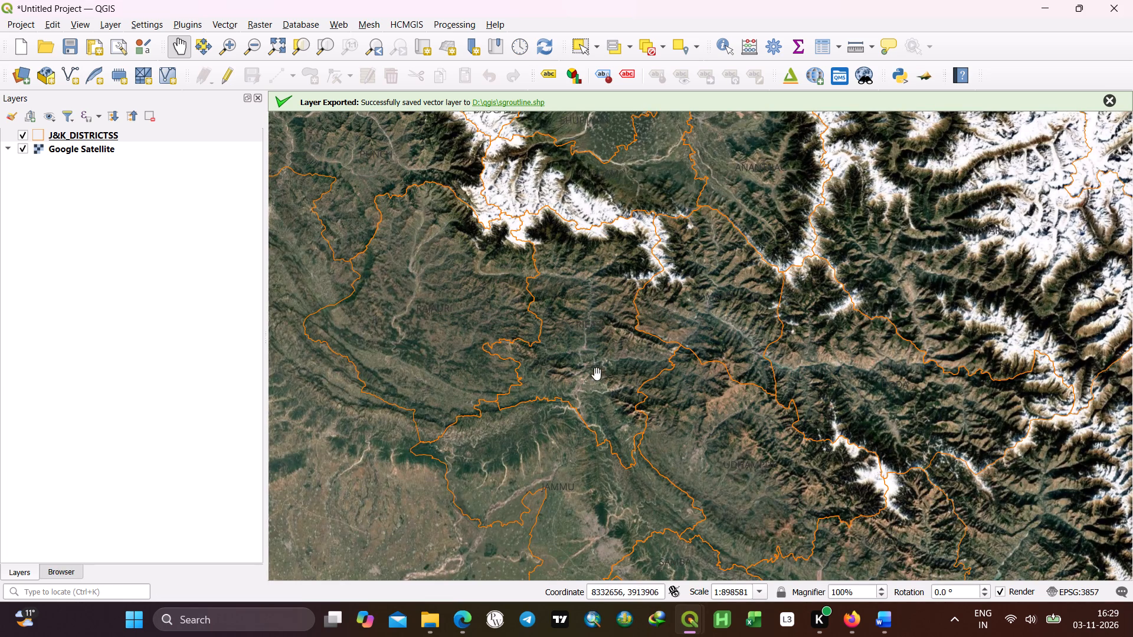
pyautogui.moveTo(698, 347); pyautogui.dragTo(651, 377)
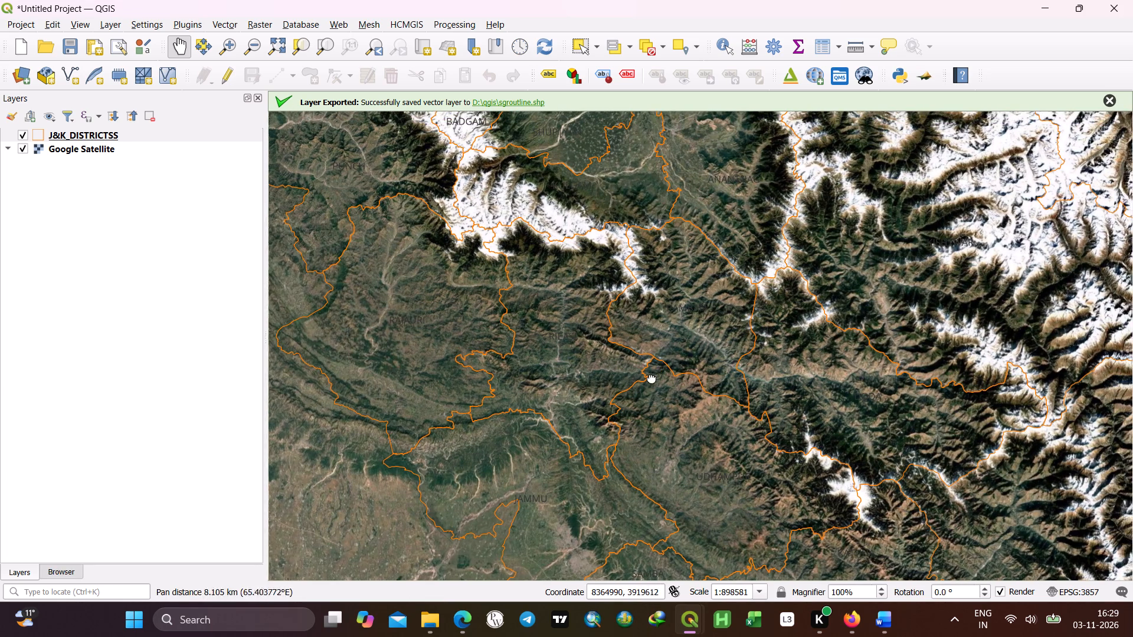
pyautogui.moveTo(651, 377); pyautogui.dragTo(624, 395)
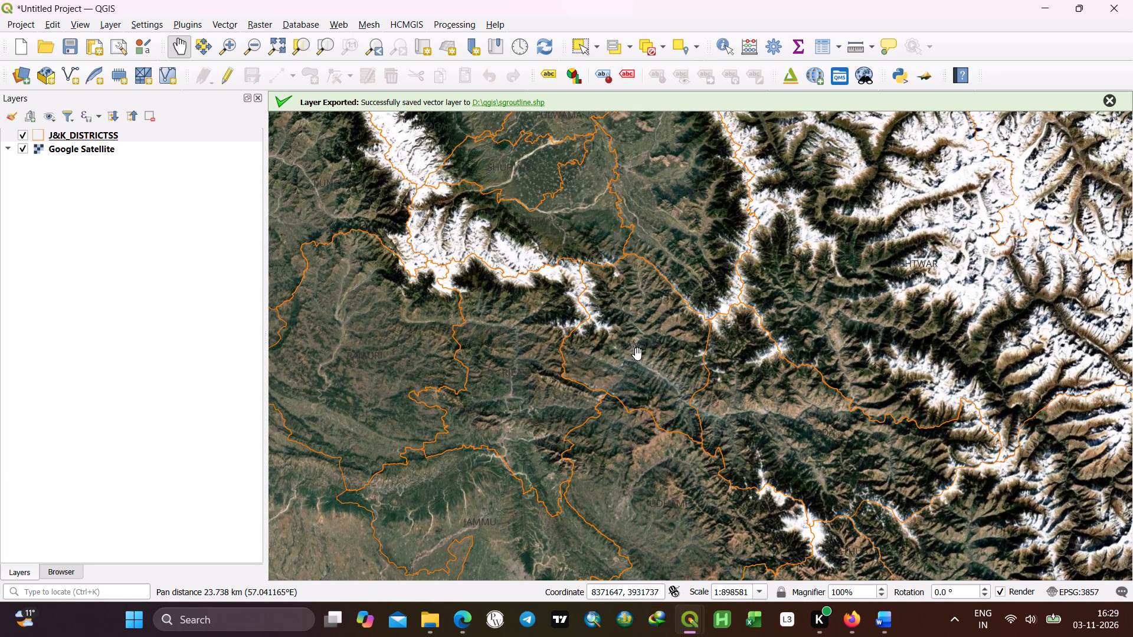
pyautogui.scroll(2, 633, 336)
pyautogui.scroll(-1, 633, 336)
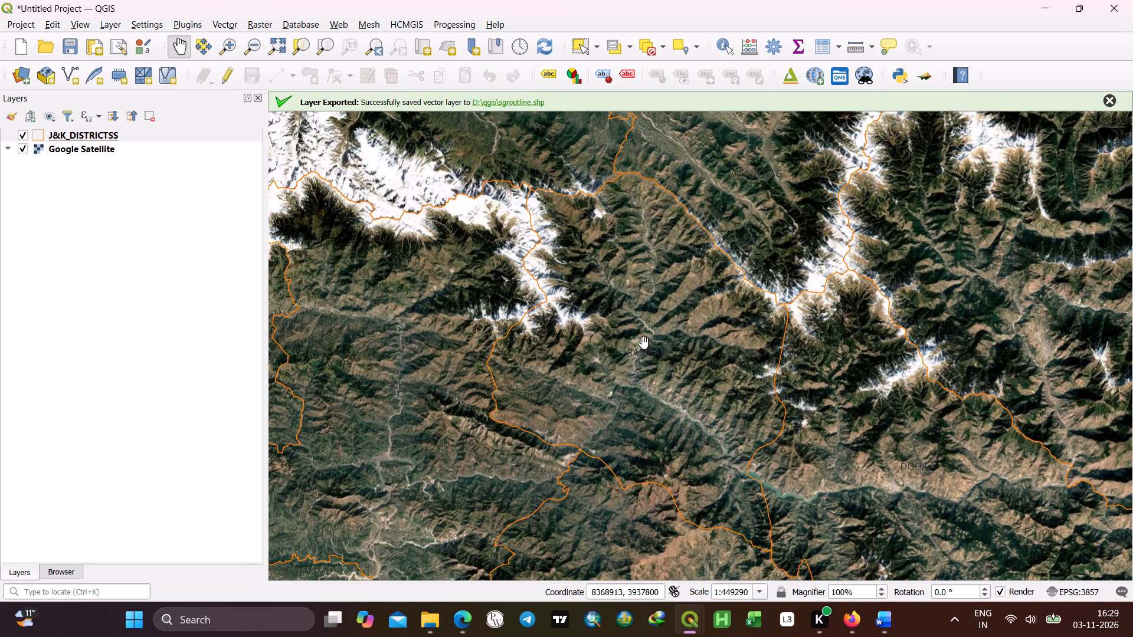
pyautogui.scroll(-1, 663, 330)
pyautogui.moveTo(662, 310); pyautogui.dragTo(685, 383)
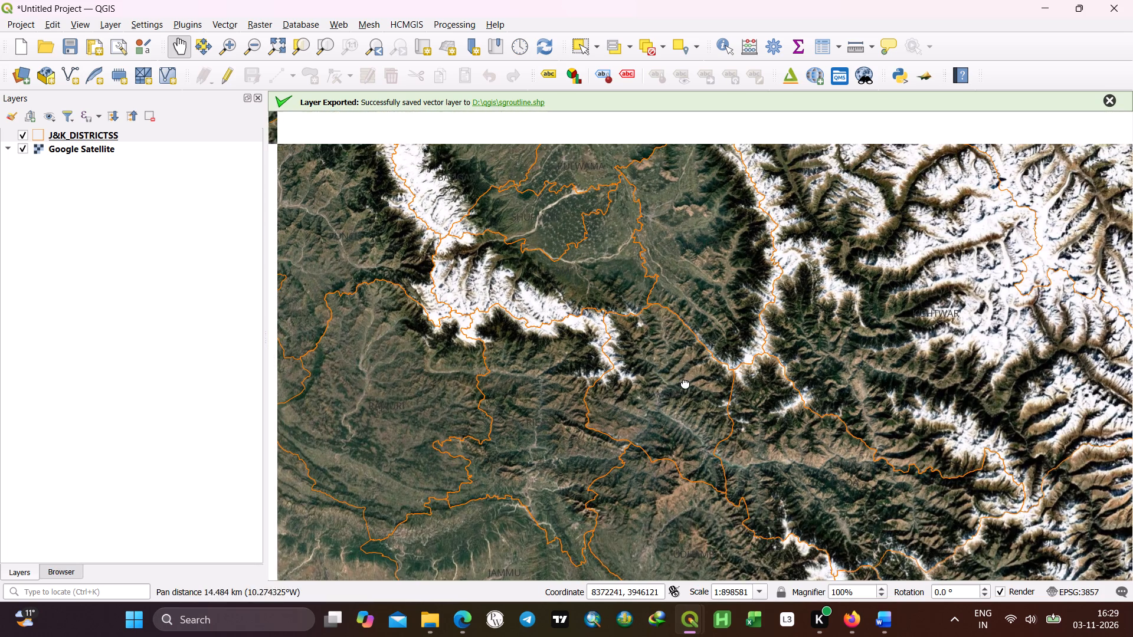
pyautogui.moveTo(685, 383); pyautogui.dragTo(686, 386)
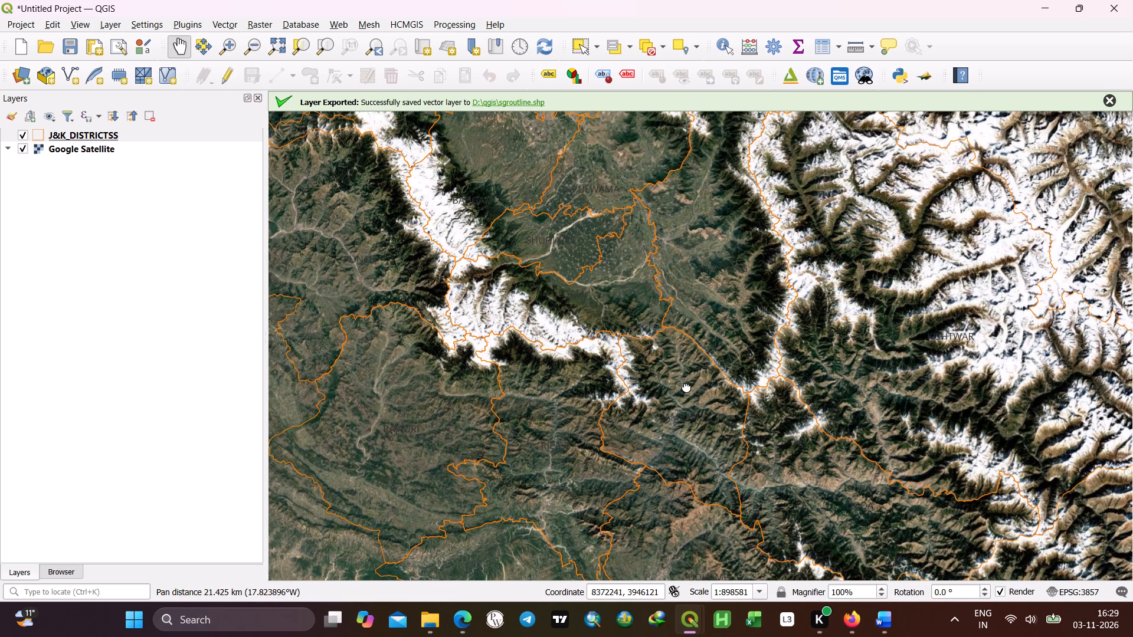
pyautogui.moveTo(686, 386); pyautogui.dragTo(687, 367)
pyautogui.moveTo(519, 280); pyautogui.dragTo(540, 334)
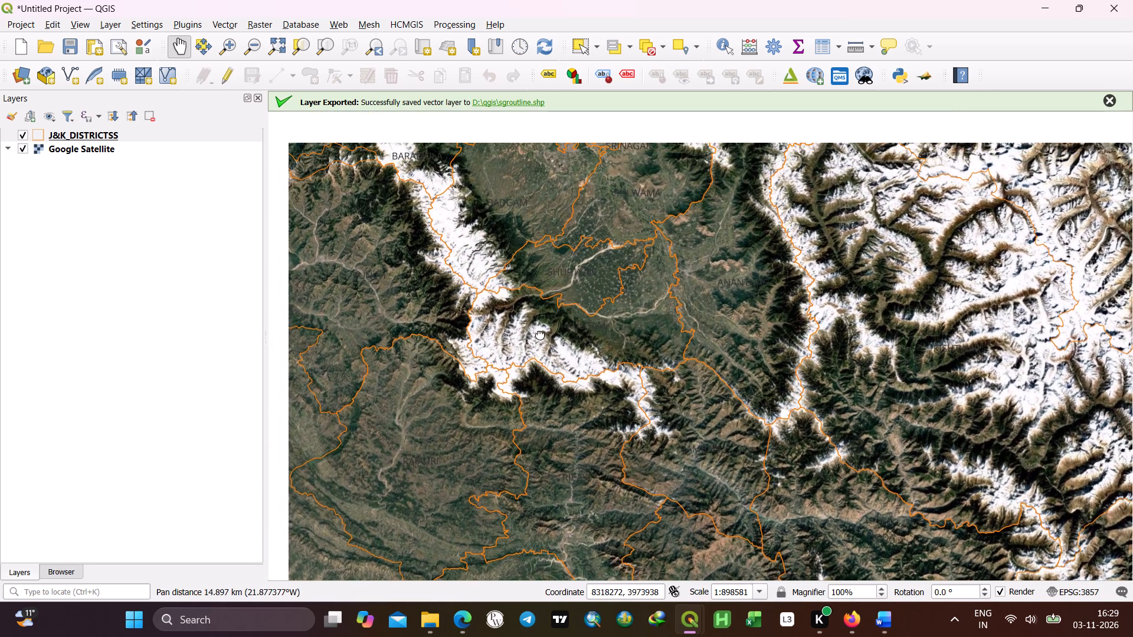
pyautogui.moveTo(540, 334); pyautogui.dragTo(540, 334)
# Examine the satellite terrain of Shupiyan district and its boundary with Badgam at close range.
pyautogui.scroll(2, 515, 260)
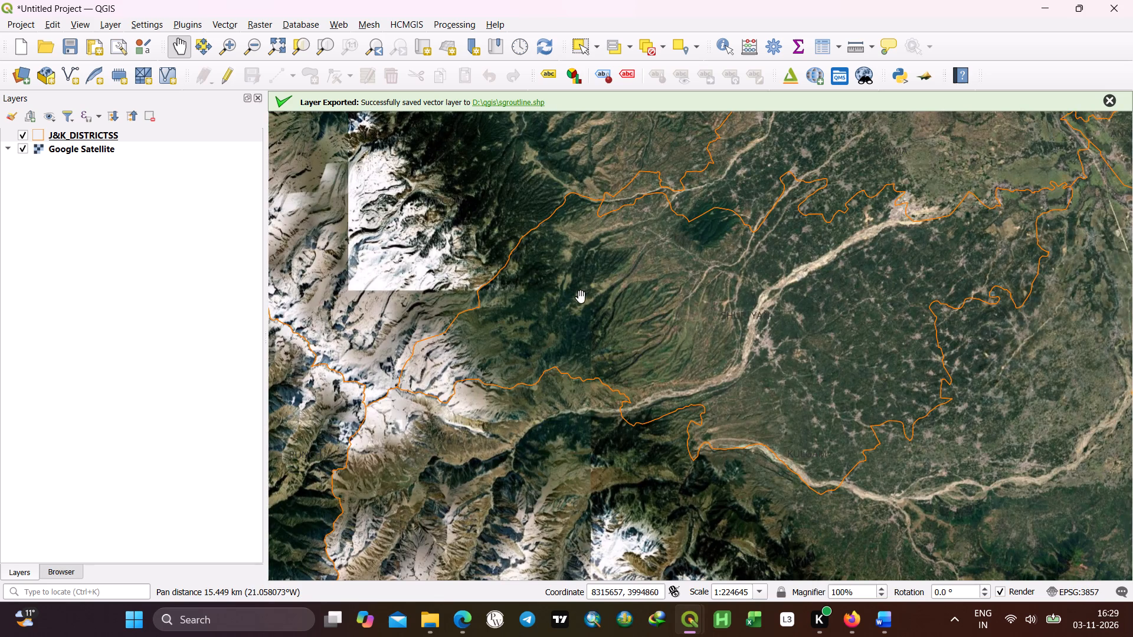
pyautogui.scroll(1, 528, 329)
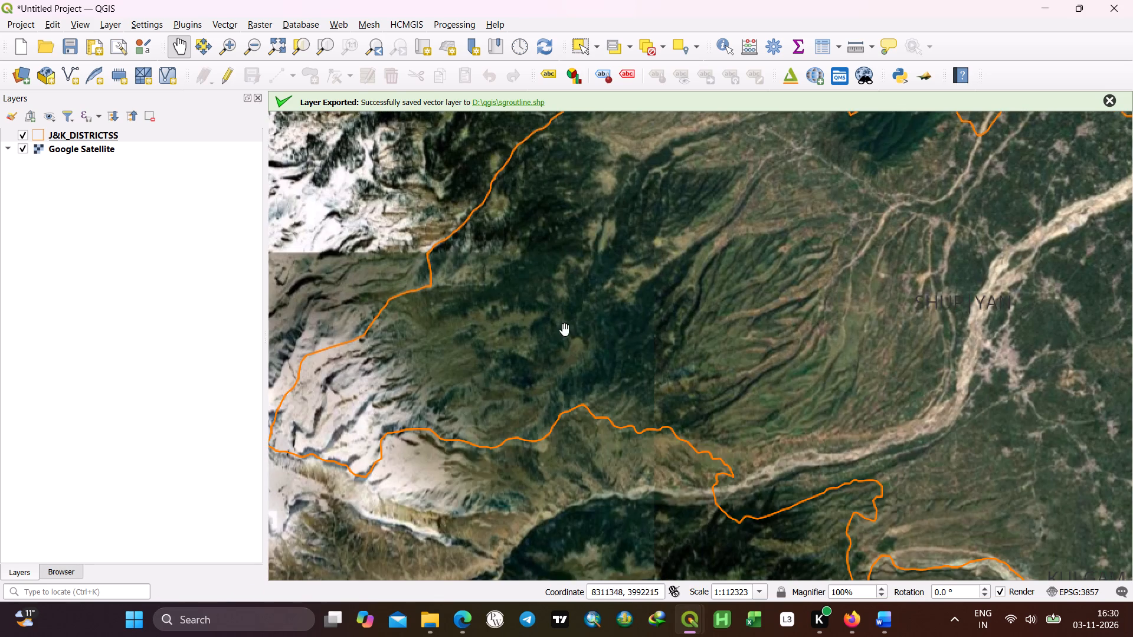
pyautogui.moveTo(672, 315); pyautogui.dragTo(670, 318)
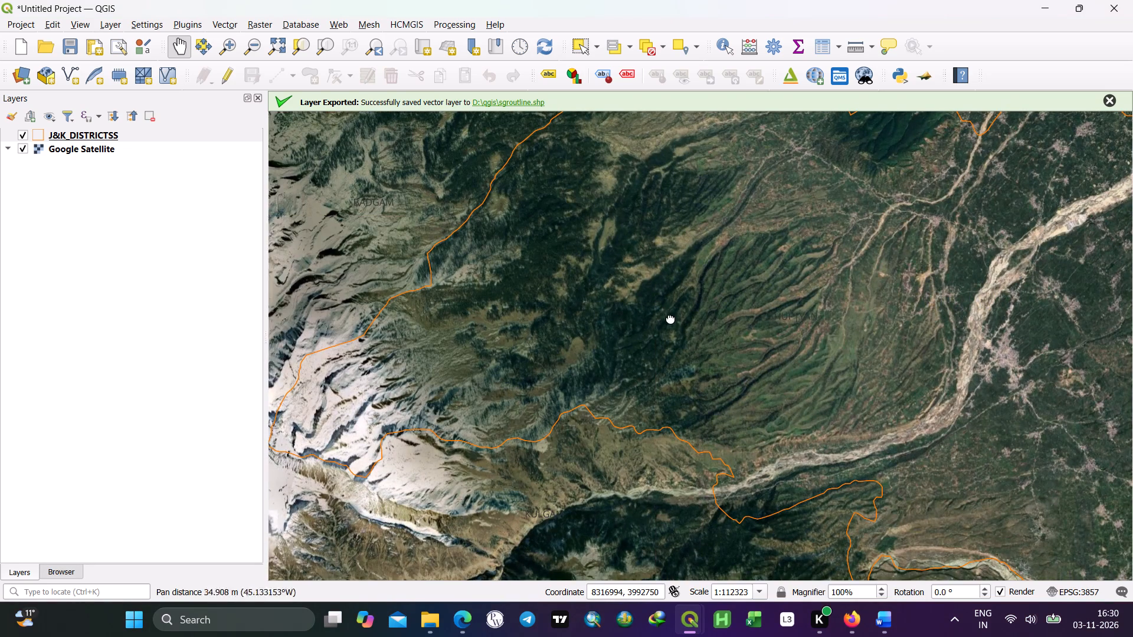
pyautogui.moveTo(670, 318); pyautogui.dragTo(649, 349)
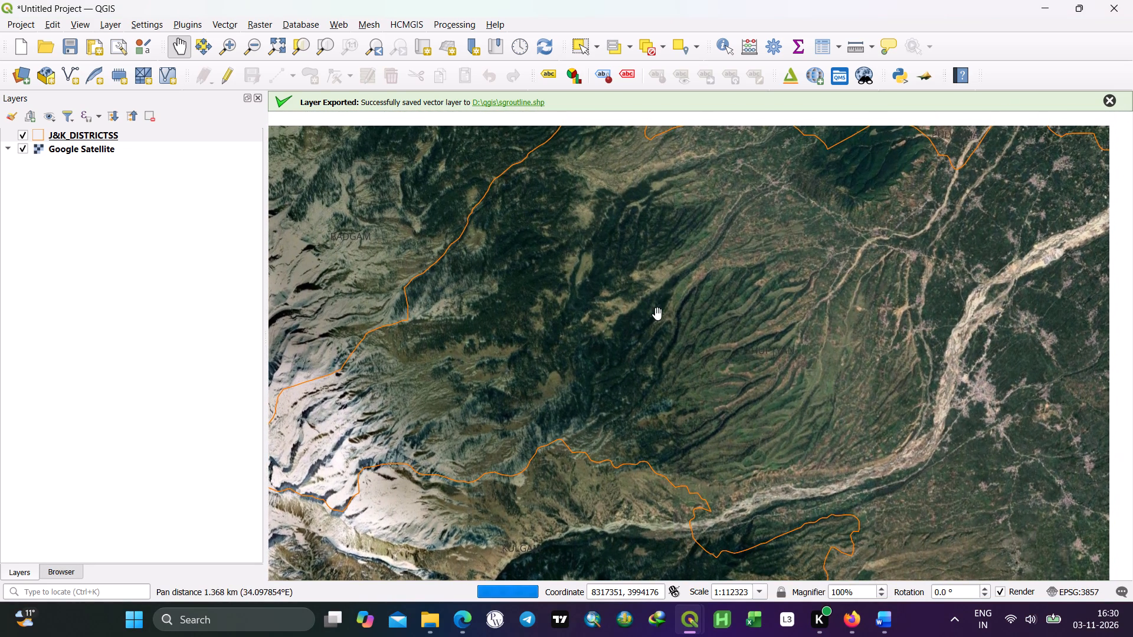
pyautogui.moveTo(657, 314); pyautogui.dragTo(627, 360)
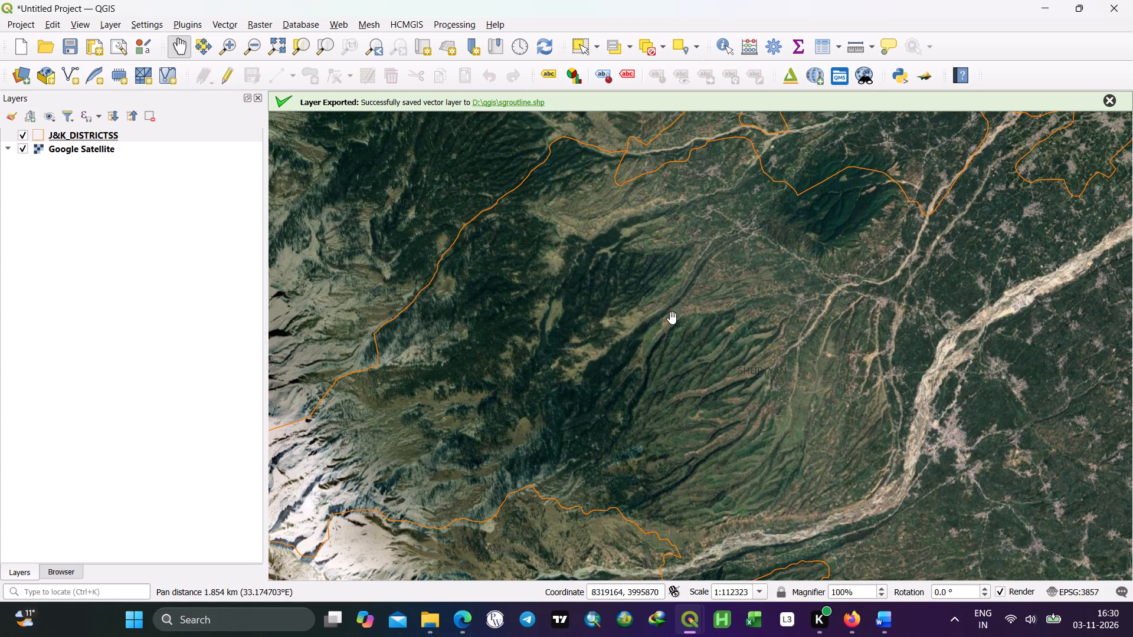
pyautogui.moveTo(678, 295); pyautogui.dragTo(670, 309)
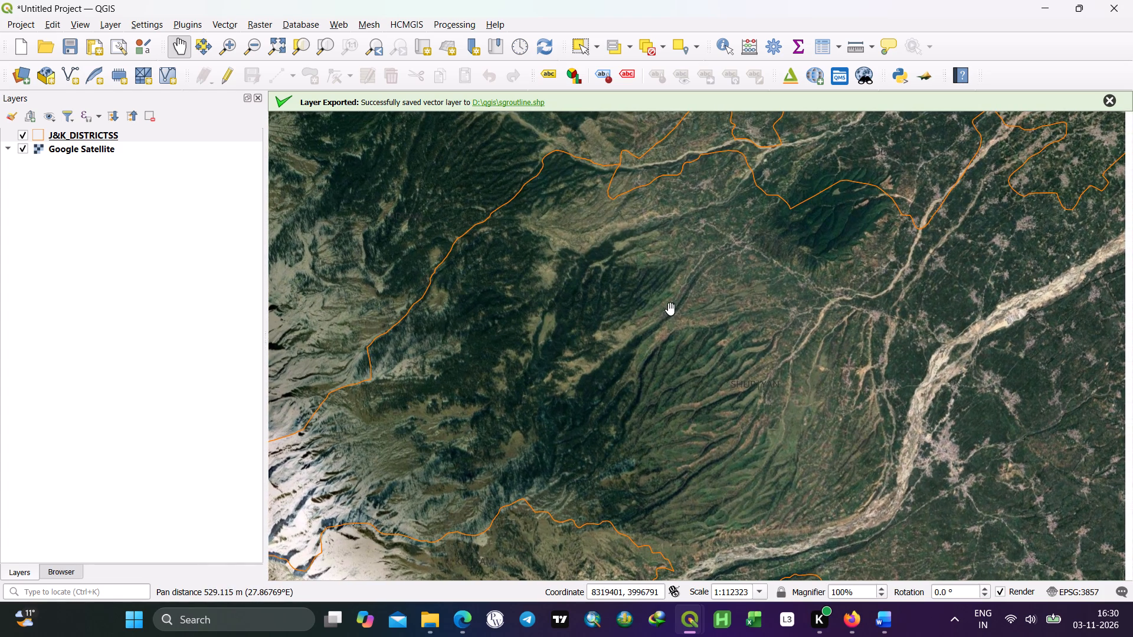
pyautogui.scroll(1, 668, 339)
pyautogui.moveTo(562, 356); pyautogui.dragTo(624, 336)
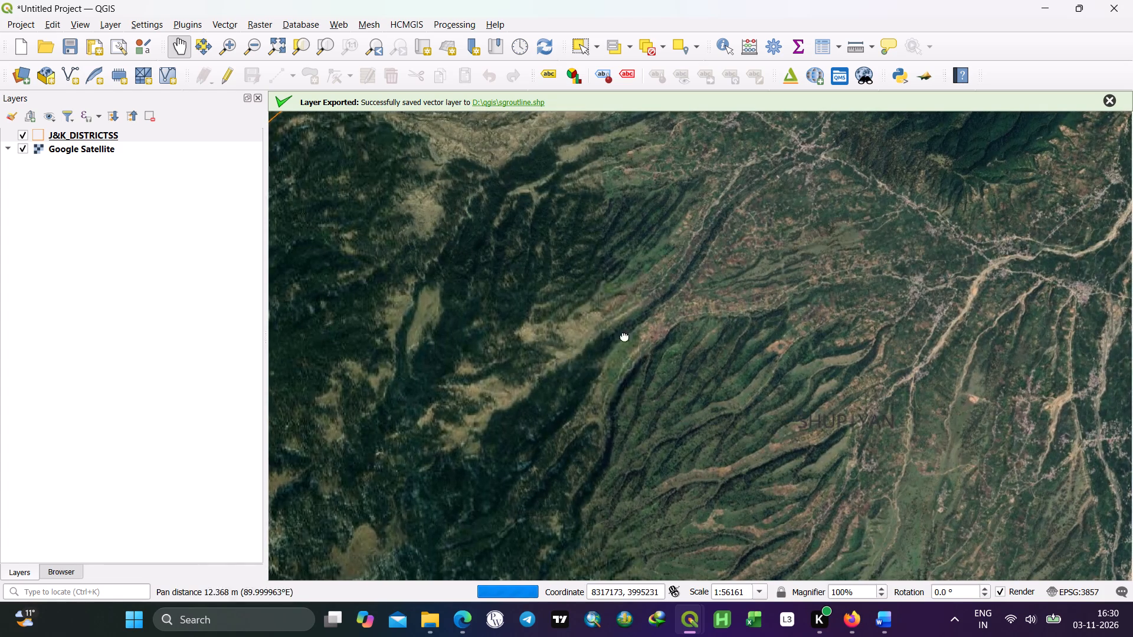
pyautogui.moveTo(624, 336); pyautogui.dragTo(690, 321)
pyautogui.moveTo(546, 372); pyautogui.dragTo(688, 317)
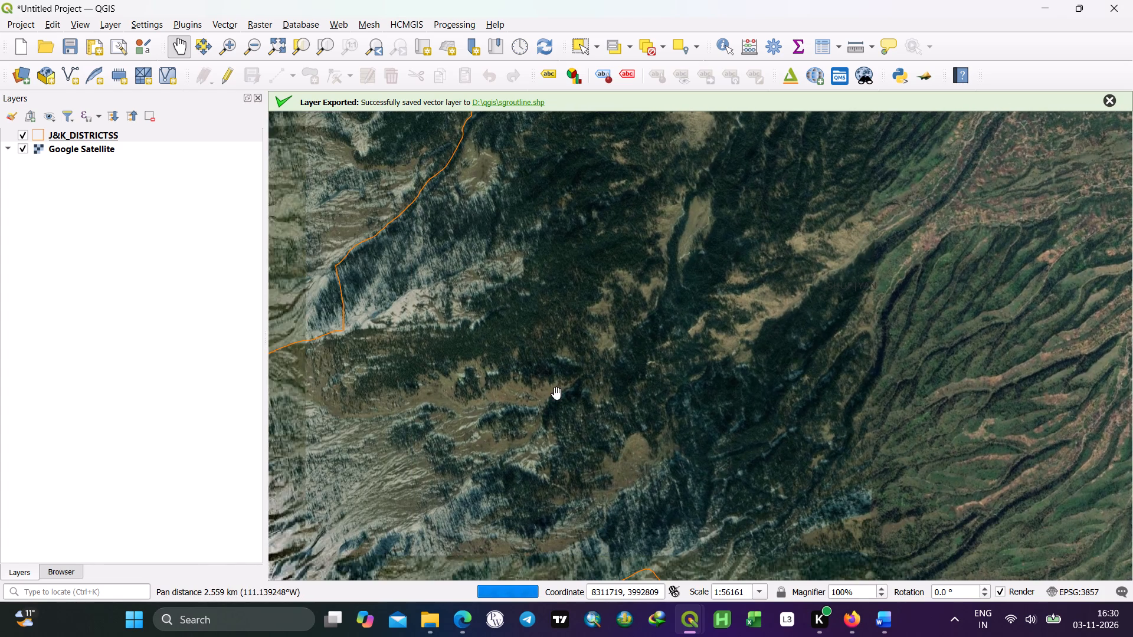
pyautogui.moveTo(552, 396); pyautogui.dragTo(688, 305)
pyautogui.scroll(-1, 542, 308)
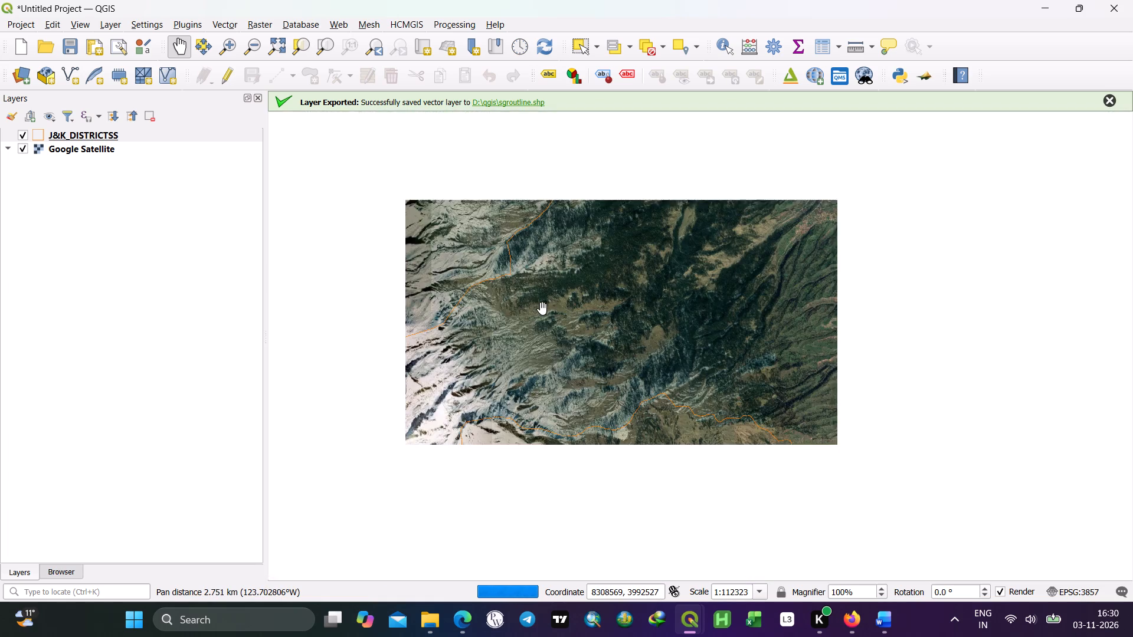
pyautogui.scroll(-1, 585, 352)
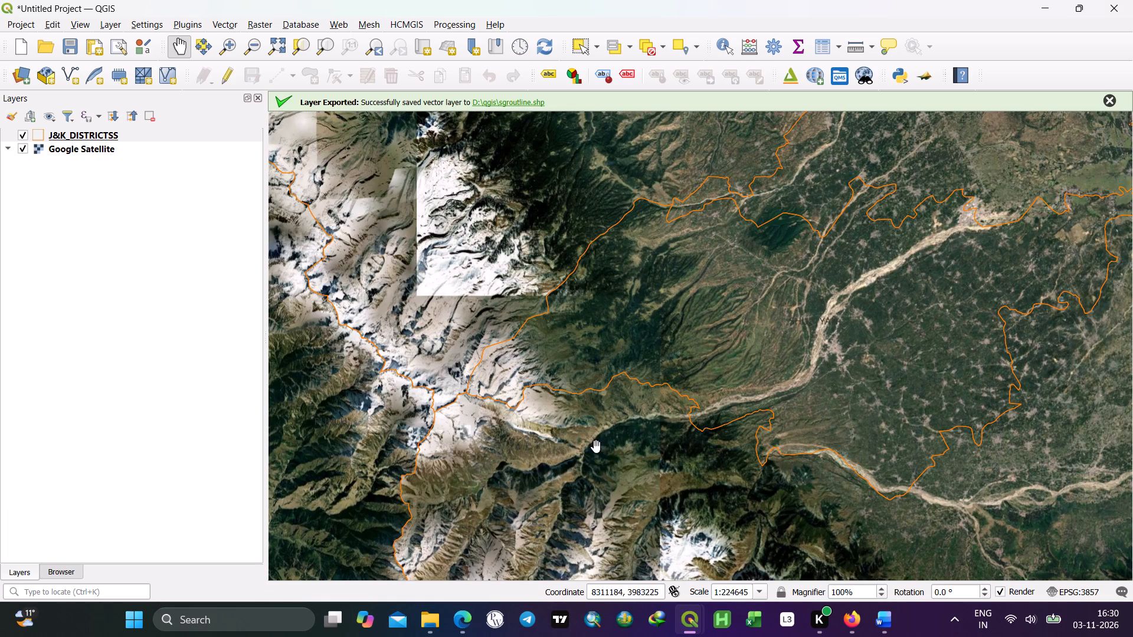
# Examine the district boundaries along the snow-covered mountain range west of Shupiyan and Badgam.
pyautogui.moveTo(597, 446); pyautogui.dragTo(589, 294)
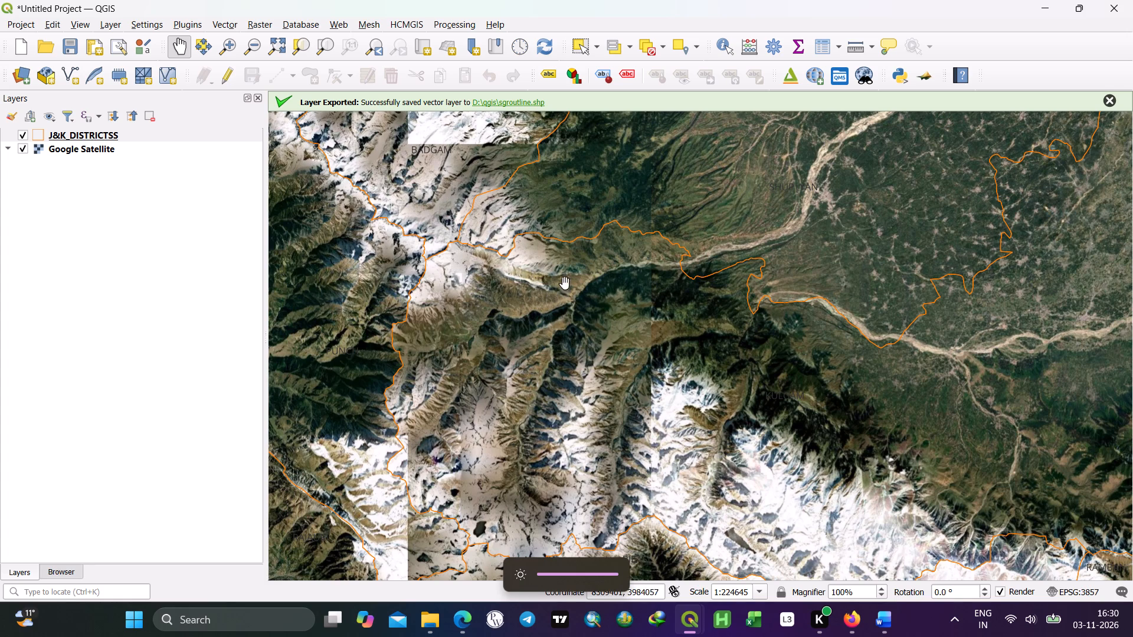
pyautogui.moveTo(579, 264); pyautogui.dragTo(603, 402)
pyautogui.moveTo(484, 348); pyautogui.dragTo(619, 395)
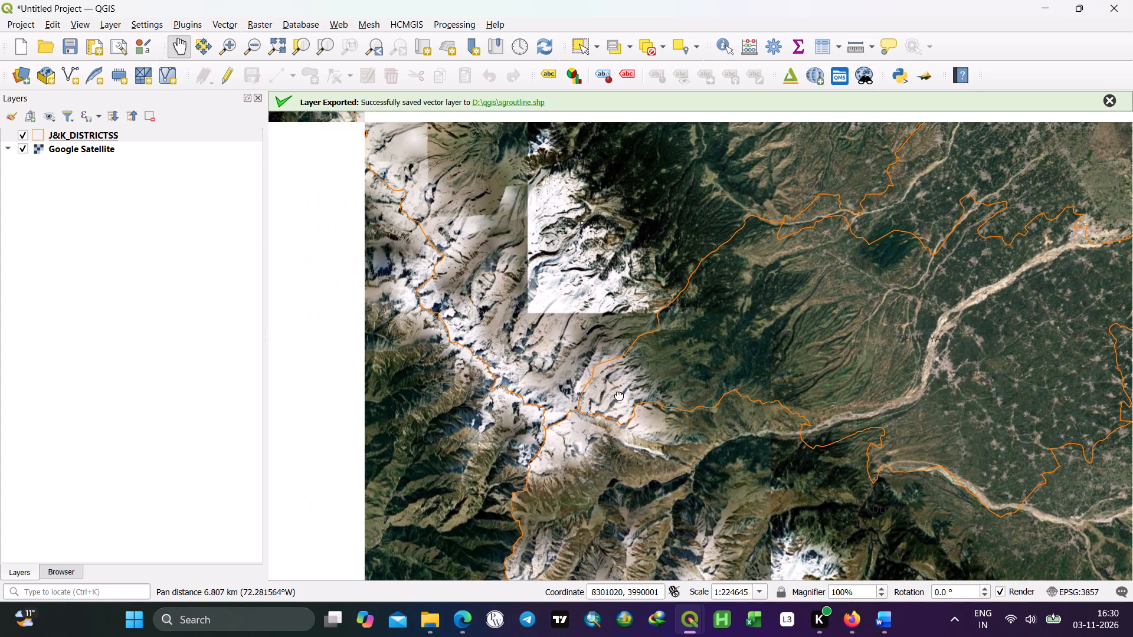
pyautogui.moveTo(619, 395); pyautogui.dragTo(623, 398)
pyautogui.scroll(-1, 601, 350)
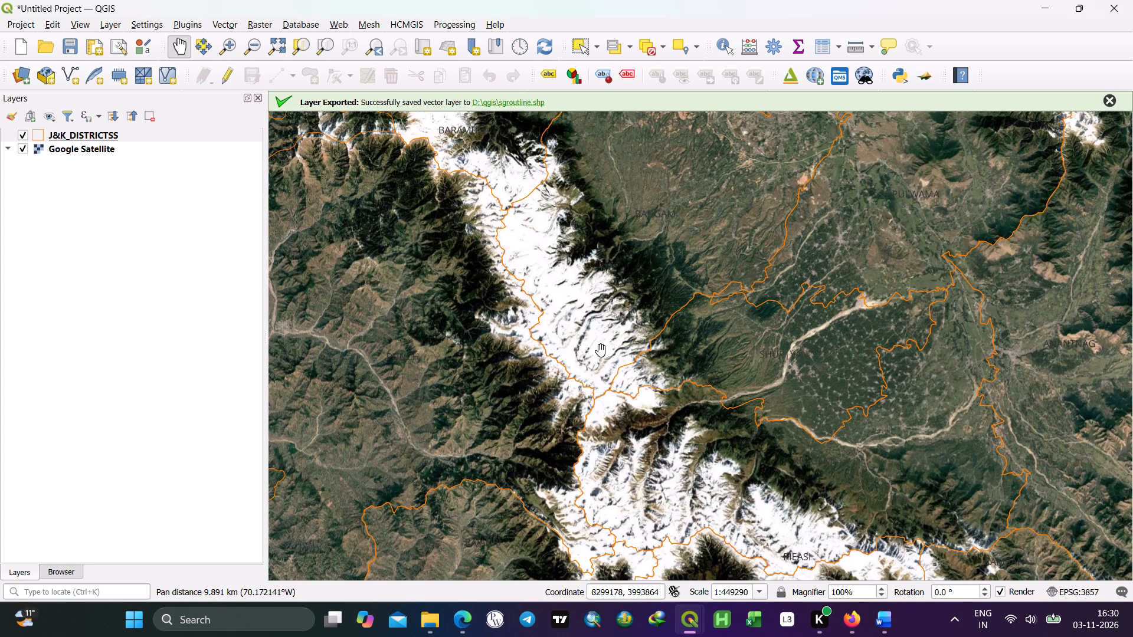
pyautogui.scroll(5, 613, 343)
pyautogui.scroll(-1, 613, 343)
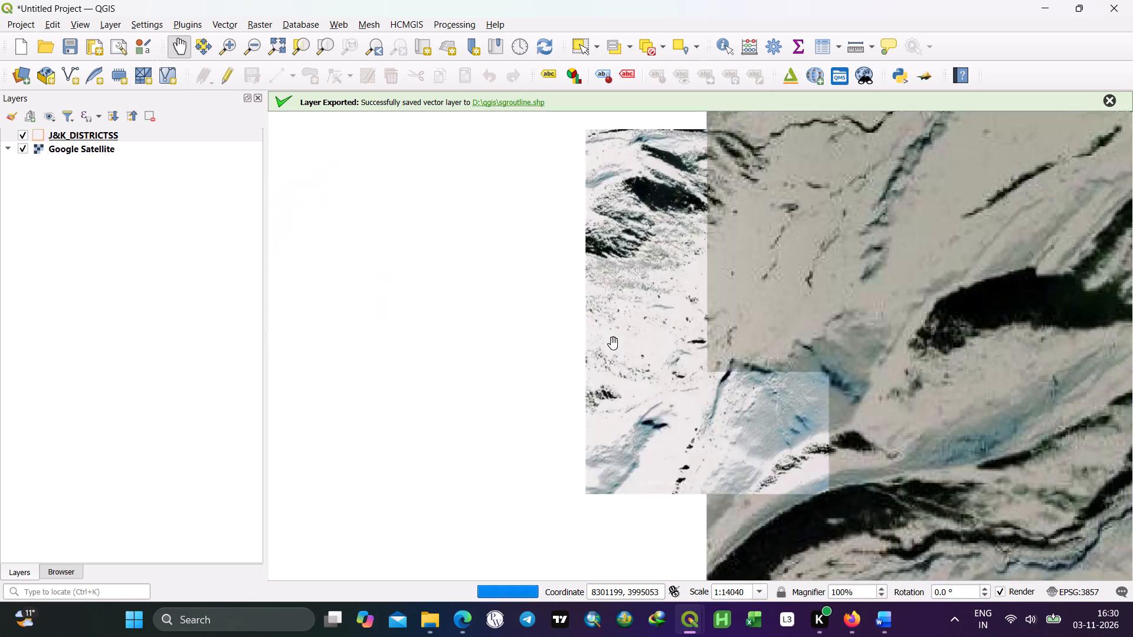
pyautogui.scroll(-2, 723, 356)
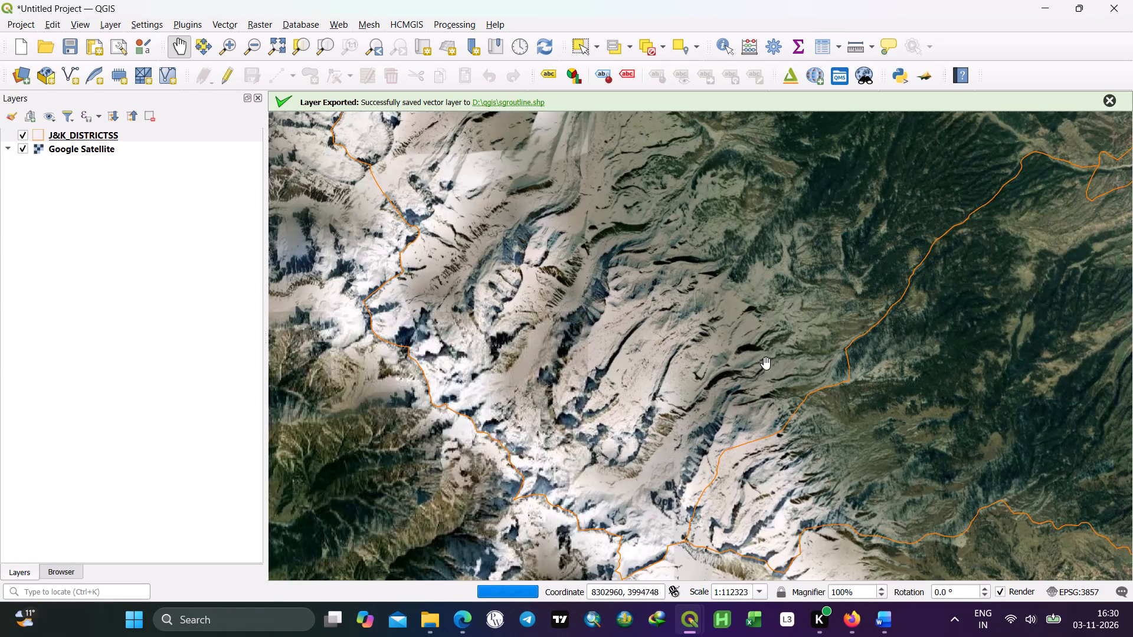
pyautogui.scroll(-1, 728, 361)
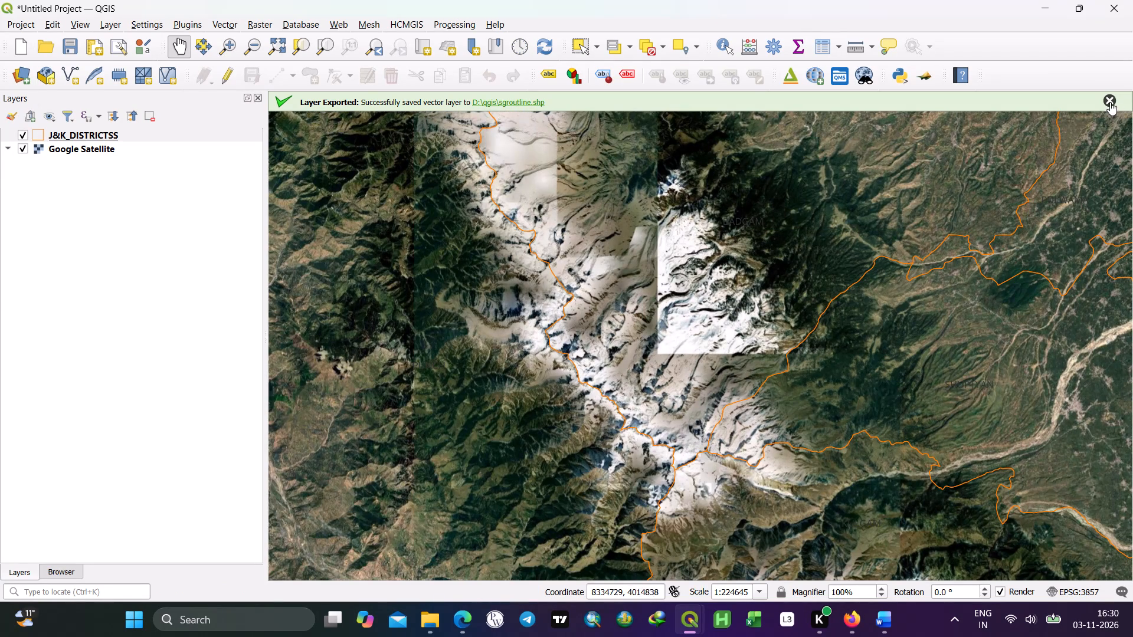
# Dismiss the layer export notification above the map.
pyautogui.click(1109, 100)
# Examine the J&K district outlines at a regional scale, from Shupiyan south to Jammu and back north to the Kashmir valley.
pyautogui.moveTo(793, 339); pyautogui.dragTo(639, 301)
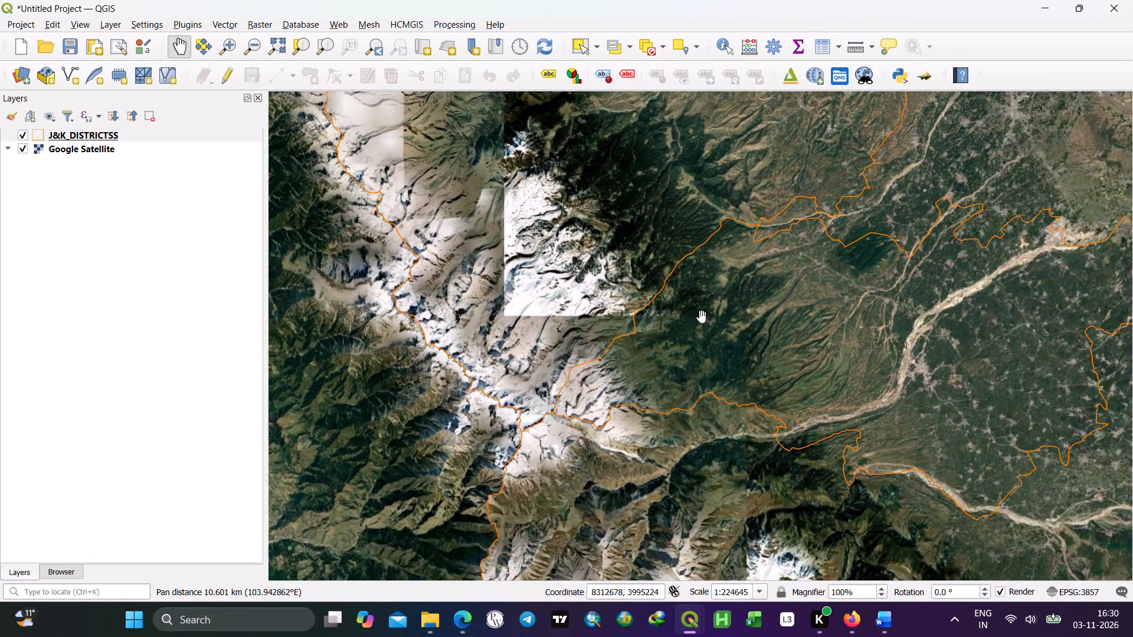
pyautogui.scroll(-1, 702, 317)
pyautogui.moveTo(738, 380); pyautogui.dragTo(696, 210)
pyautogui.scroll(-1, 683, 248)
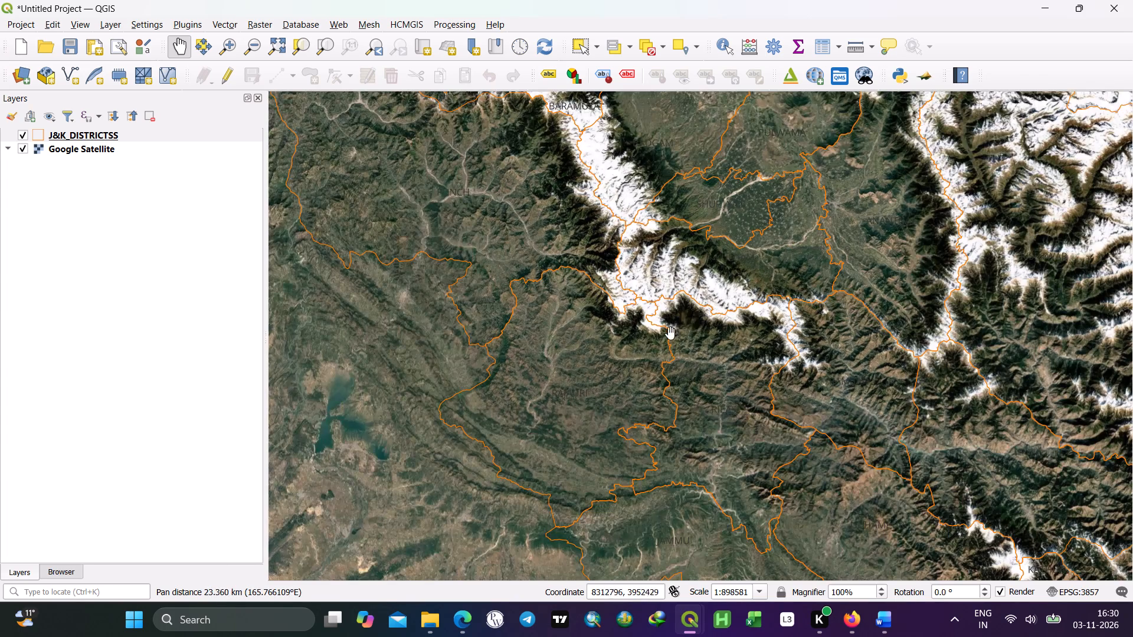
pyautogui.moveTo(684, 400); pyautogui.dragTo(584, 303)
pyautogui.scroll(-1, 617, 272)
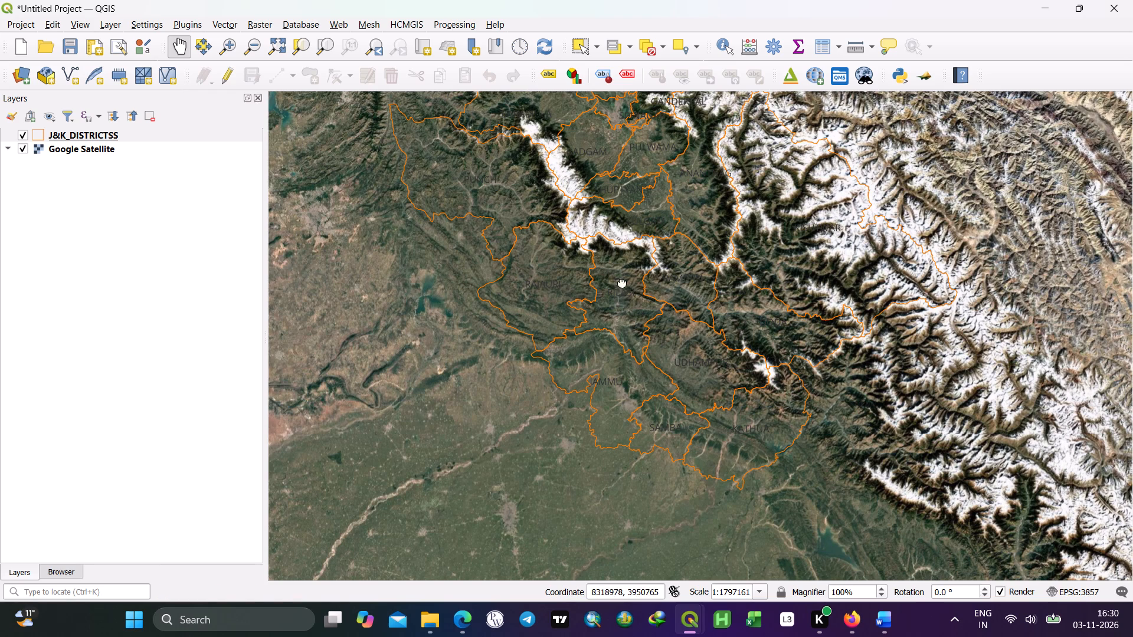
pyautogui.moveTo(605, 259); pyautogui.dragTo(690, 406)
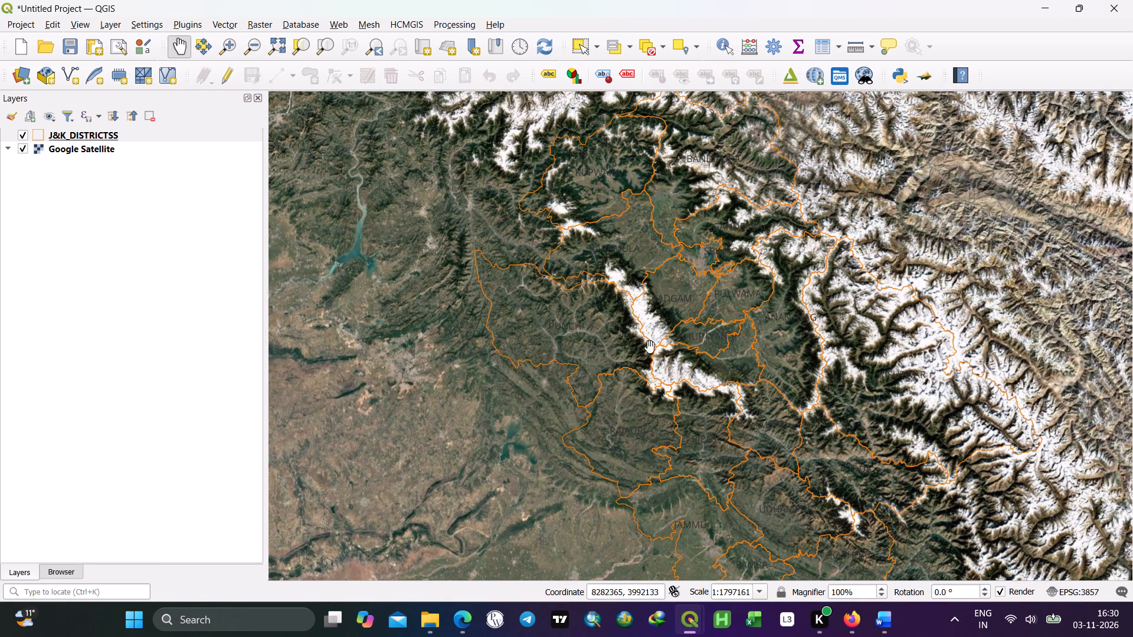
# Examine the Kashmir valley districts around Srinagar, Badgam, Pulwama and Anantnag against the satellite imagery.
pyautogui.scroll(1, 644, 244)
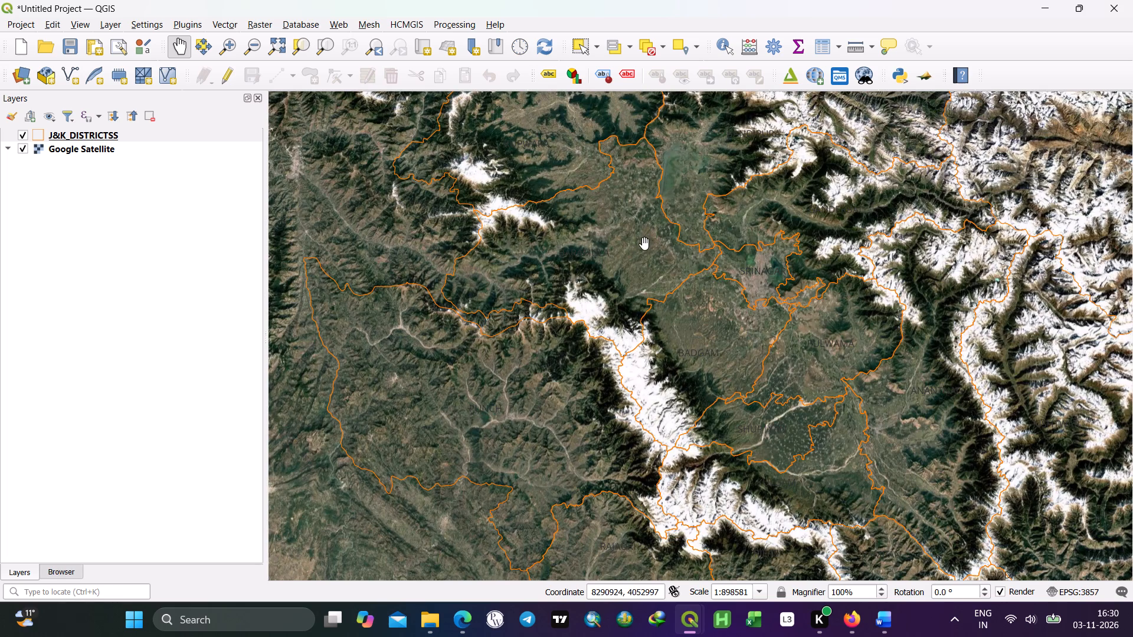
pyautogui.scroll(1, 723, 260)
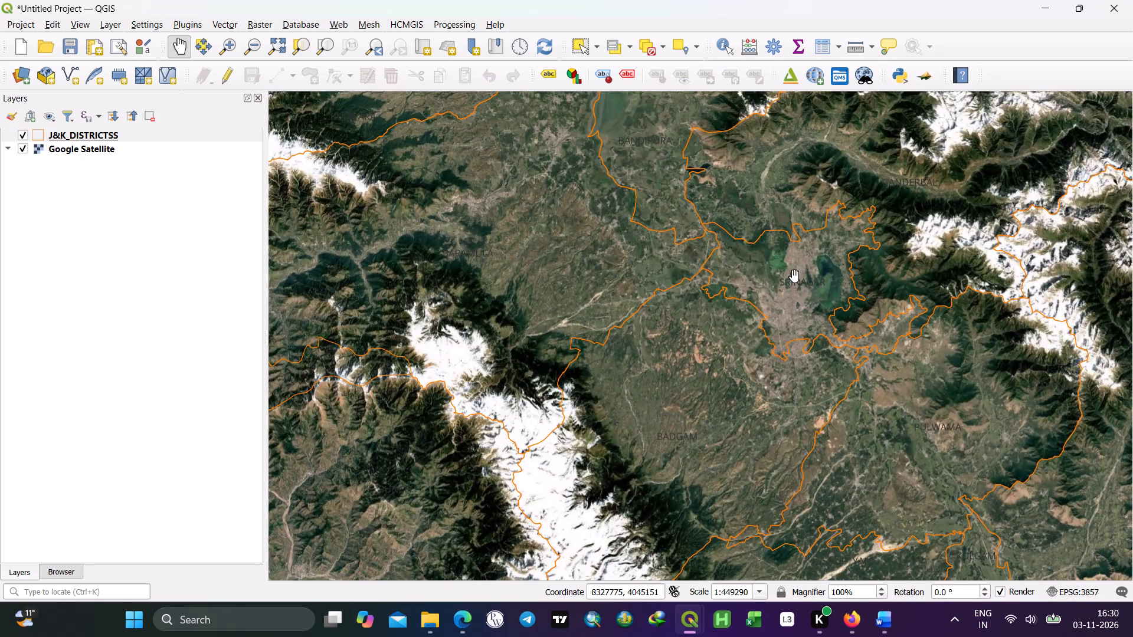
pyautogui.scroll(-1, 794, 276)
pyautogui.moveTo(818, 334); pyautogui.dragTo(703, 286)
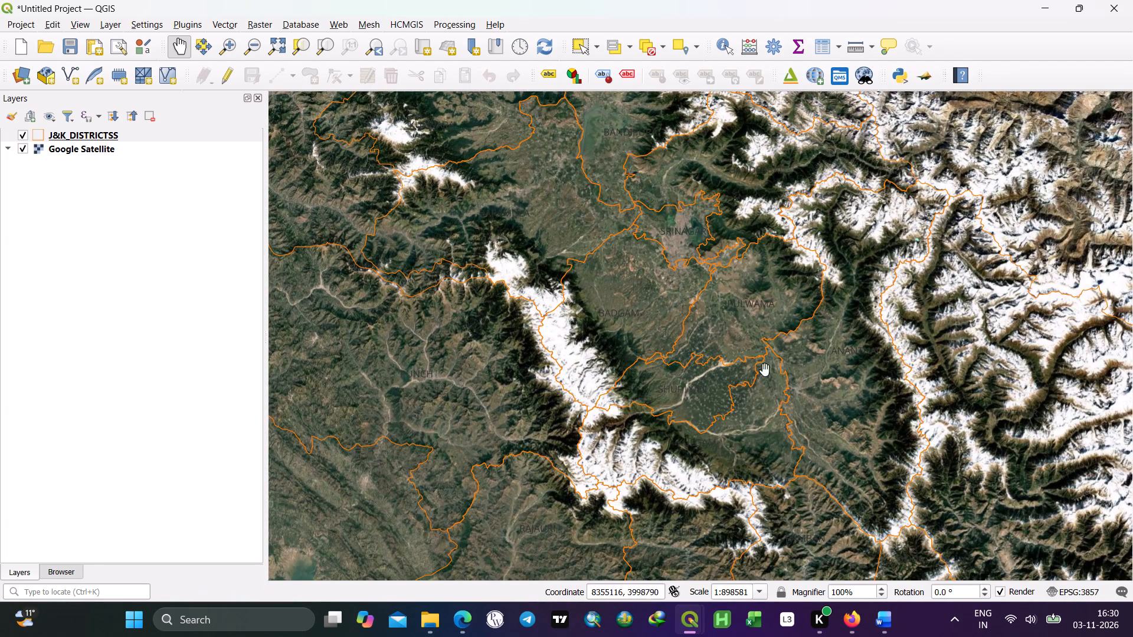
pyautogui.scroll(1, 683, 285)
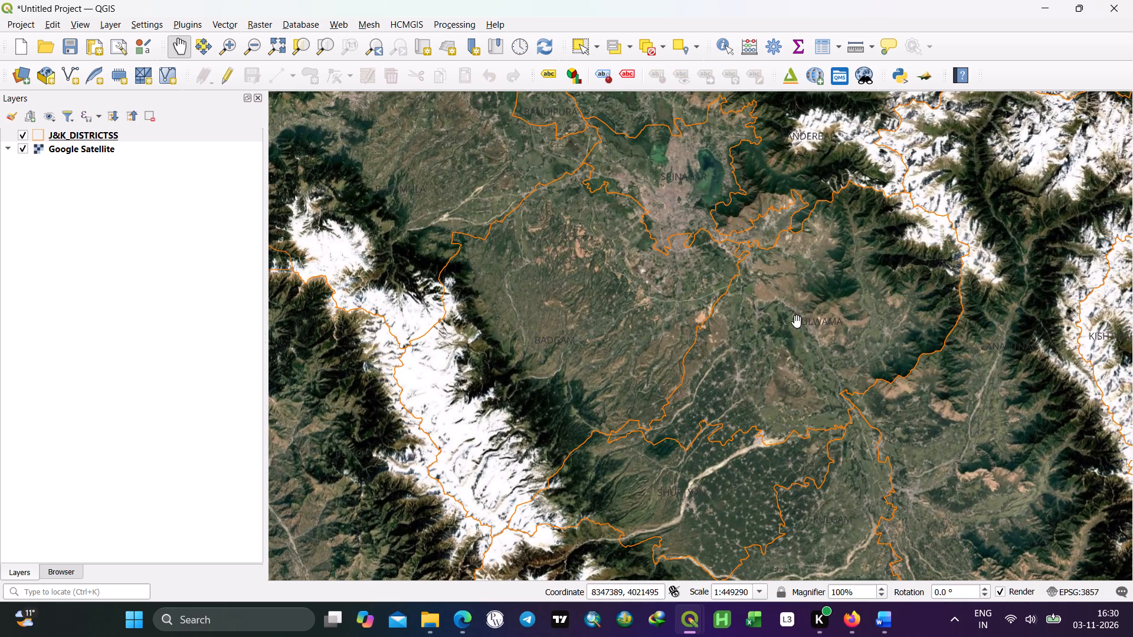
pyautogui.scroll(-1, 761, 326)
pyautogui.moveTo(735, 411); pyautogui.dragTo(650, 346)
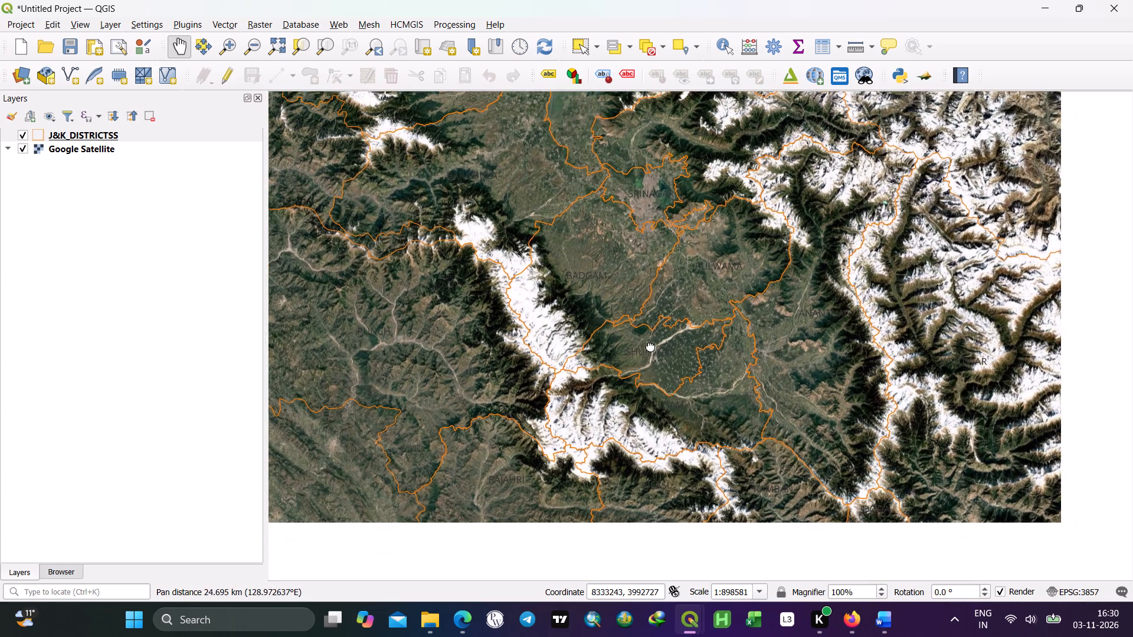
pyautogui.moveTo(650, 346); pyautogui.dragTo(626, 334)
pyautogui.moveTo(682, 405); pyautogui.dragTo(681, 330)
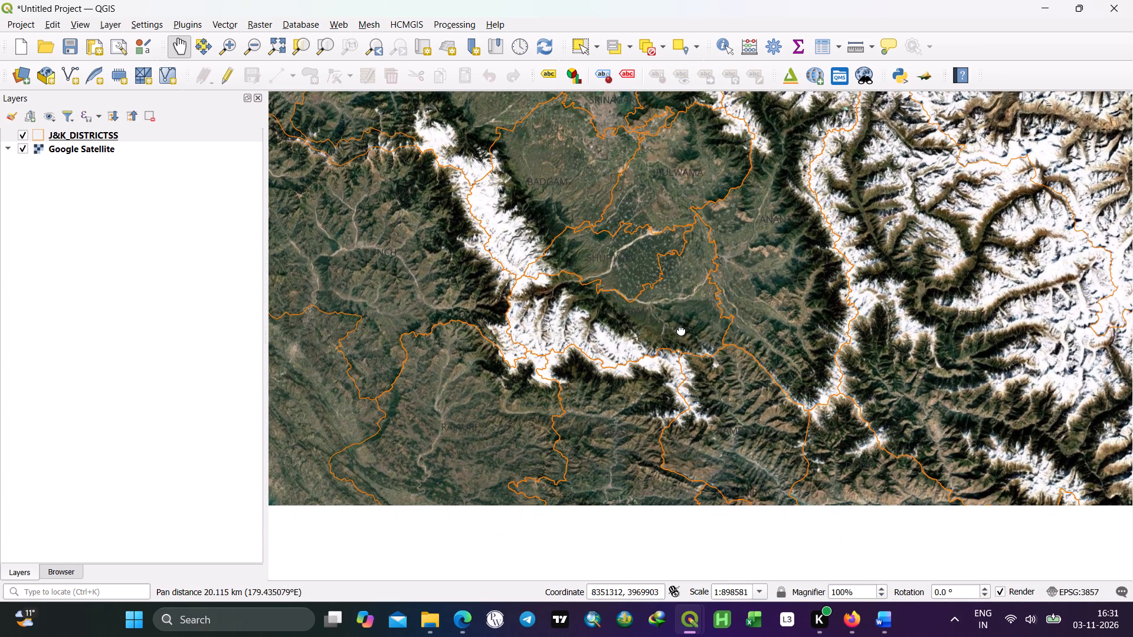
pyautogui.moveTo(681, 330); pyautogui.dragTo(685, 347)
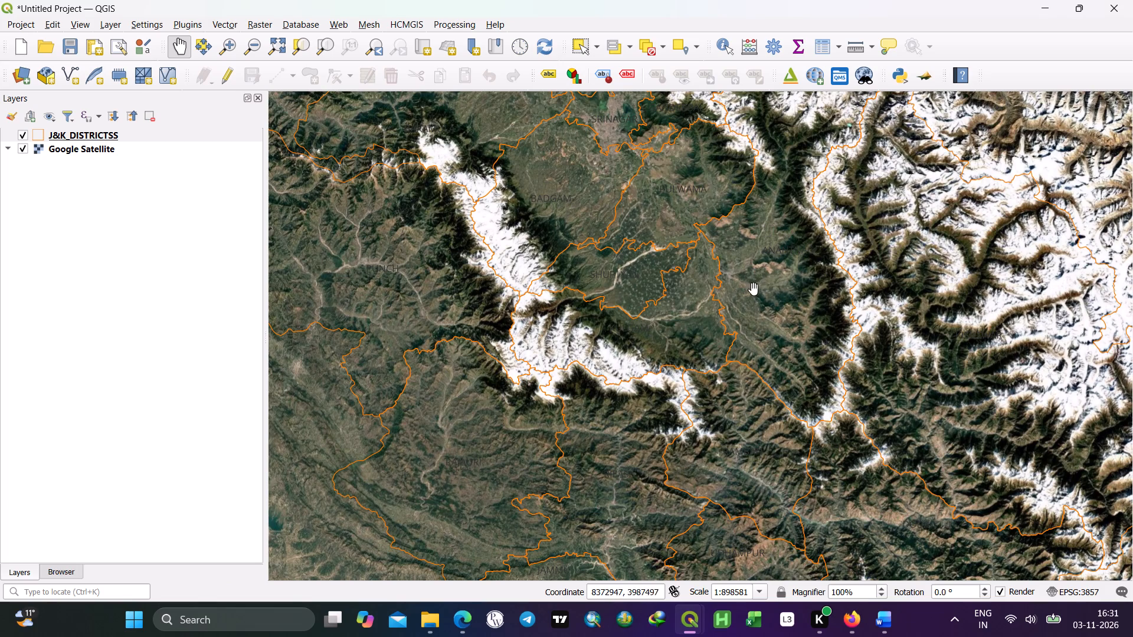
pyautogui.moveTo(778, 258); pyautogui.dragTo(754, 348)
pyautogui.scroll(2, 751, 283)
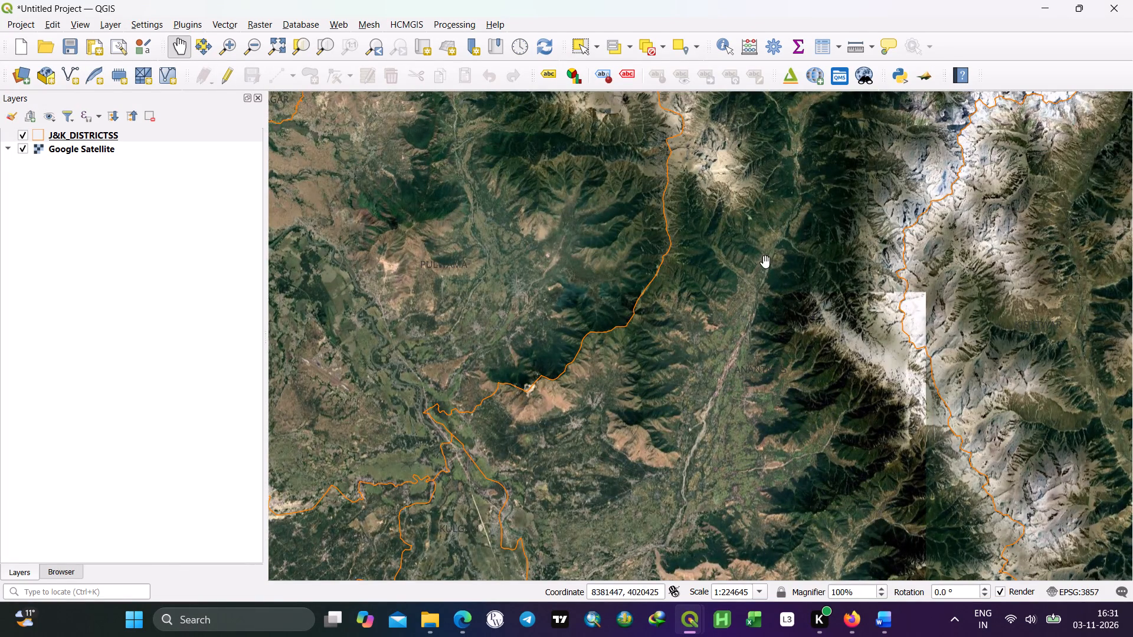
# Examine the district outlines around Pulwama, Shupiyan and Anantnag, south towards Riasi and back north to Srinagar.
pyautogui.scroll(-1, 768, 257)
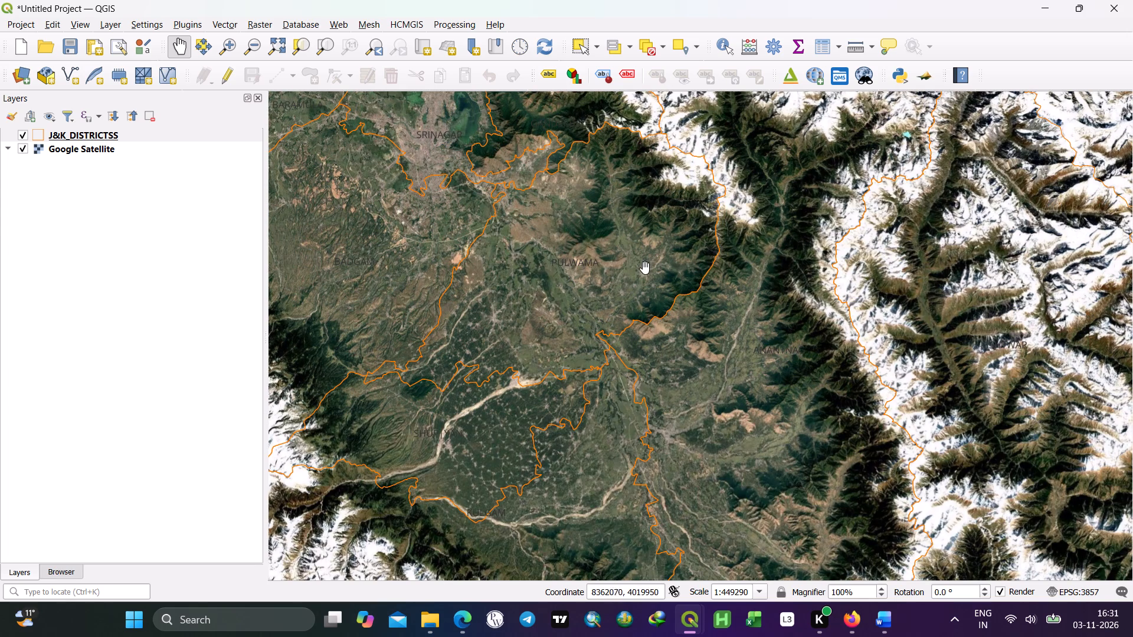
pyautogui.moveTo(637, 225); pyautogui.dragTo(665, 235)
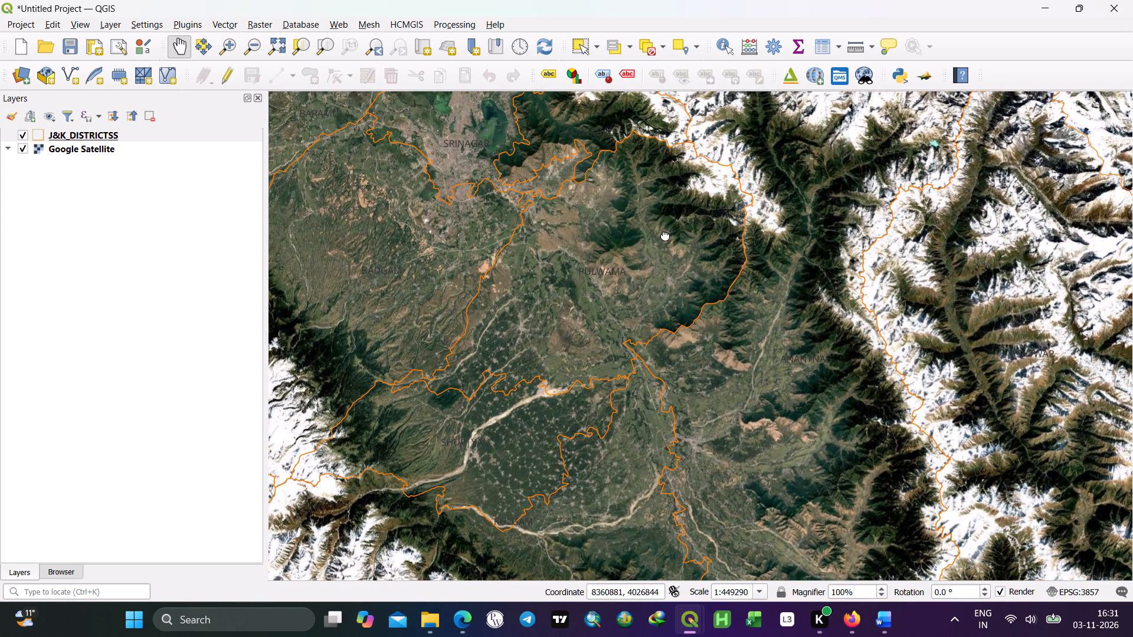
pyautogui.moveTo(665, 235); pyautogui.dragTo(670, 232)
pyautogui.moveTo(669, 242); pyautogui.dragTo(671, 255)
pyautogui.scroll(-1, 671, 255)
pyautogui.moveTo(716, 353); pyautogui.dragTo(716, 353)
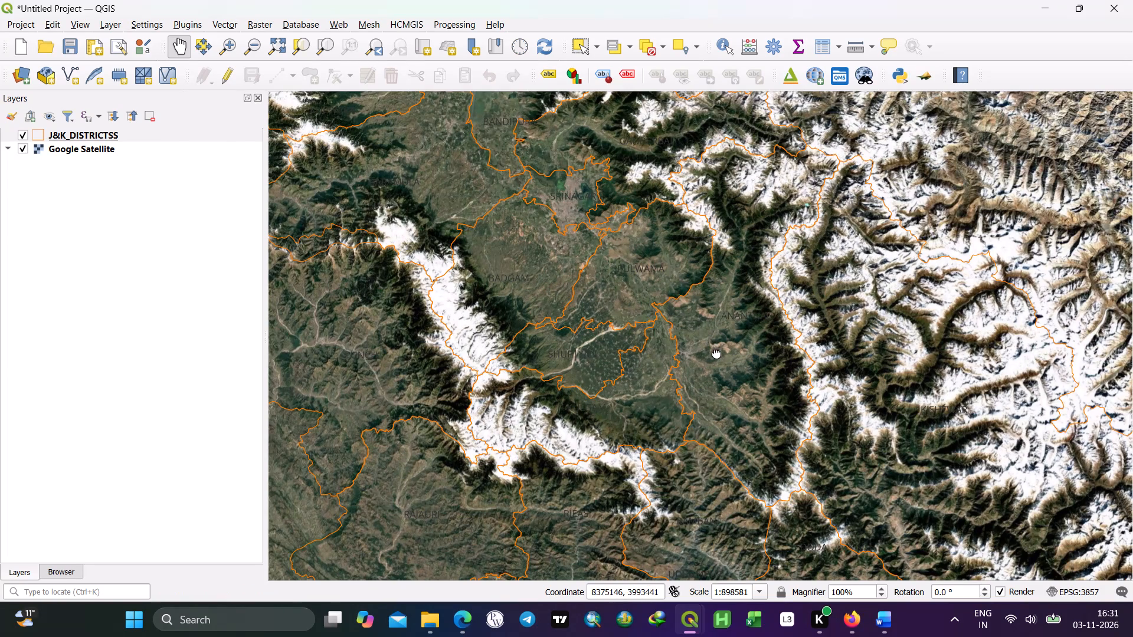
pyautogui.moveTo(716, 353); pyautogui.dragTo(633, 261)
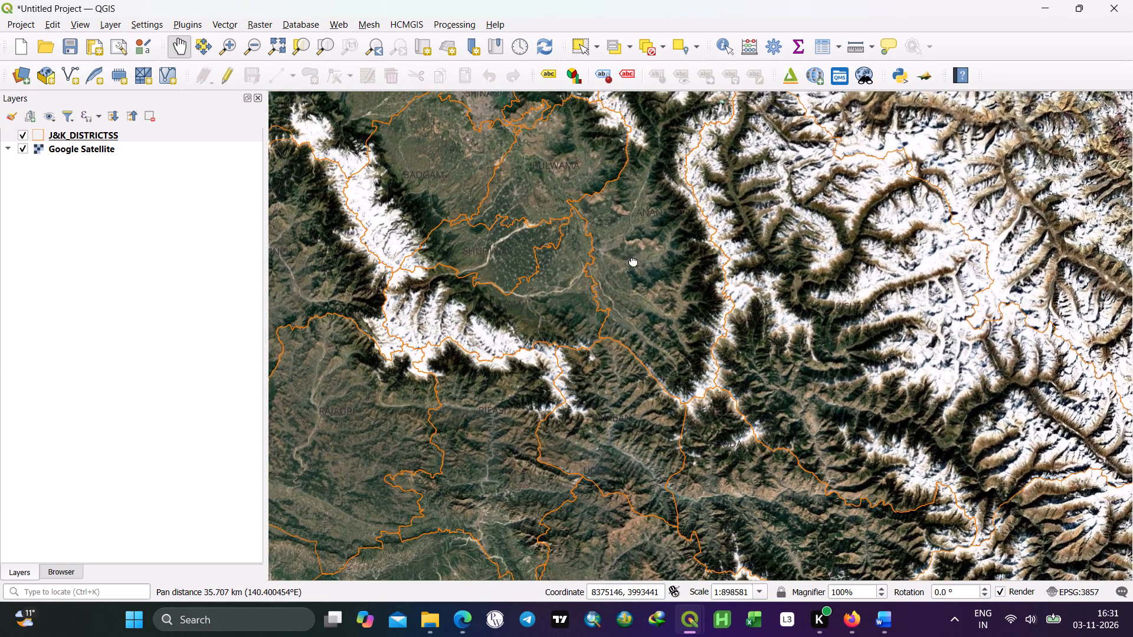
pyautogui.moveTo(633, 261); pyautogui.dragTo(657, 296)
pyautogui.scroll(1, 595, 195)
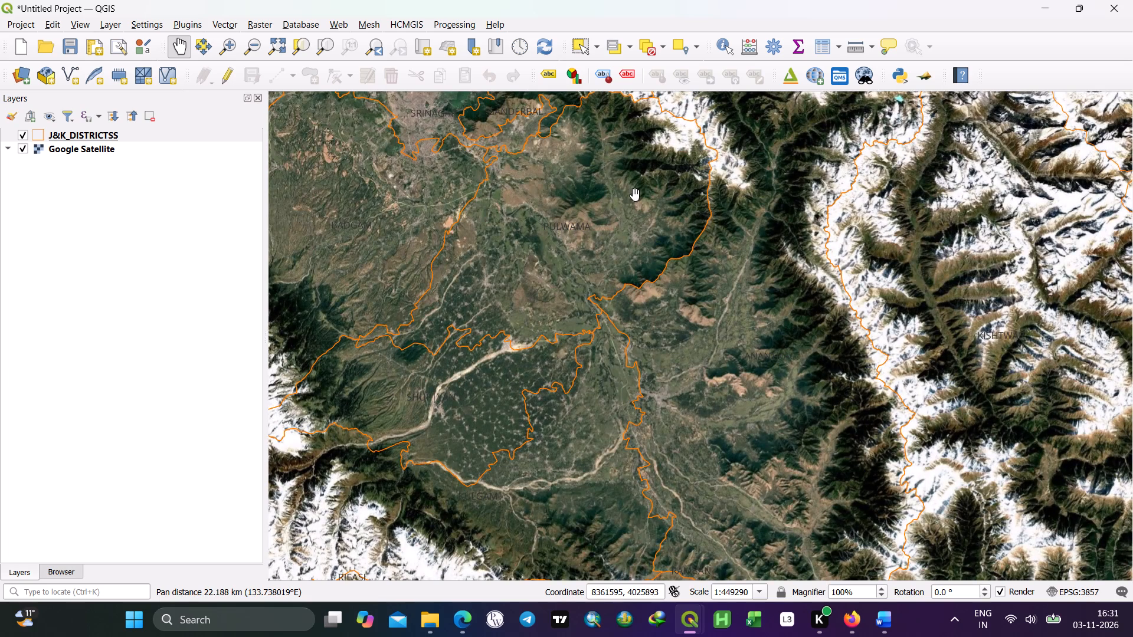
pyautogui.moveTo(636, 193); pyautogui.dragTo(637, 264)
pyautogui.moveTo(614, 257); pyautogui.dragTo(623, 265)
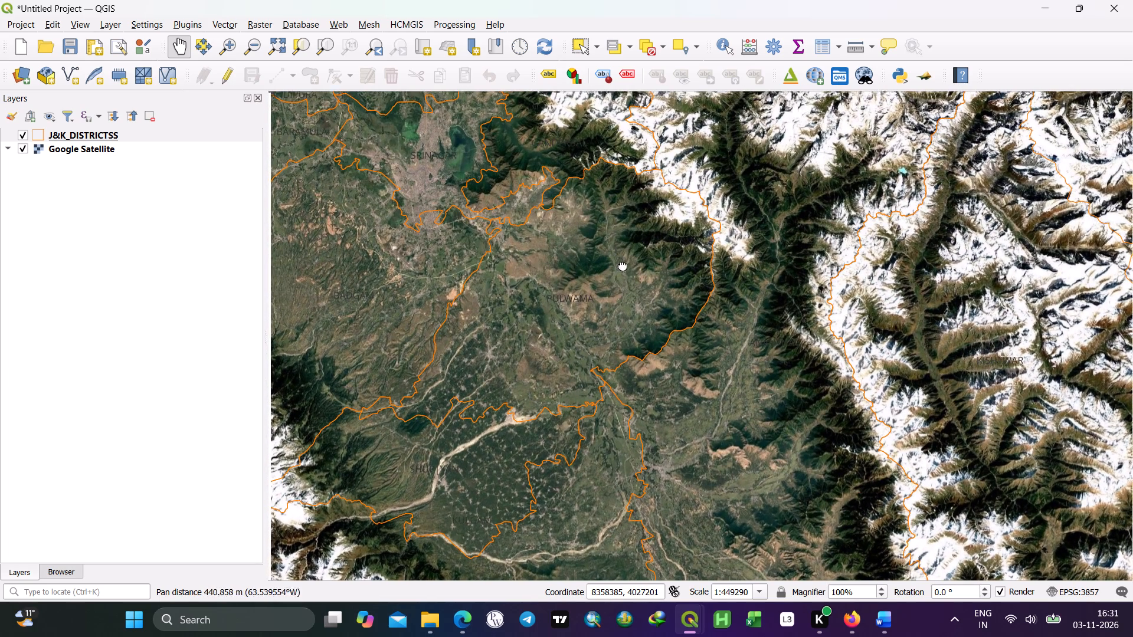
pyautogui.moveTo(623, 265); pyautogui.dragTo(694, 353)
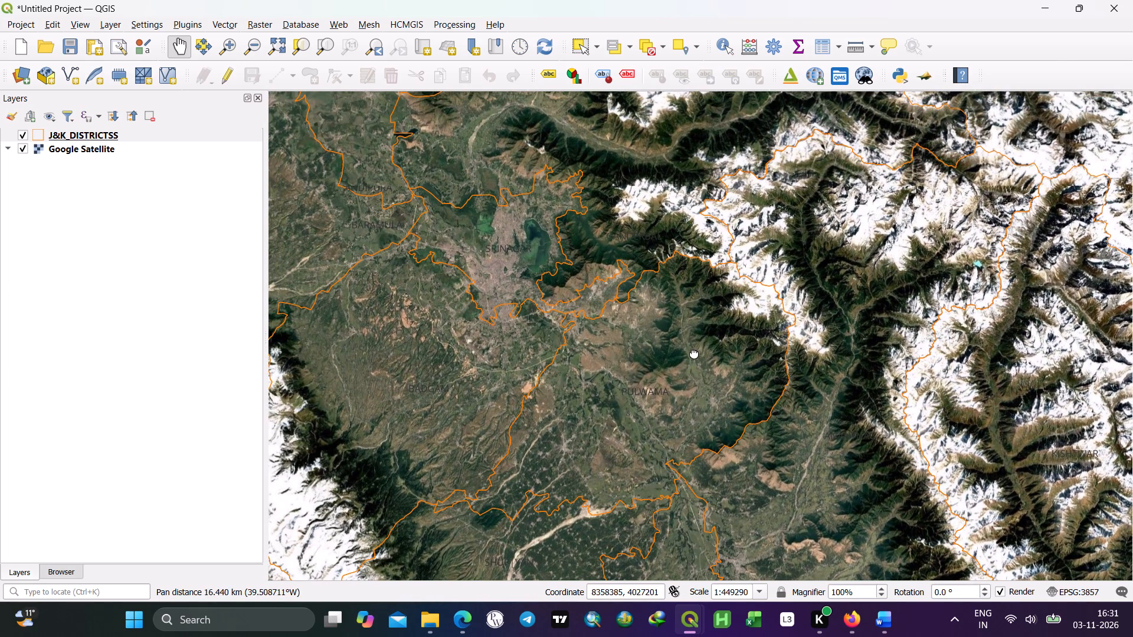
pyautogui.moveTo(694, 353); pyautogui.dragTo(689, 297)
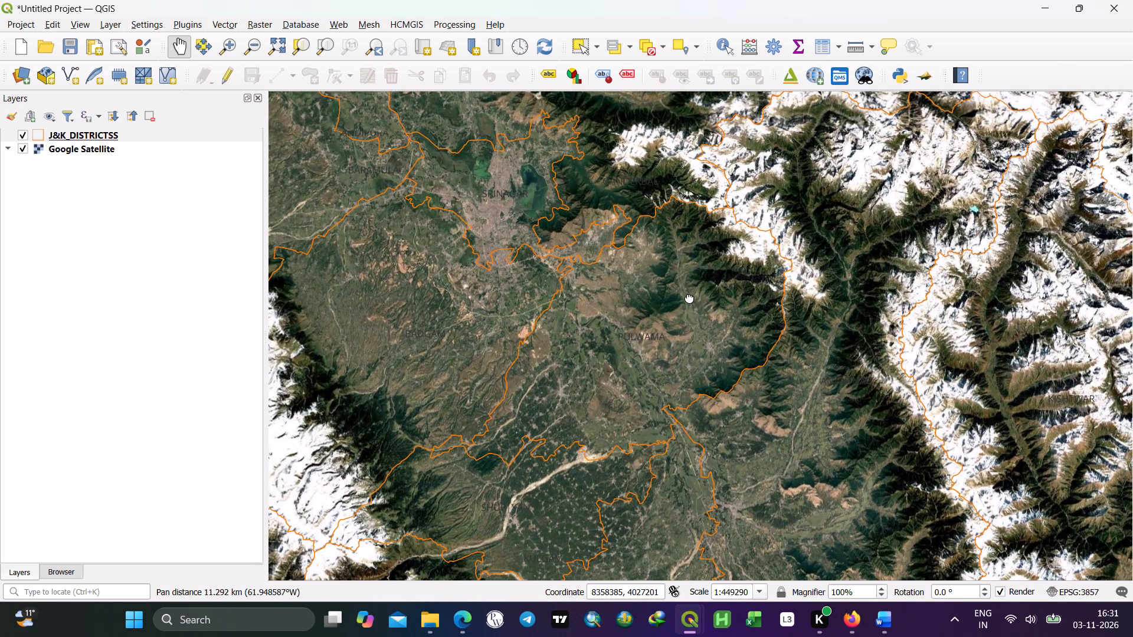
pyautogui.moveTo(689, 297); pyautogui.dragTo(691, 297)
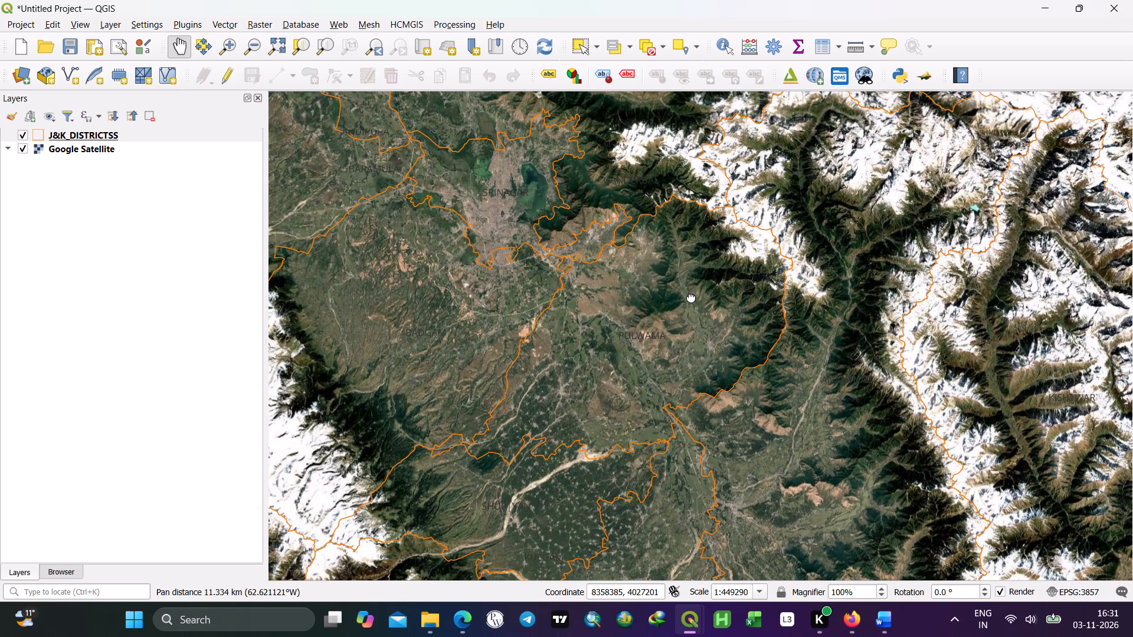
# Examine the district boundaries around Srinagar, Bandipura and Baramula in the northern Kashmir valley.
pyautogui.moveTo(691, 297); pyautogui.dragTo(748, 383)
pyautogui.moveTo(643, 226); pyautogui.dragTo(685, 282)
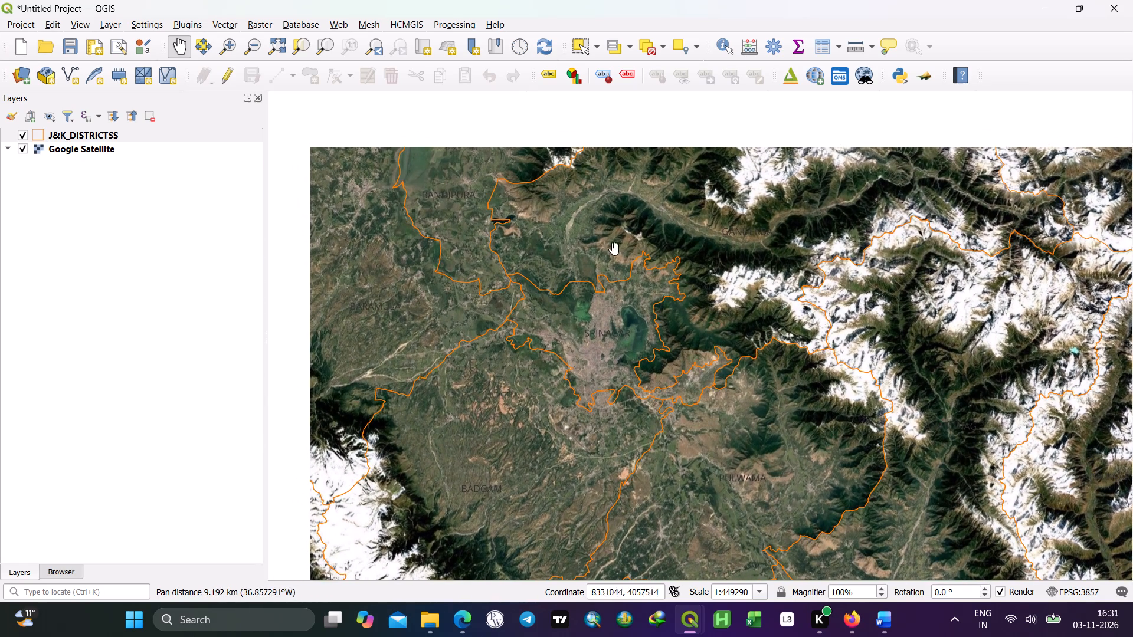
pyautogui.scroll(-1, 605, 242)
pyautogui.moveTo(597, 229); pyautogui.dragTo(613, 282)
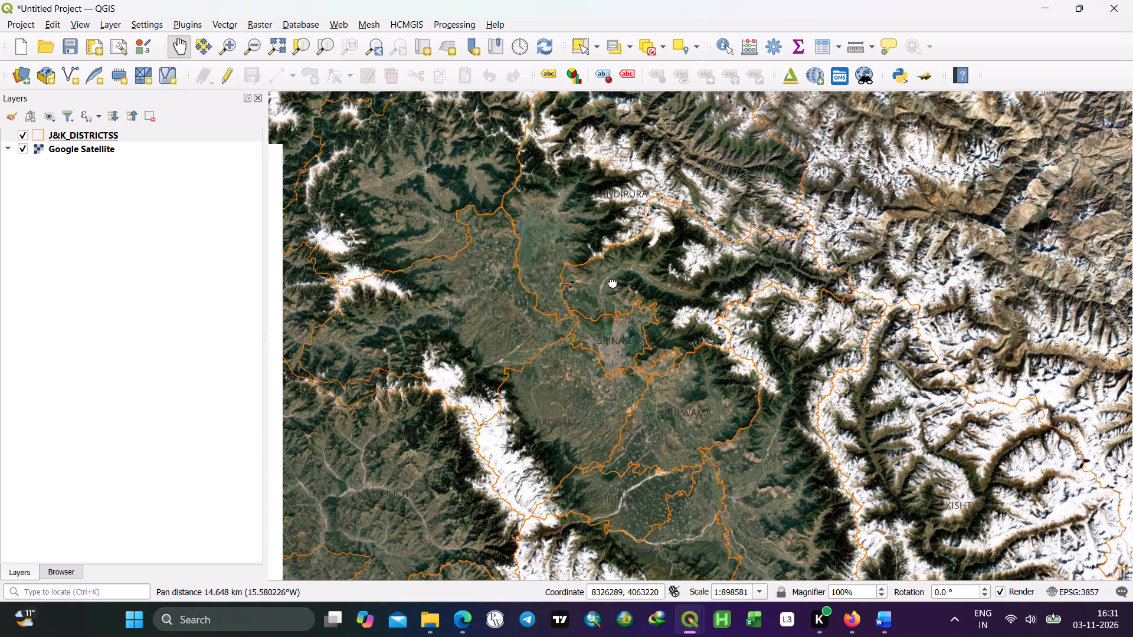
pyautogui.moveTo(613, 282); pyautogui.dragTo(617, 283)
pyautogui.scroll(1, 471, 268)
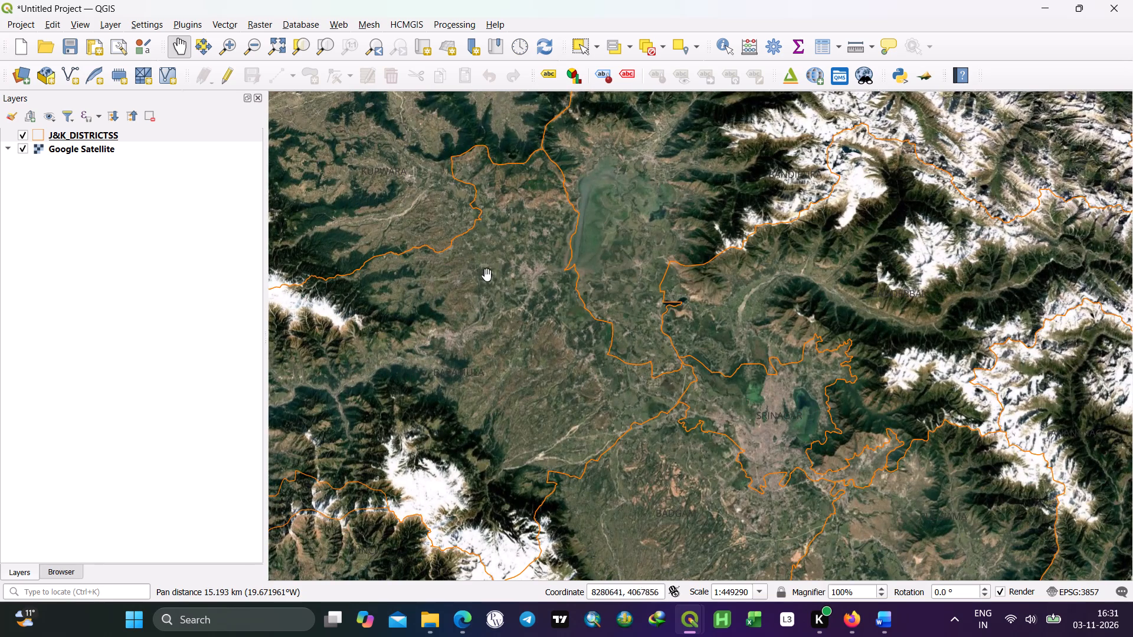
pyautogui.moveTo(494, 279); pyautogui.dragTo(553, 248)
pyautogui.scroll(-1, 553, 248)
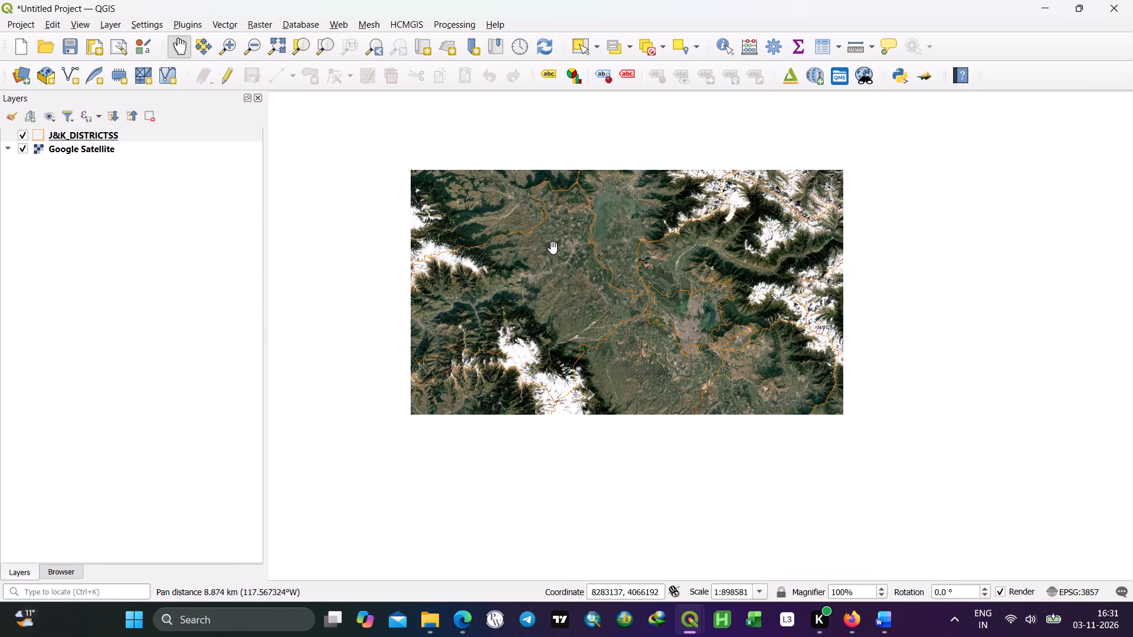
# Examine the Pulwama district boundary and its surroundings, from the regional extent to close range.
pyautogui.moveTo(706, 344); pyautogui.dragTo(546, 288)
pyautogui.scroll(1, 645, 309)
pyautogui.moveTo(698, 364); pyautogui.dragTo(634, 197)
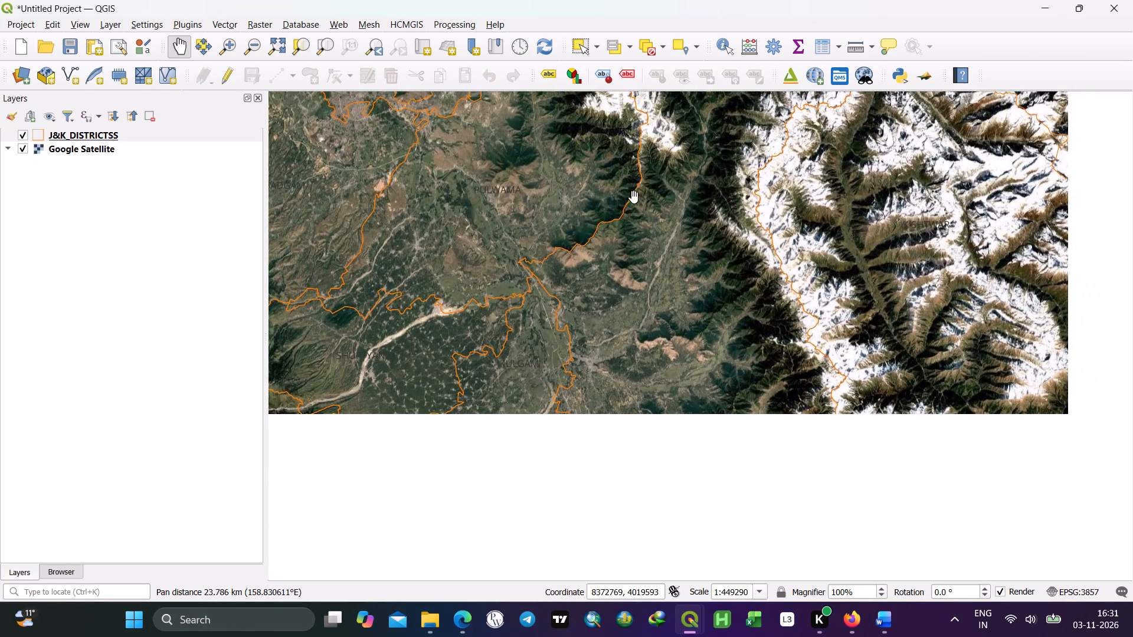
pyautogui.scroll(-1, 644, 224)
pyautogui.moveTo(582, 207); pyautogui.dragTo(590, 217)
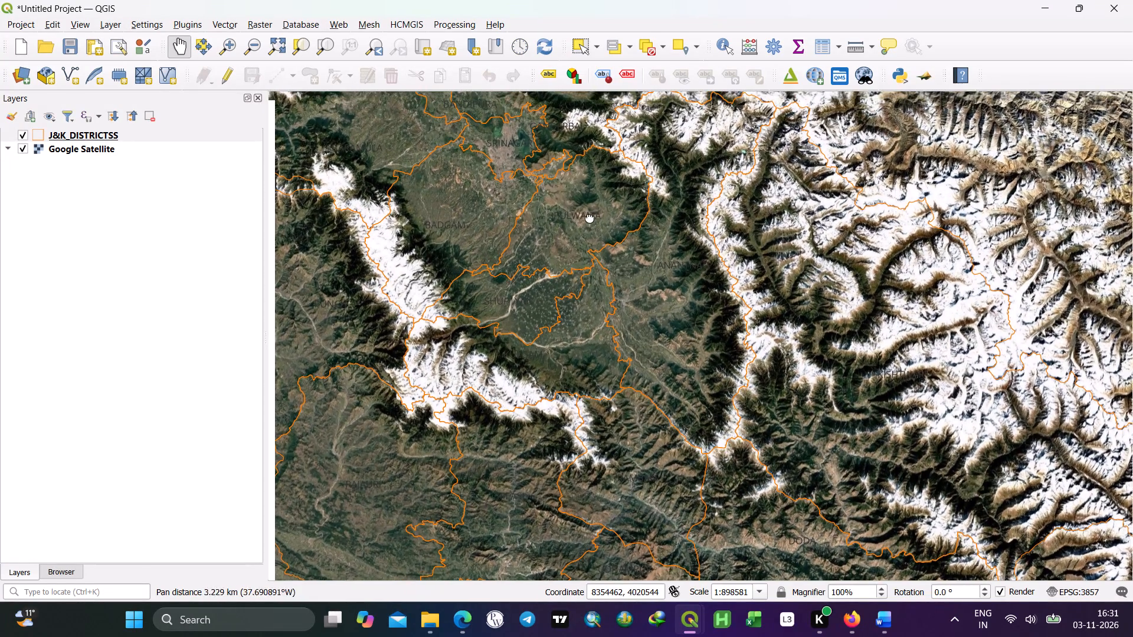
pyautogui.moveTo(590, 217); pyautogui.dragTo(600, 234)
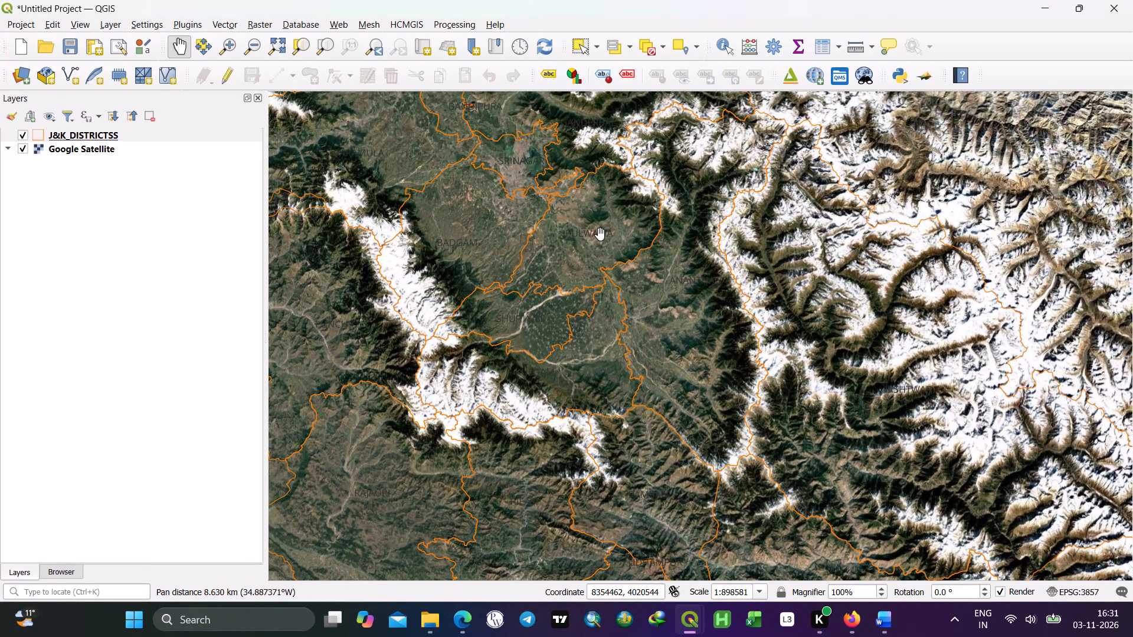
pyautogui.scroll(1, 561, 221)
pyautogui.scroll(1, 659, 221)
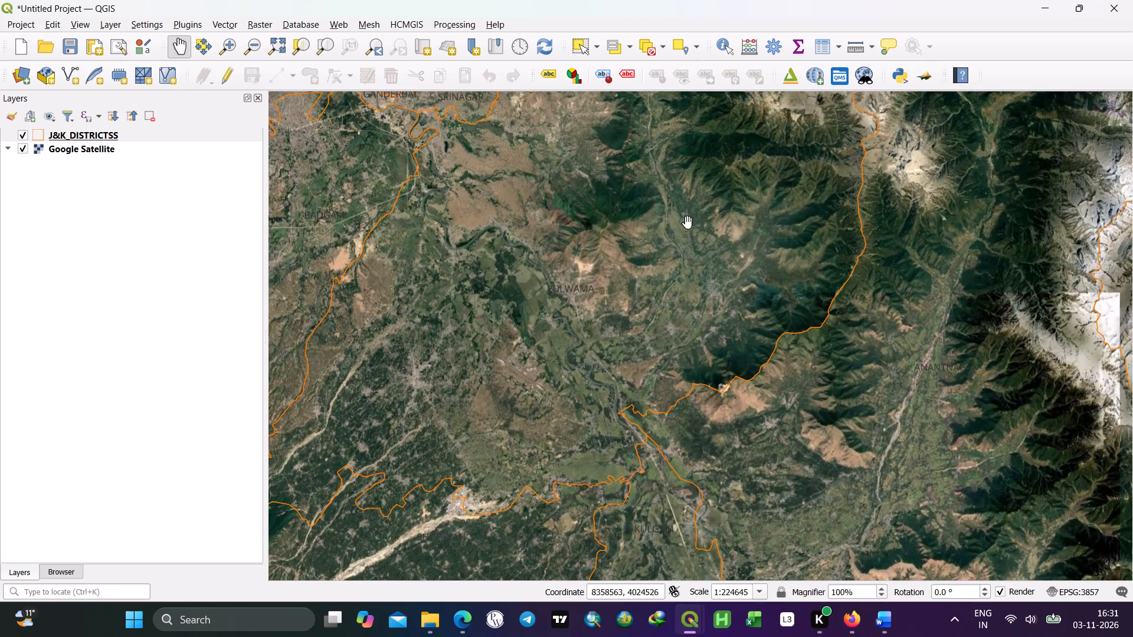
pyautogui.scroll(2, 680, 219)
pyautogui.scroll(-2, 674, 221)
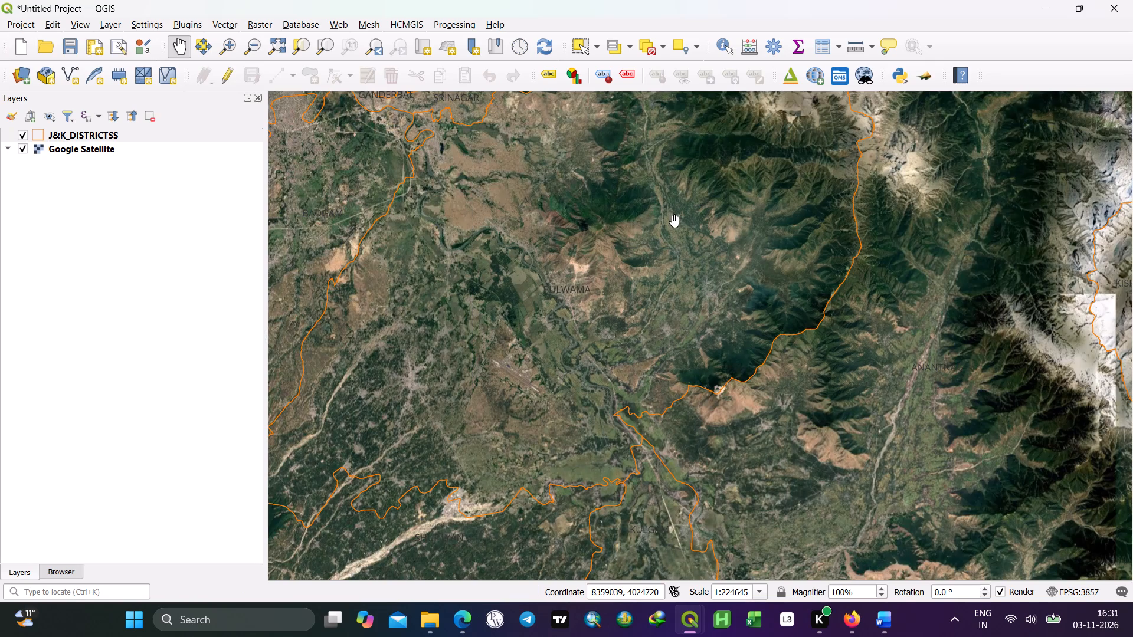
pyautogui.moveTo(699, 214); pyautogui.dragTo(667, 290)
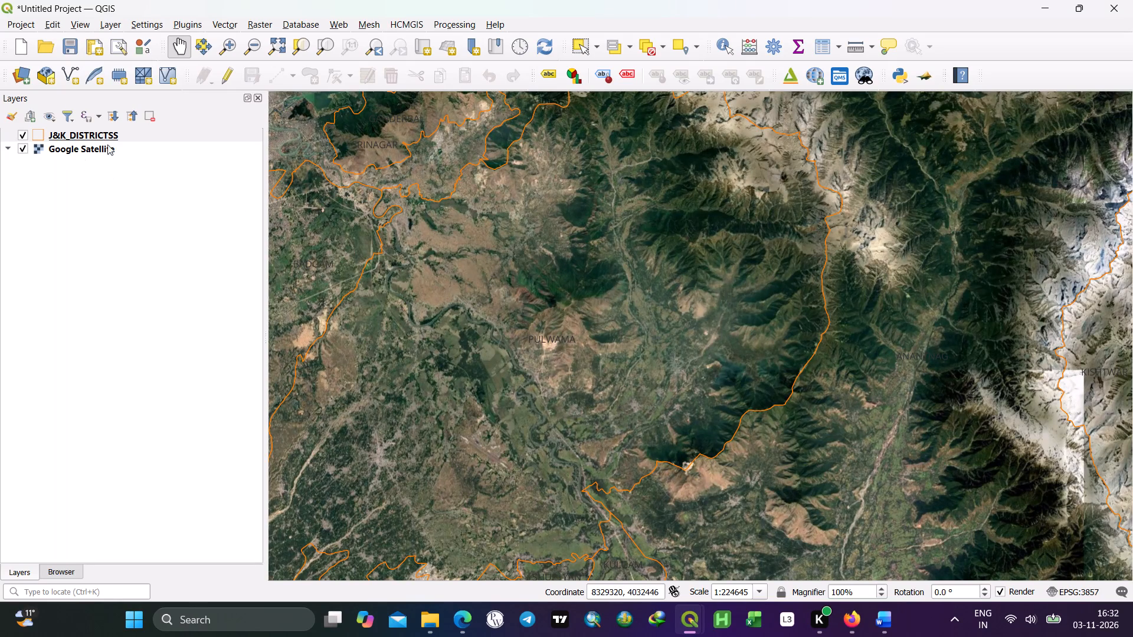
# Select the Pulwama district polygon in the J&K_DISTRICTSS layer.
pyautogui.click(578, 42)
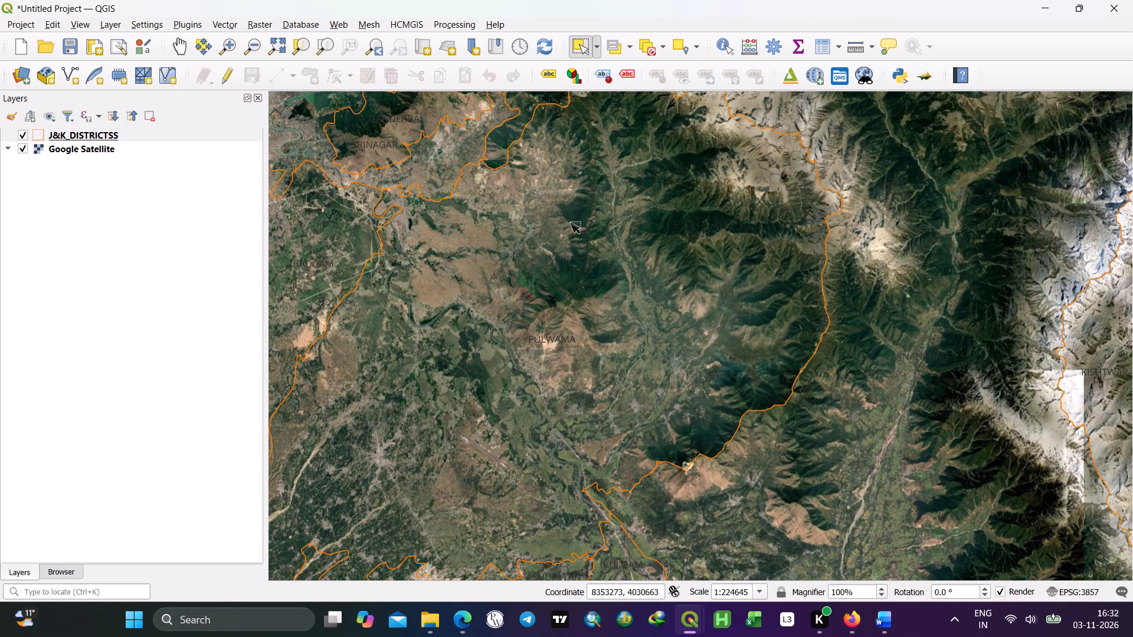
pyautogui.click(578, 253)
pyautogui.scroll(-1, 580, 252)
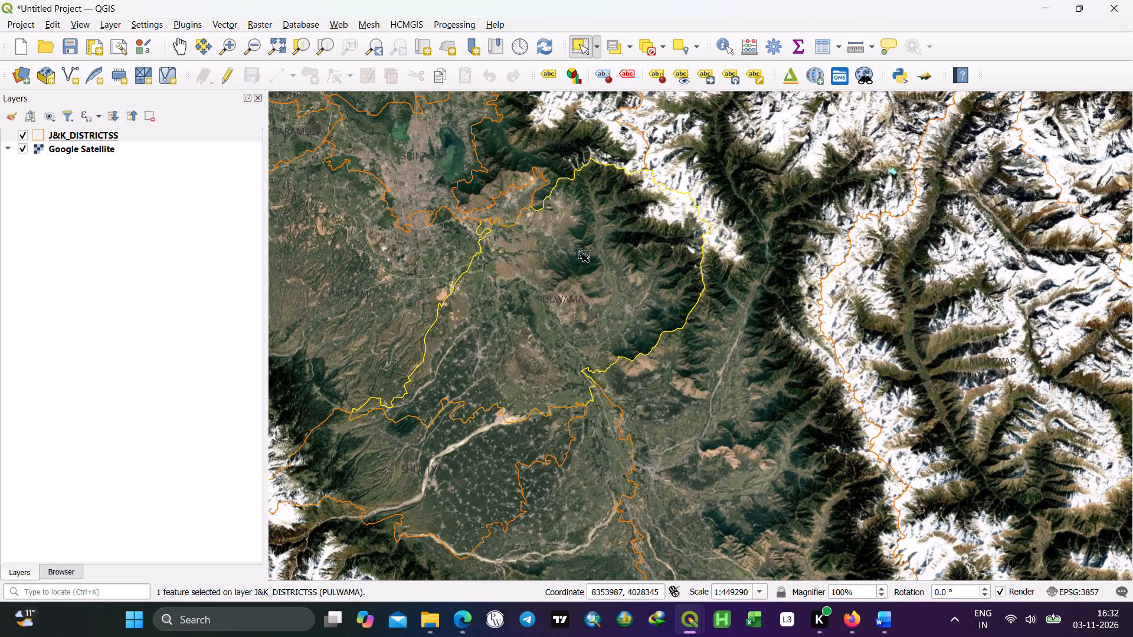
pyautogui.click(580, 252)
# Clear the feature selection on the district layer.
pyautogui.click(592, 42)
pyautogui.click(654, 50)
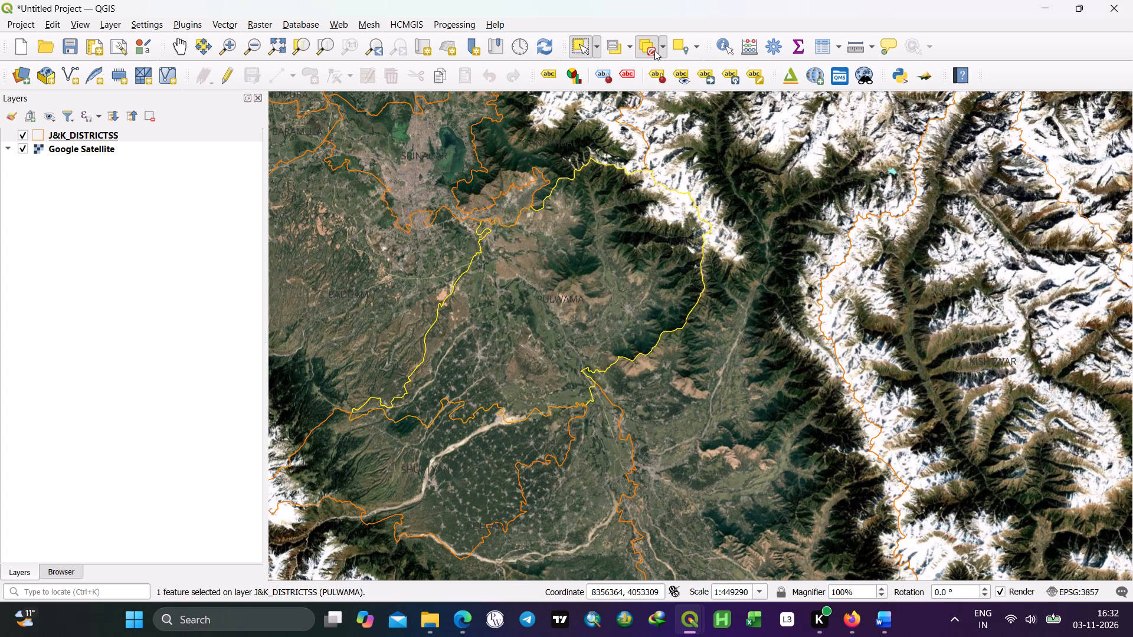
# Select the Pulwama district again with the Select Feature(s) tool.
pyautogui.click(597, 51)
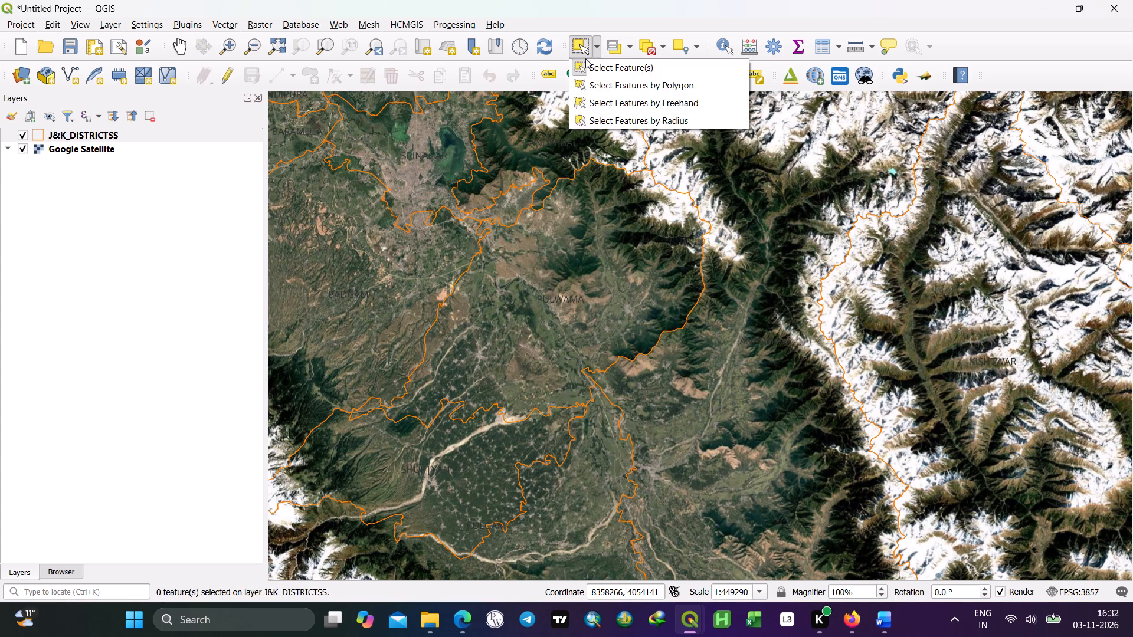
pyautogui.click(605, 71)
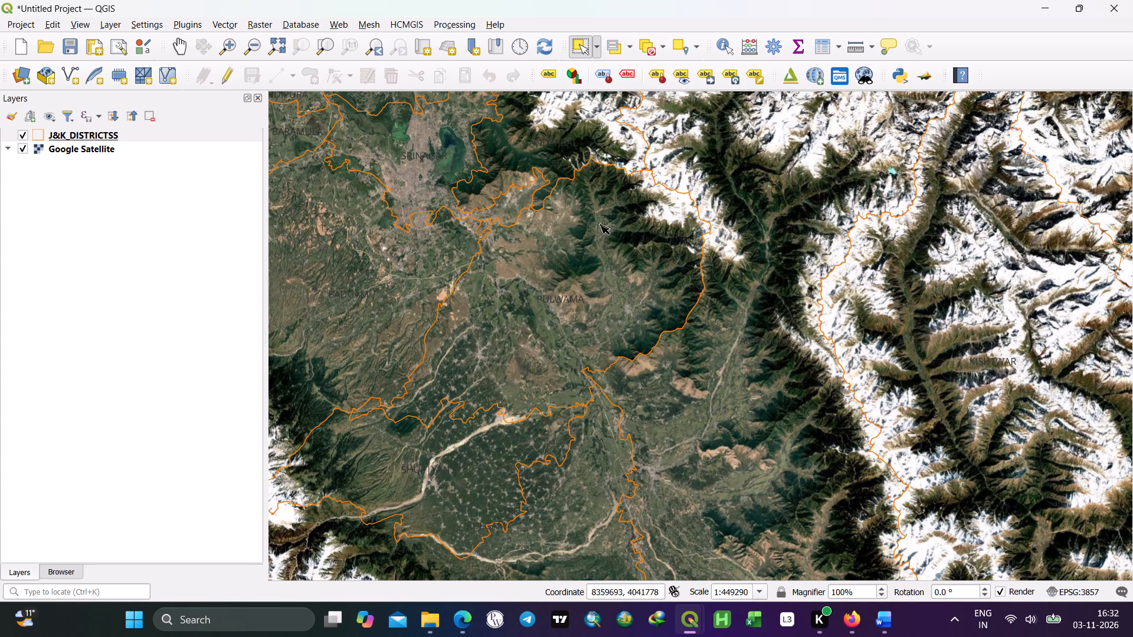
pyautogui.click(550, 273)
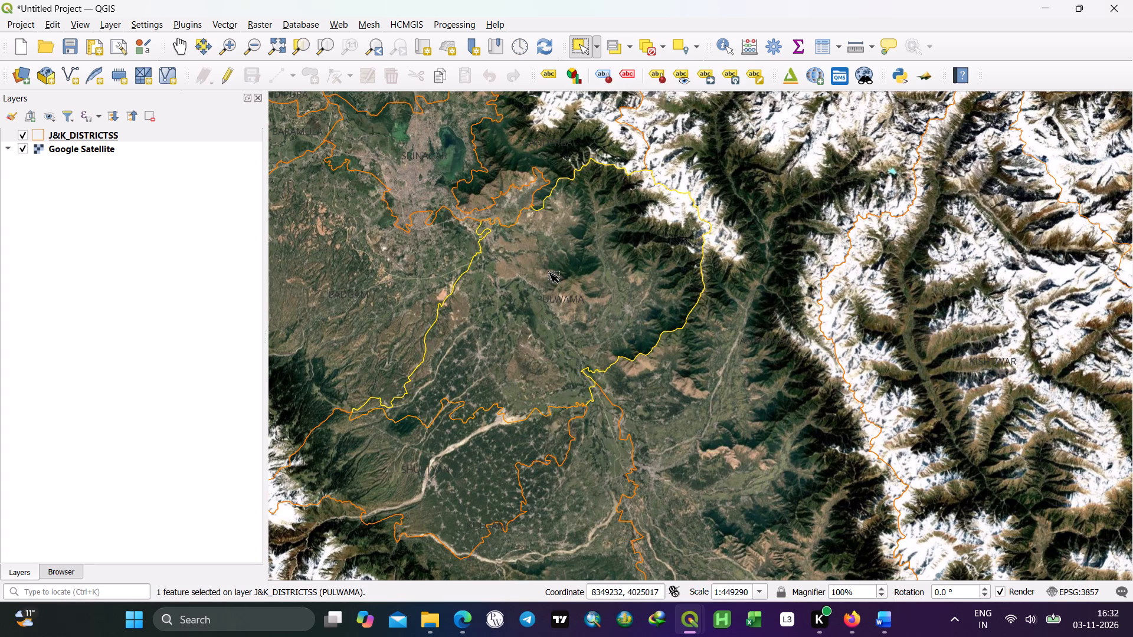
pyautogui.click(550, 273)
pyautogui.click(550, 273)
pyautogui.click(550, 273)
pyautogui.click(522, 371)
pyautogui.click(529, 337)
# Select the Badgam district instead of Pulwama.
pyautogui.click(382, 291)
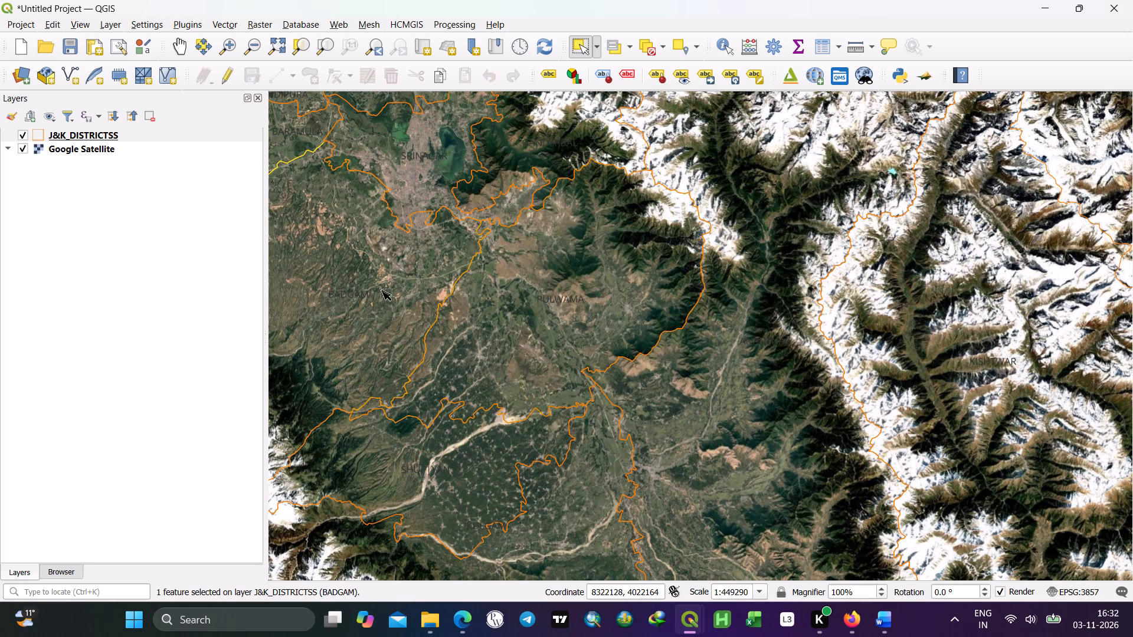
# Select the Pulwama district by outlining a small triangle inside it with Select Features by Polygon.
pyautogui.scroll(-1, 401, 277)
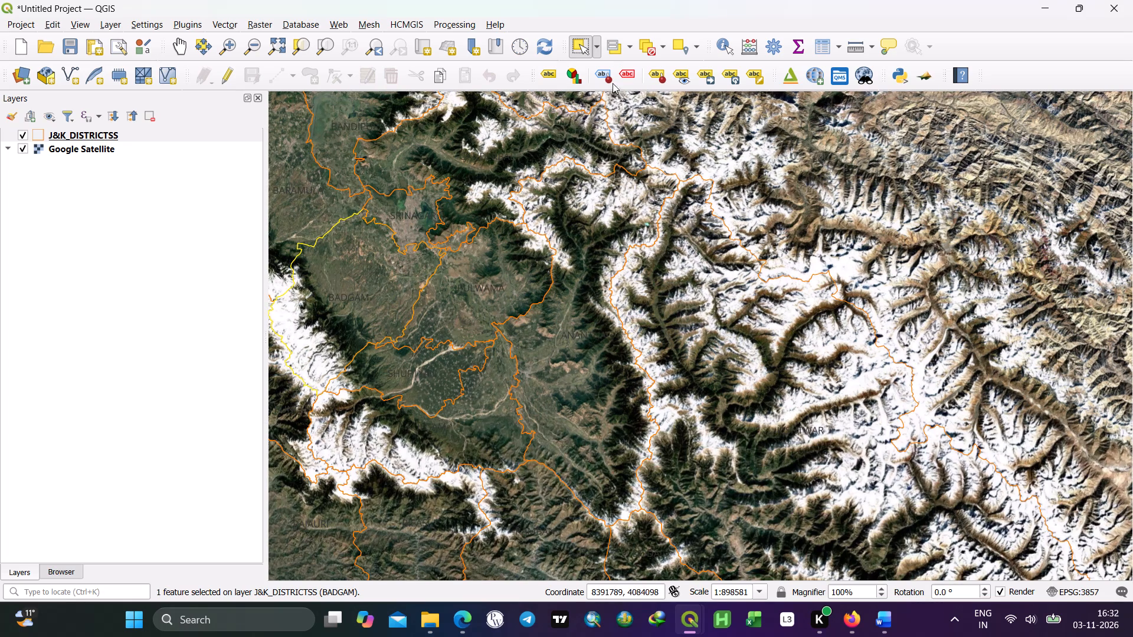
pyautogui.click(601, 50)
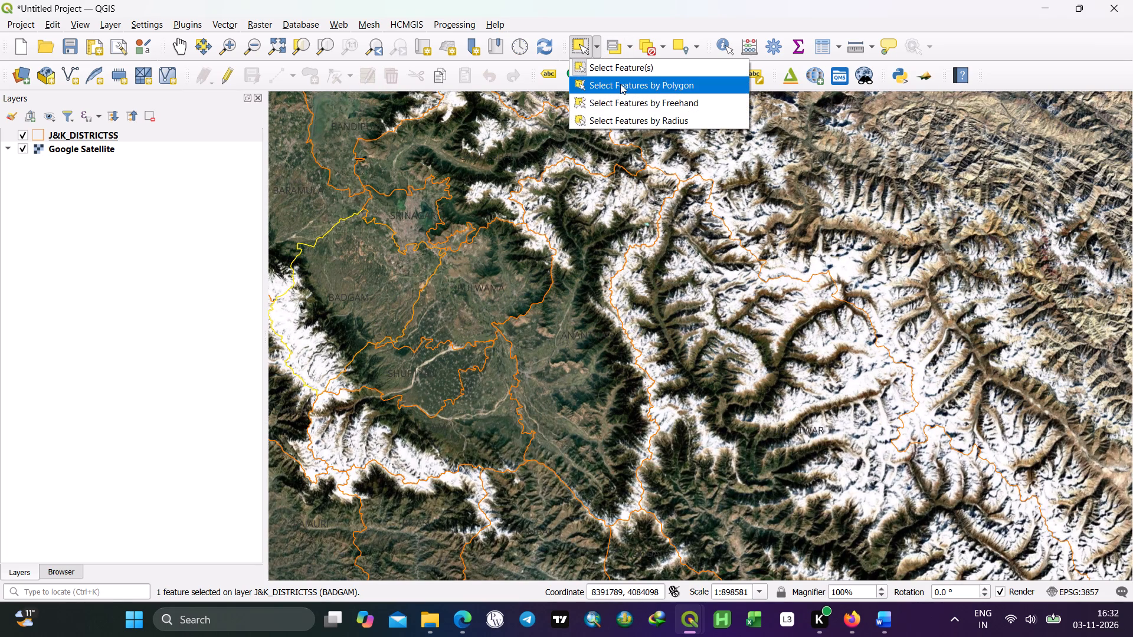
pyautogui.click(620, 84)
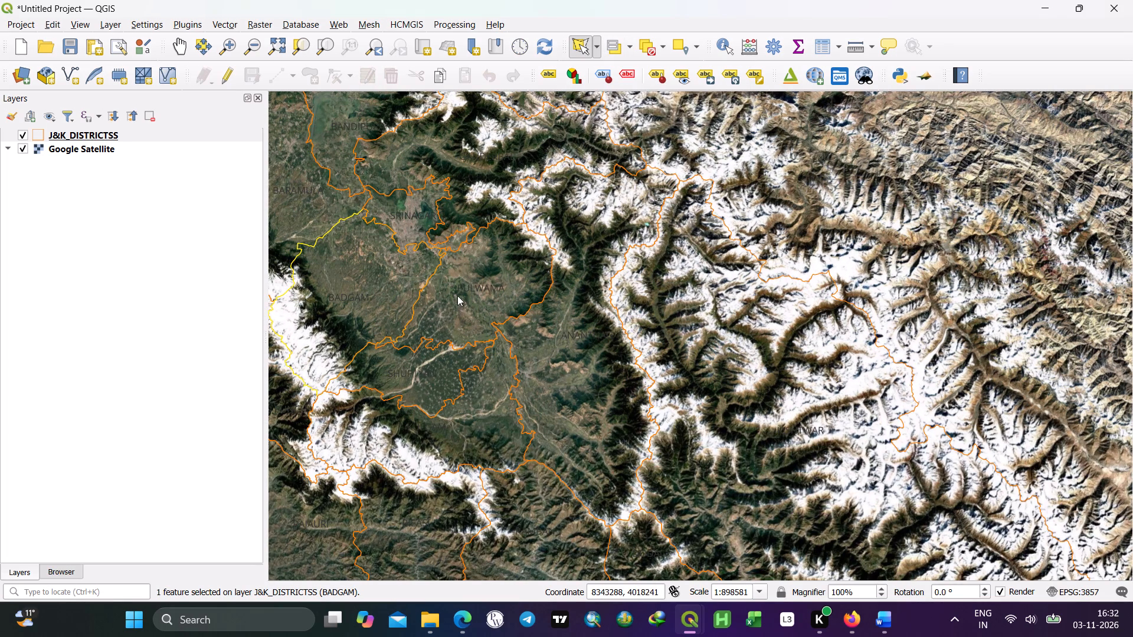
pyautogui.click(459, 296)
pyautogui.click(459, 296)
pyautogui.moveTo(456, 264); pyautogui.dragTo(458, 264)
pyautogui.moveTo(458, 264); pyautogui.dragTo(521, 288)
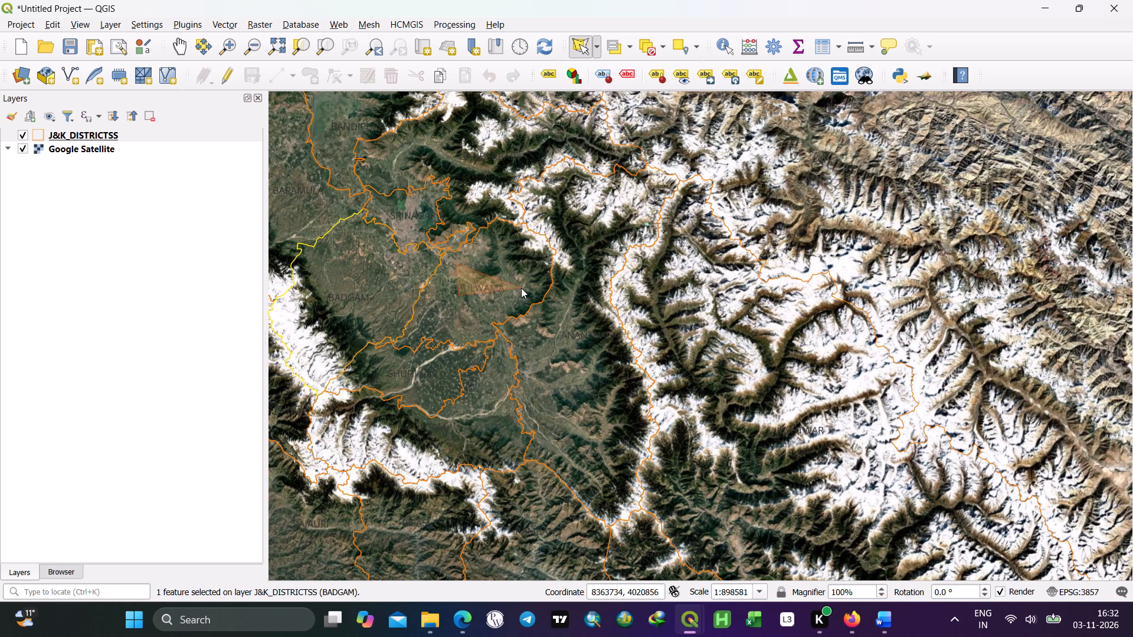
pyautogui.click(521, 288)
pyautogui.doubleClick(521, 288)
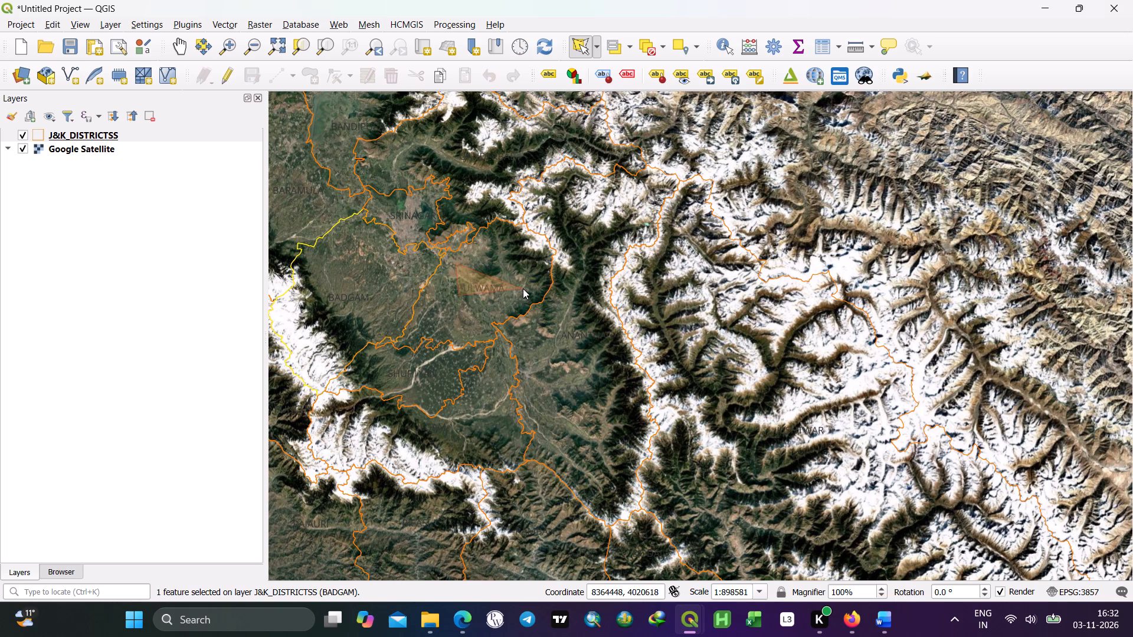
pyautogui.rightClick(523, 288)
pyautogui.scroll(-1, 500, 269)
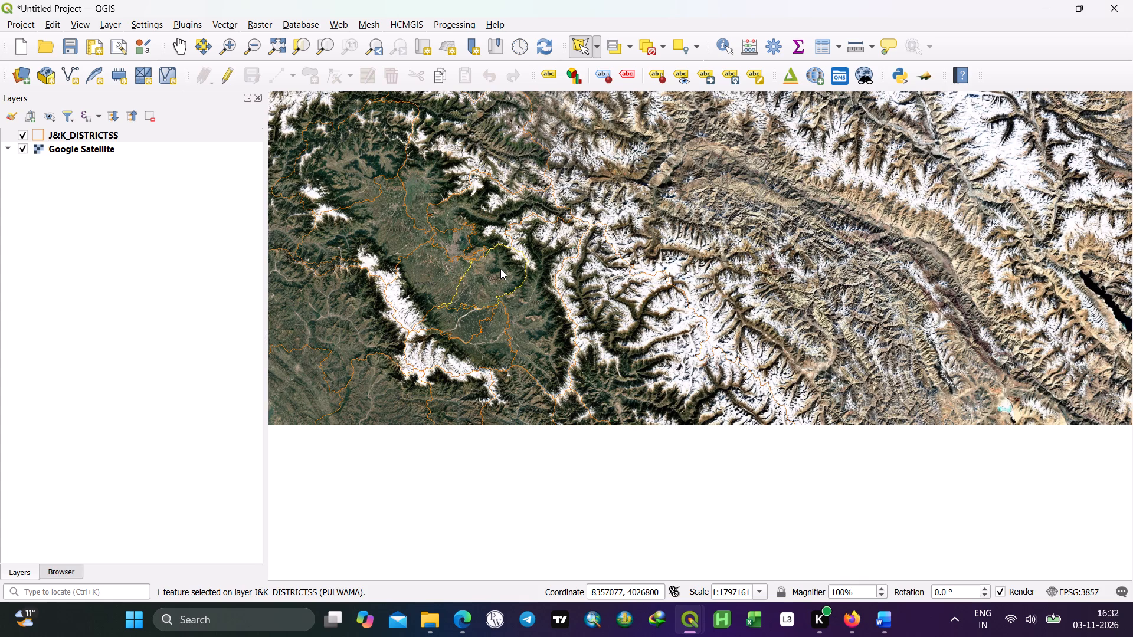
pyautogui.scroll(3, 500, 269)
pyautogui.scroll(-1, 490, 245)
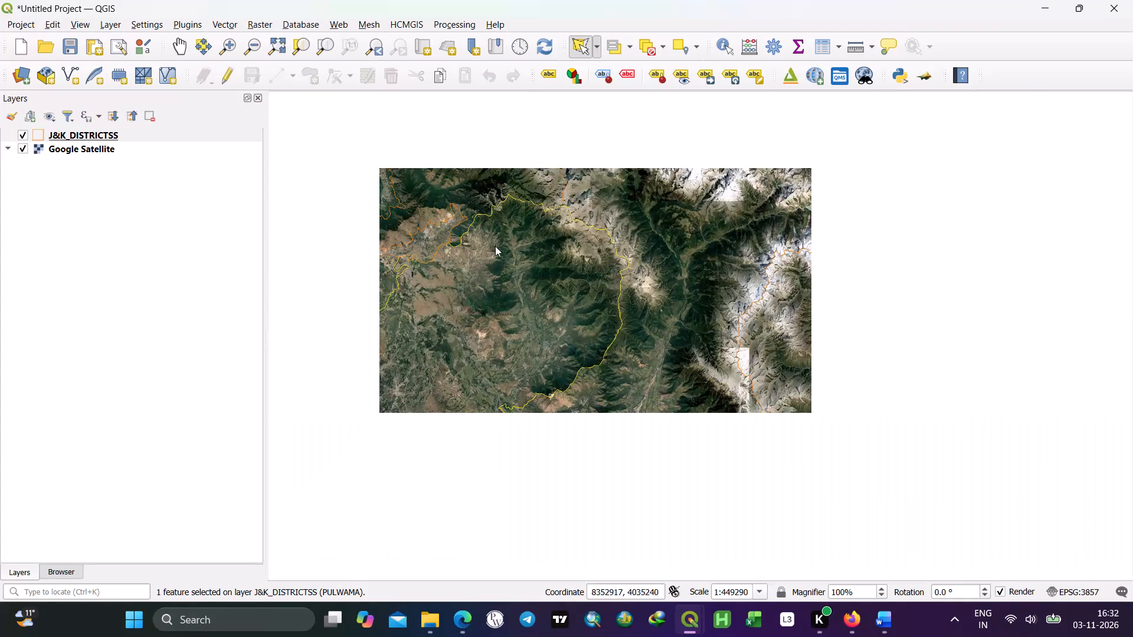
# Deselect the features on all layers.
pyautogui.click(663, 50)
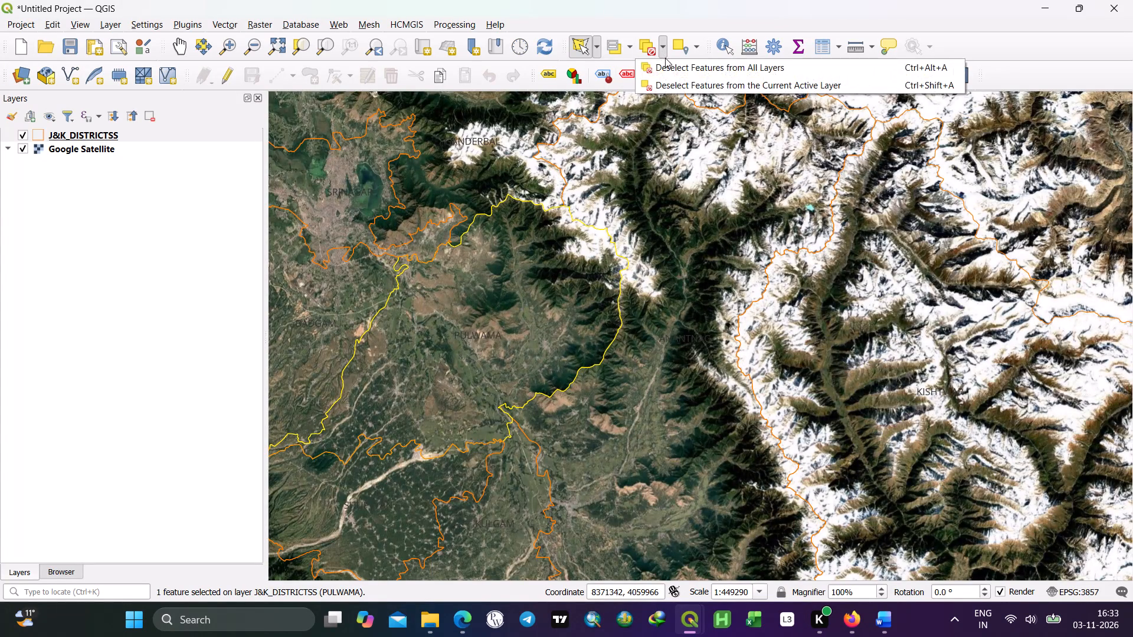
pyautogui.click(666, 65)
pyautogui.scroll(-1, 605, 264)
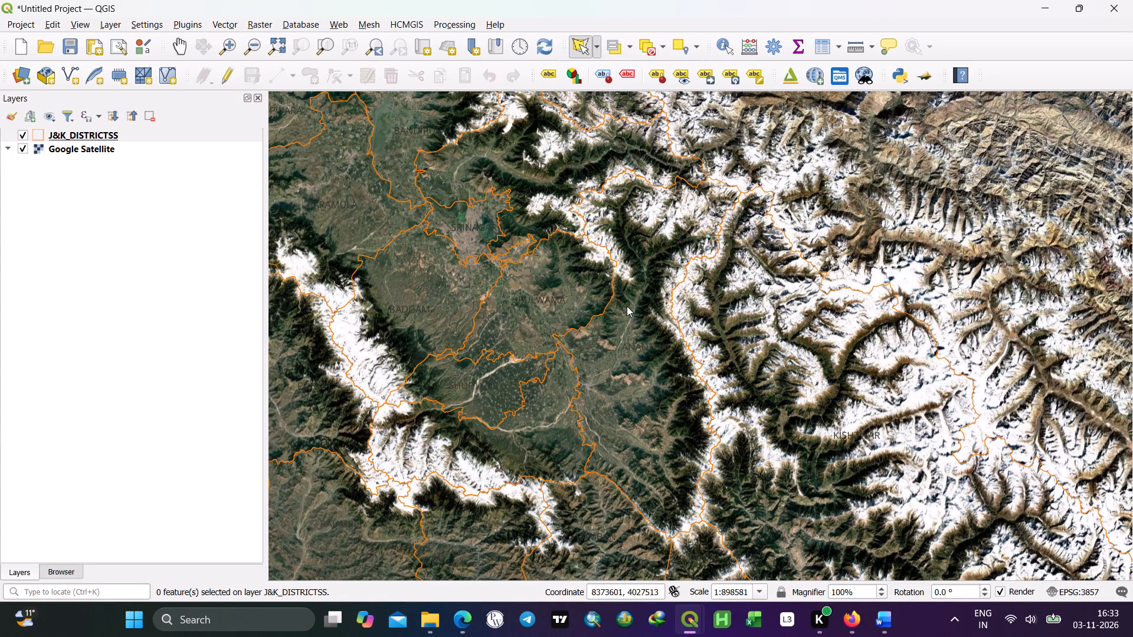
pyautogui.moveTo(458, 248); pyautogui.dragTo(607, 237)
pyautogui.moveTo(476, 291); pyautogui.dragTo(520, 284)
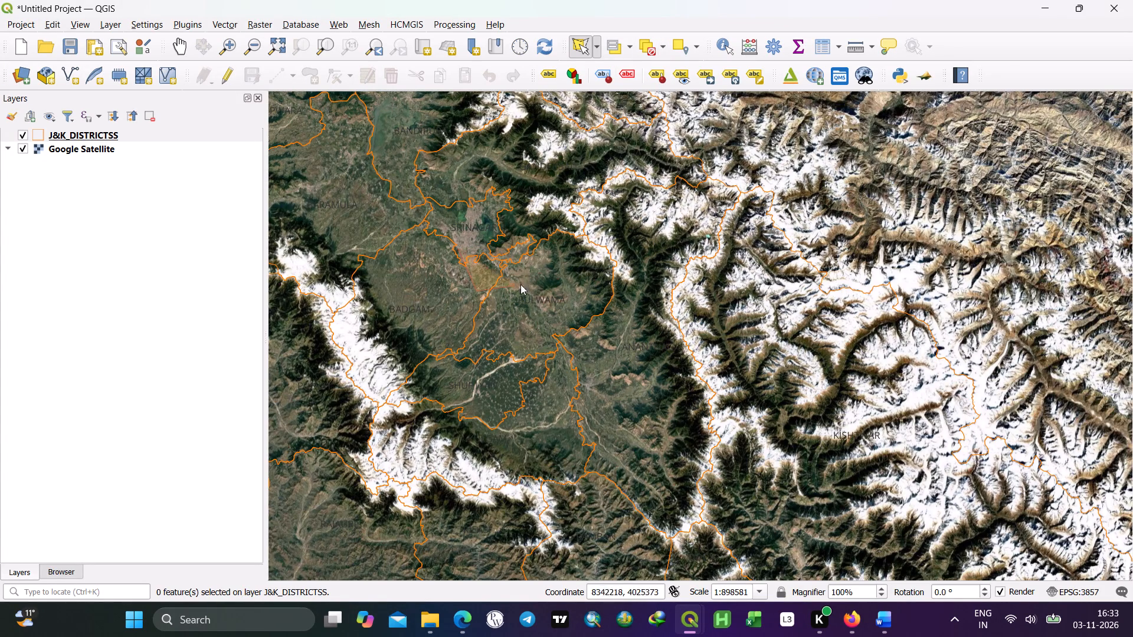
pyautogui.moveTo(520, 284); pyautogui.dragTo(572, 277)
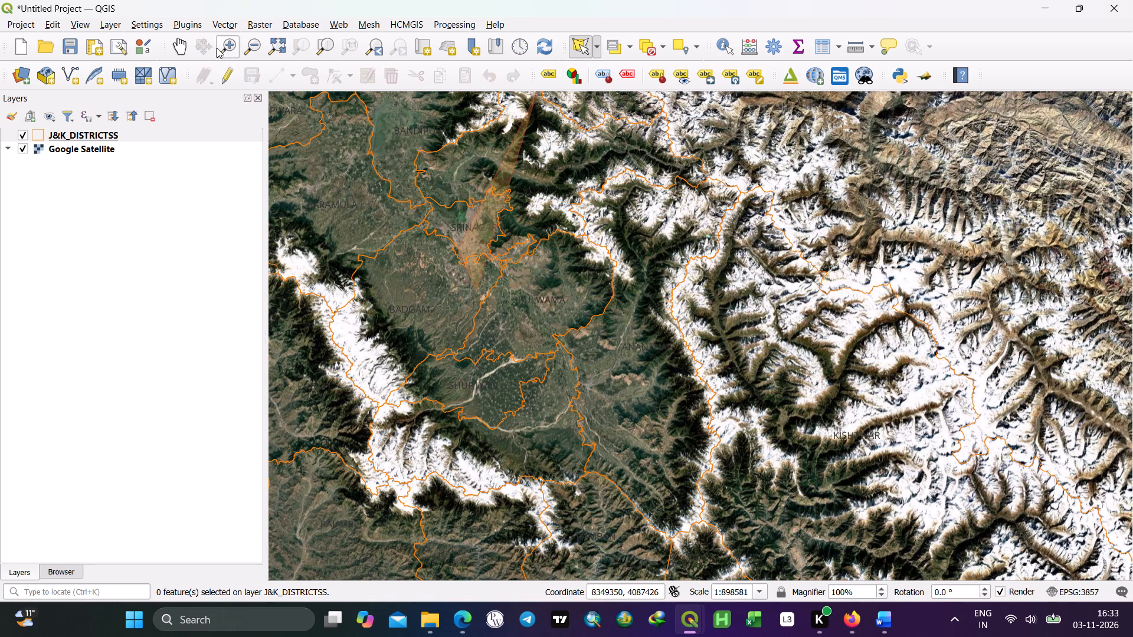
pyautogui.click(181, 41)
# Select features by value in the J&K_DISTRICTSS layer where District is equal to PULWAMA.
pyautogui.scroll(2, 430, 247)
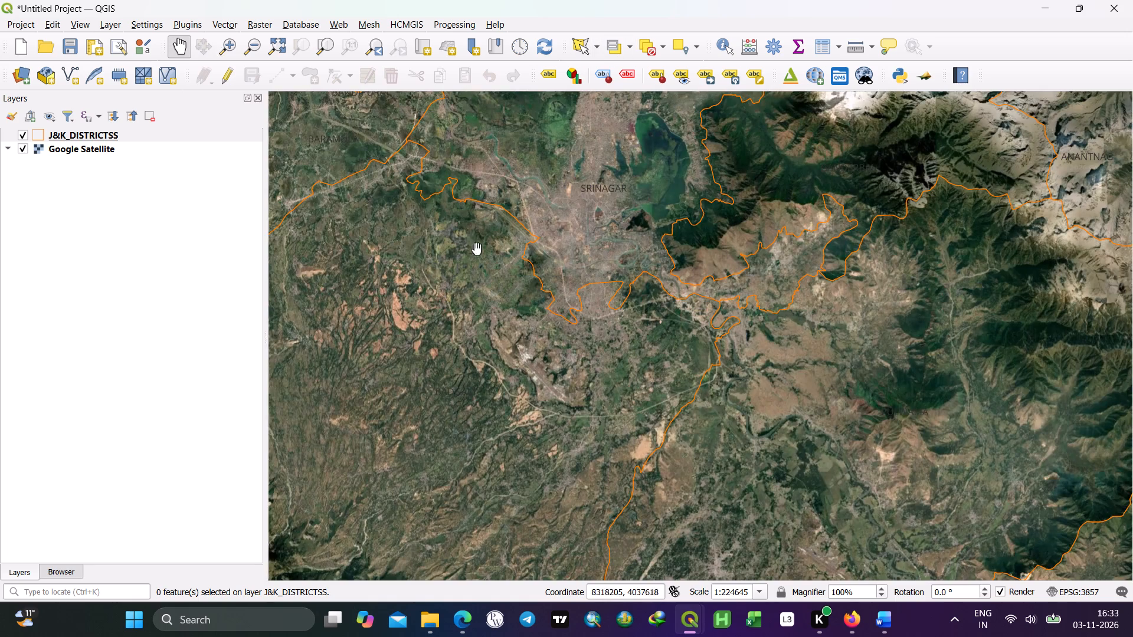
pyautogui.moveTo(529, 242); pyautogui.dragTo(435, 324)
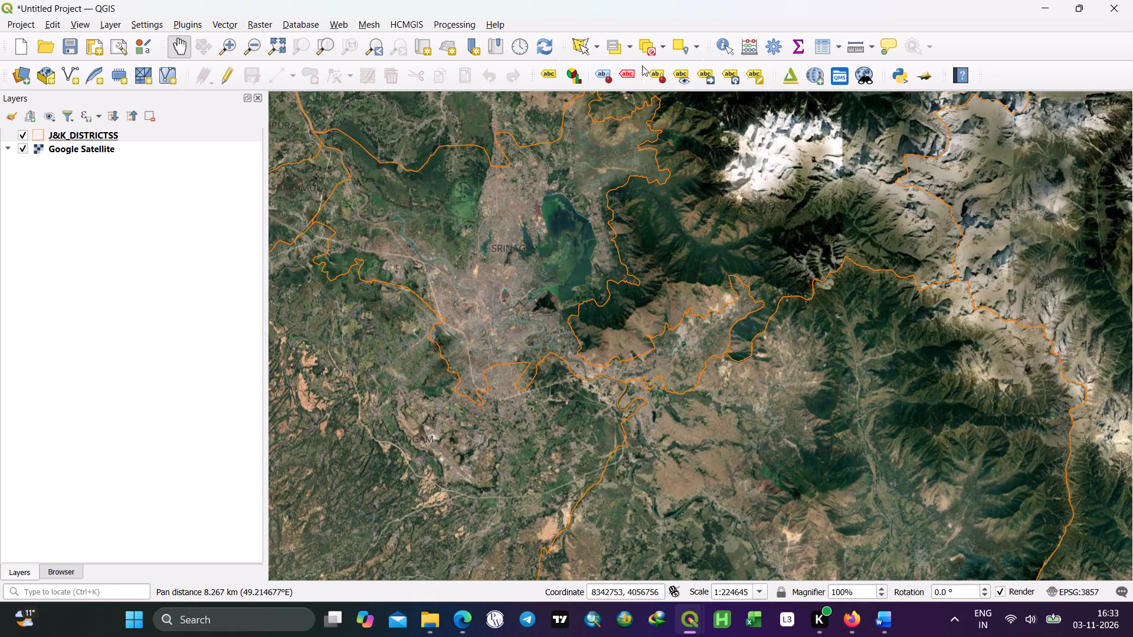
pyautogui.click(627, 47)
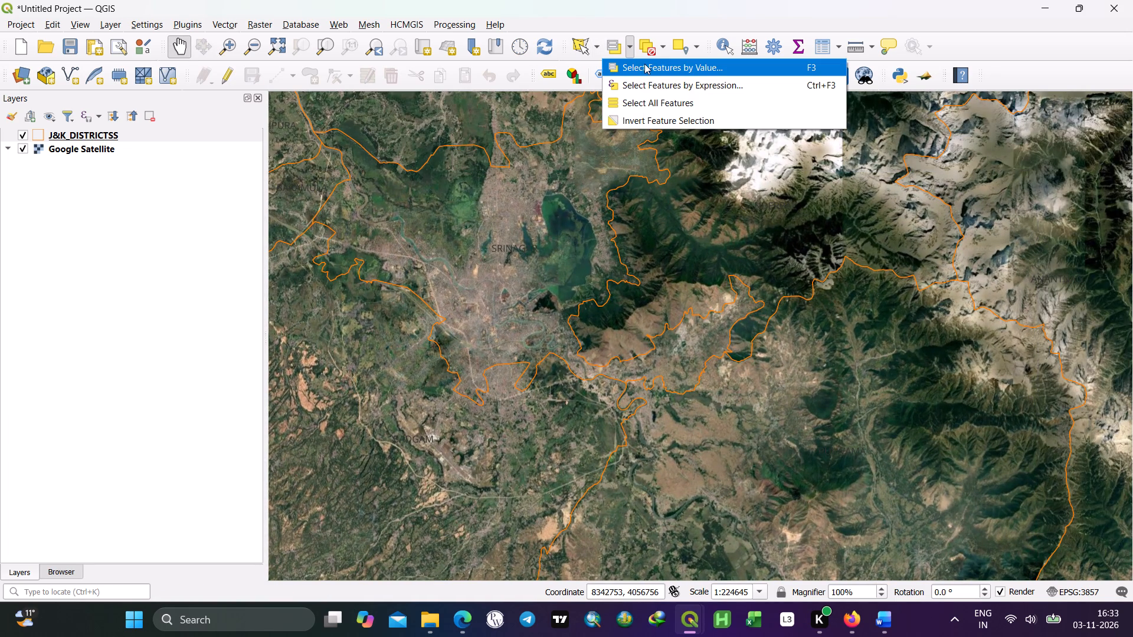
pyautogui.click(689, 65)
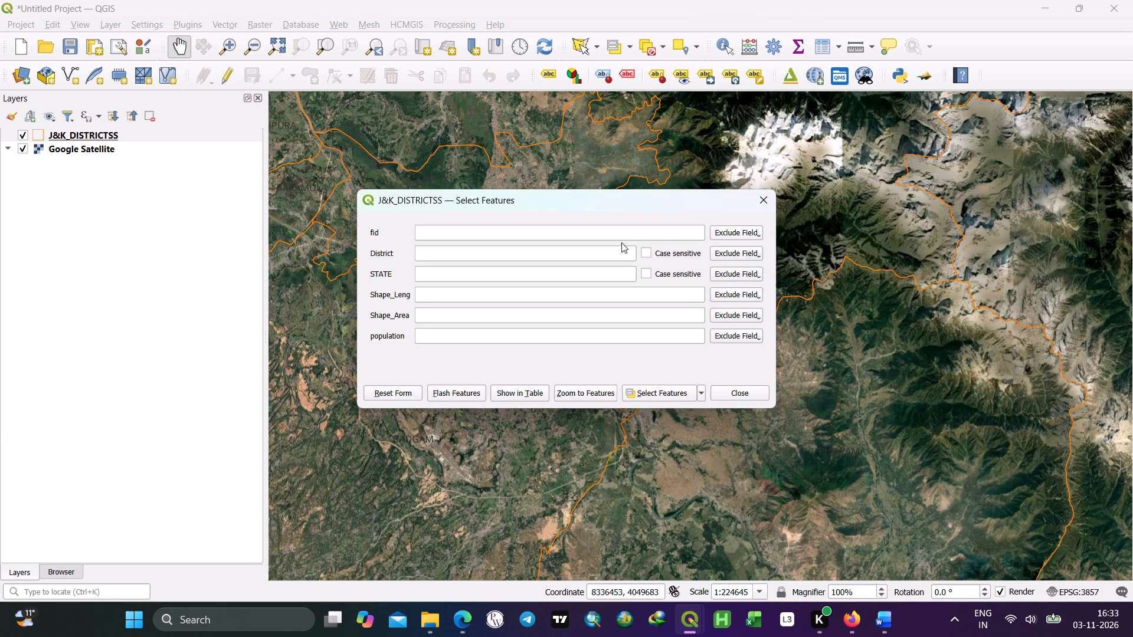
pyautogui.click(726, 257)
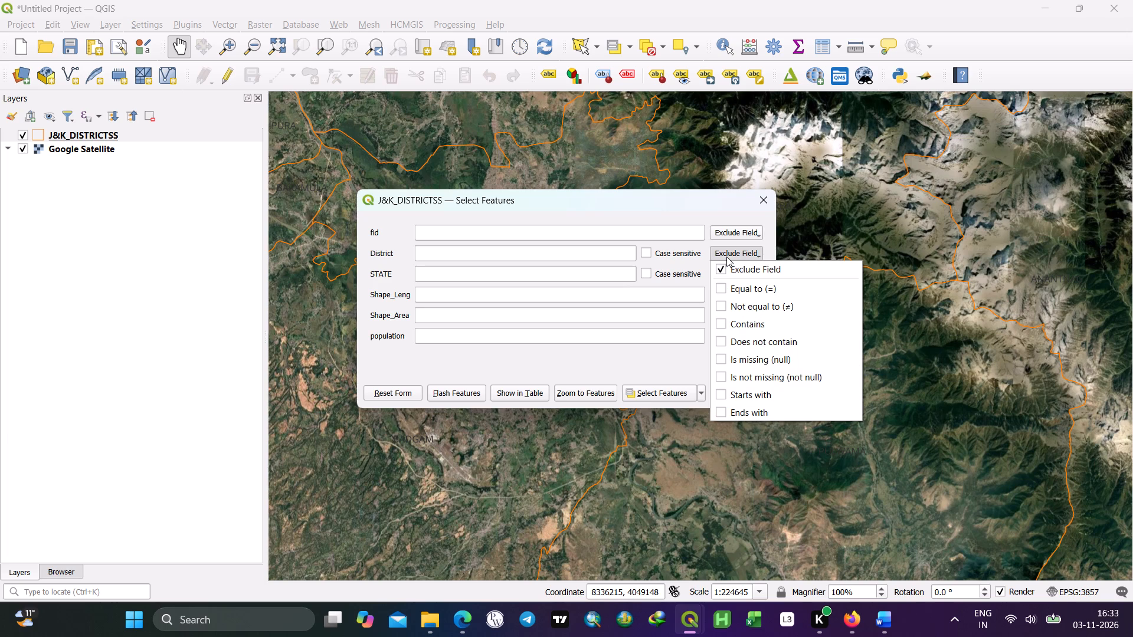
pyautogui.click(745, 290)
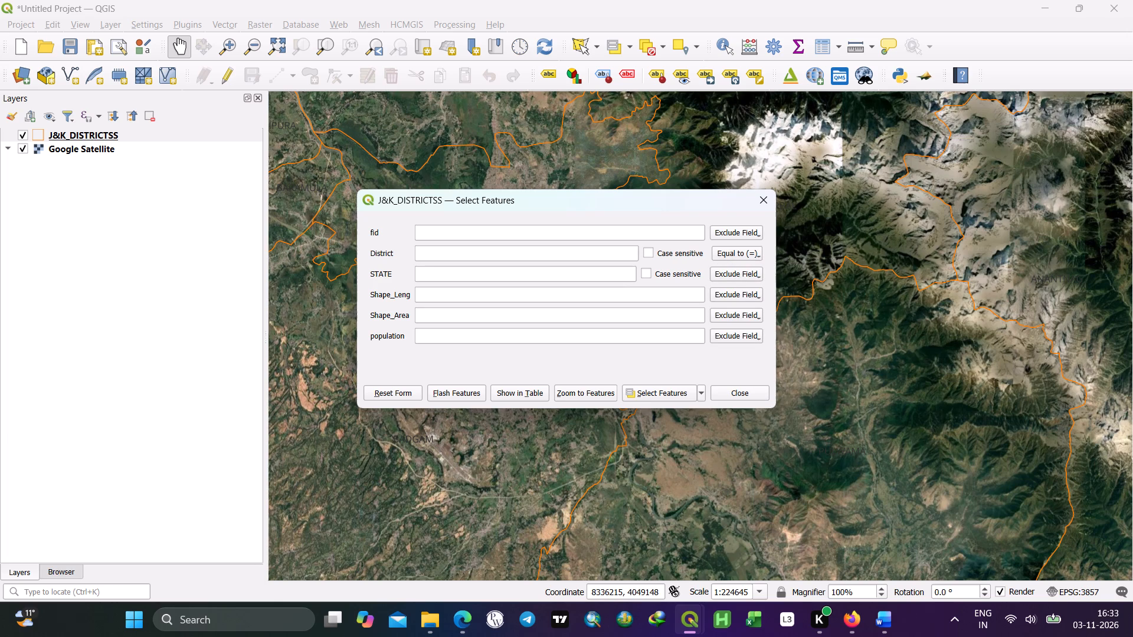
pyautogui.click(503, 254)
pyautogui.write('pul')
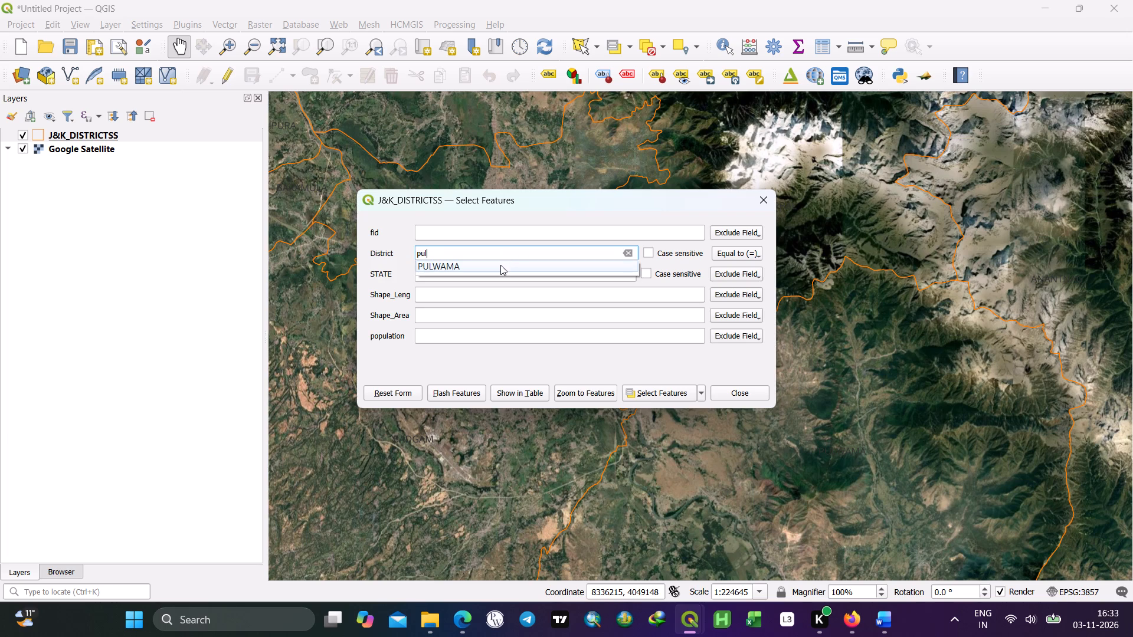
pyautogui.click(500, 265)
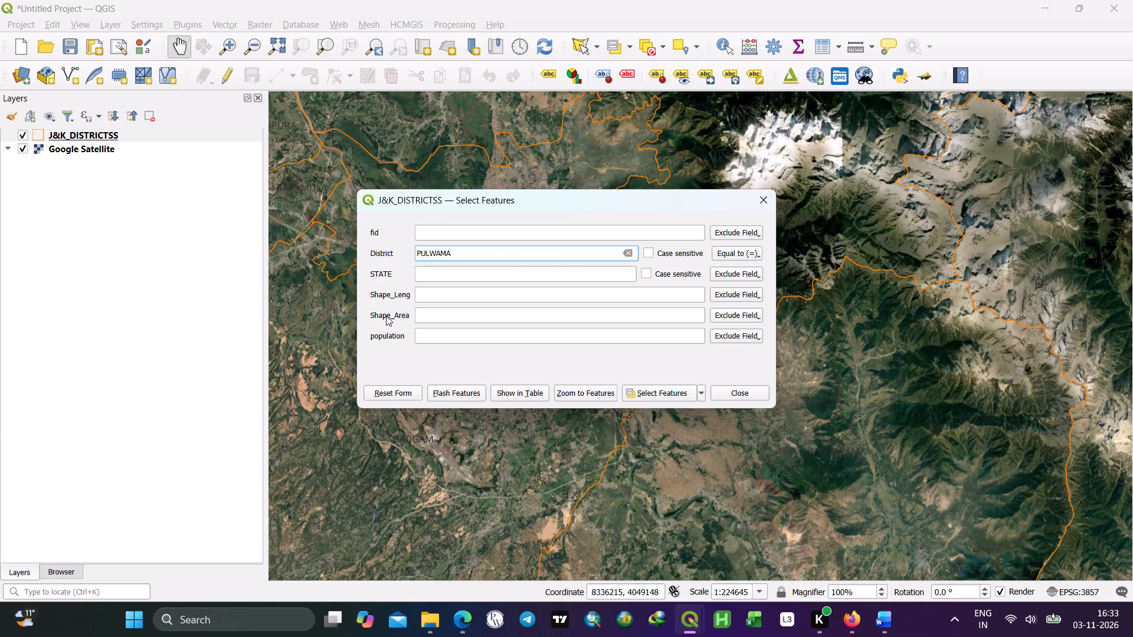
pyautogui.click(650, 395)
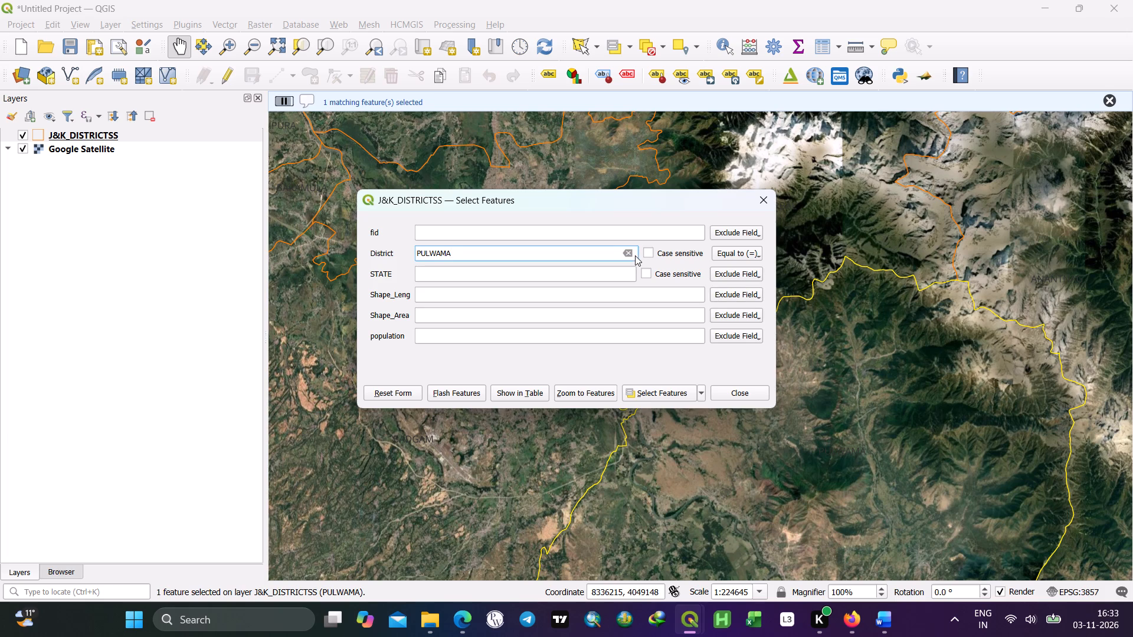
pyautogui.click(762, 199)
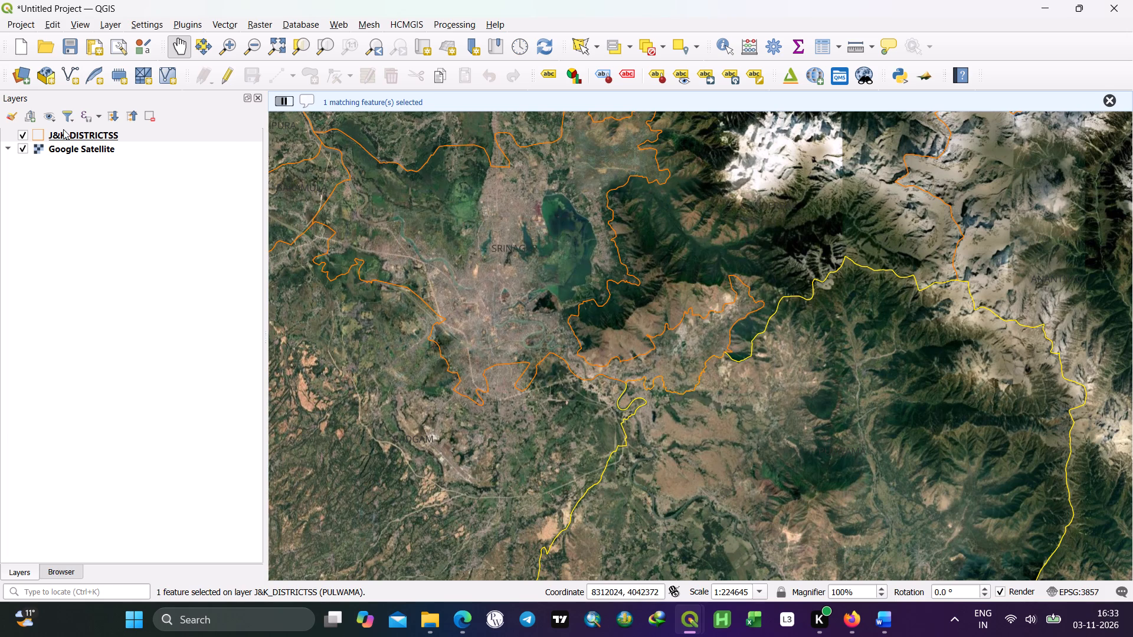
# Export only the selected district as an ESRI Shapefile named pulwana in EPSG:32643 - WGS 84 / UTM zone 43N.
pyautogui.rightClick(63, 129)
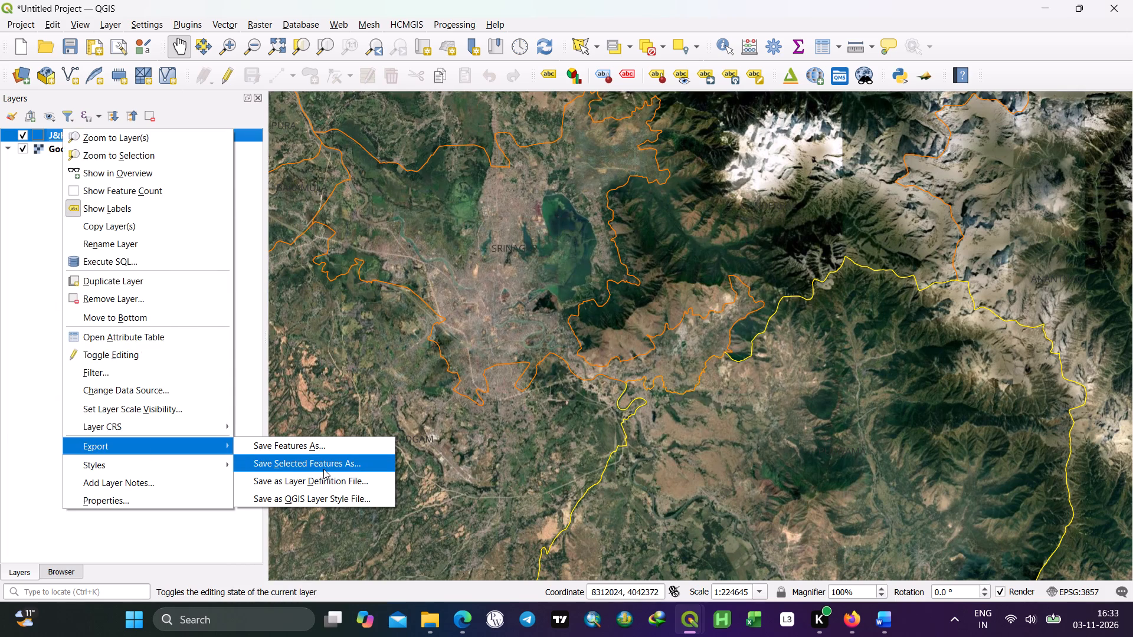
pyautogui.click(340, 468)
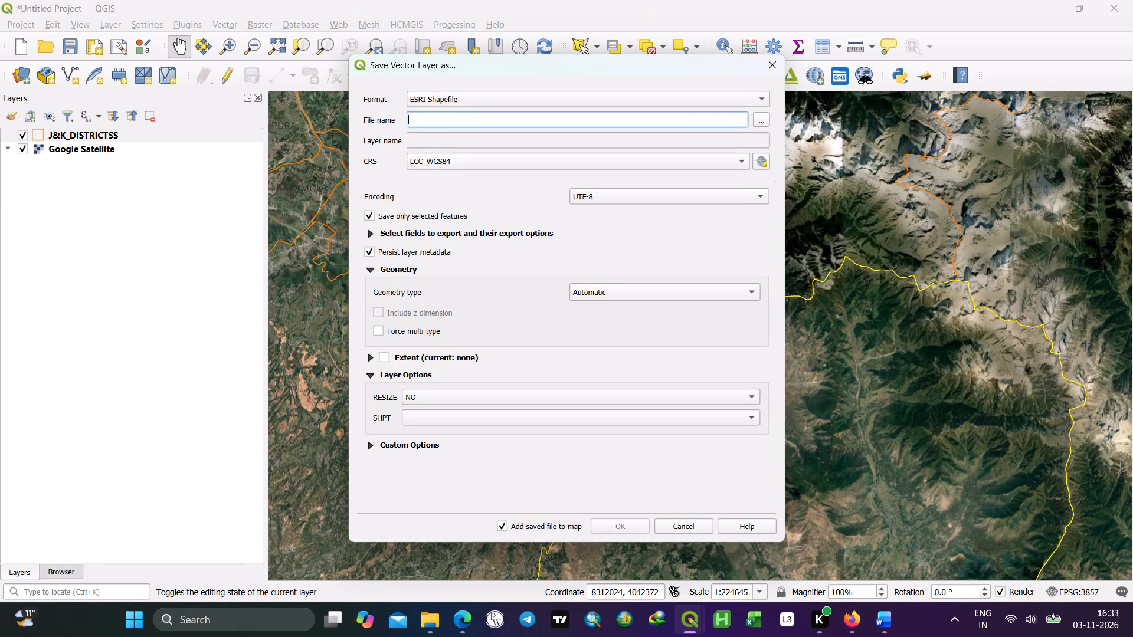
pyautogui.click(428, 117)
pyautogui.write('pul')
pyautogui.write('wana')
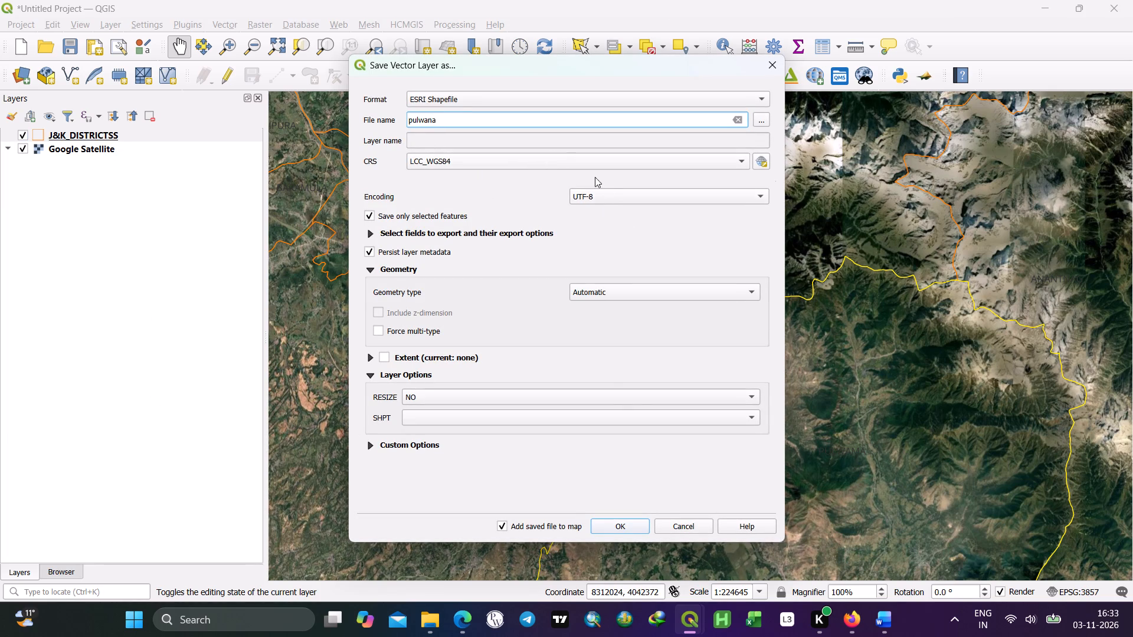
pyautogui.click(582, 163)
pyautogui.click(536, 199)
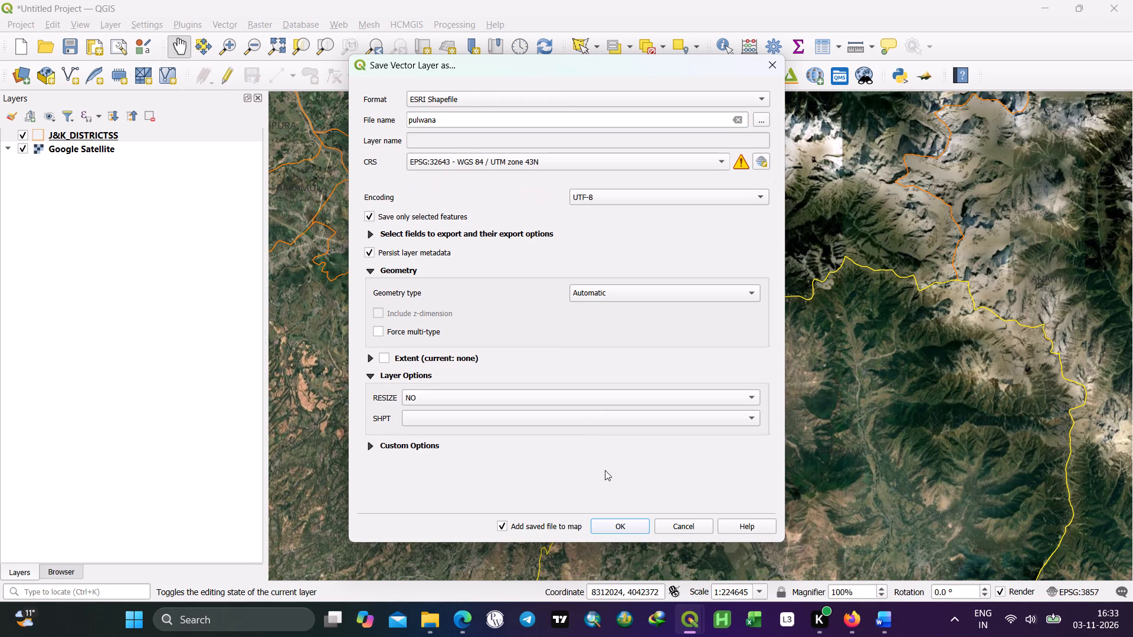
pyautogui.click(624, 527)
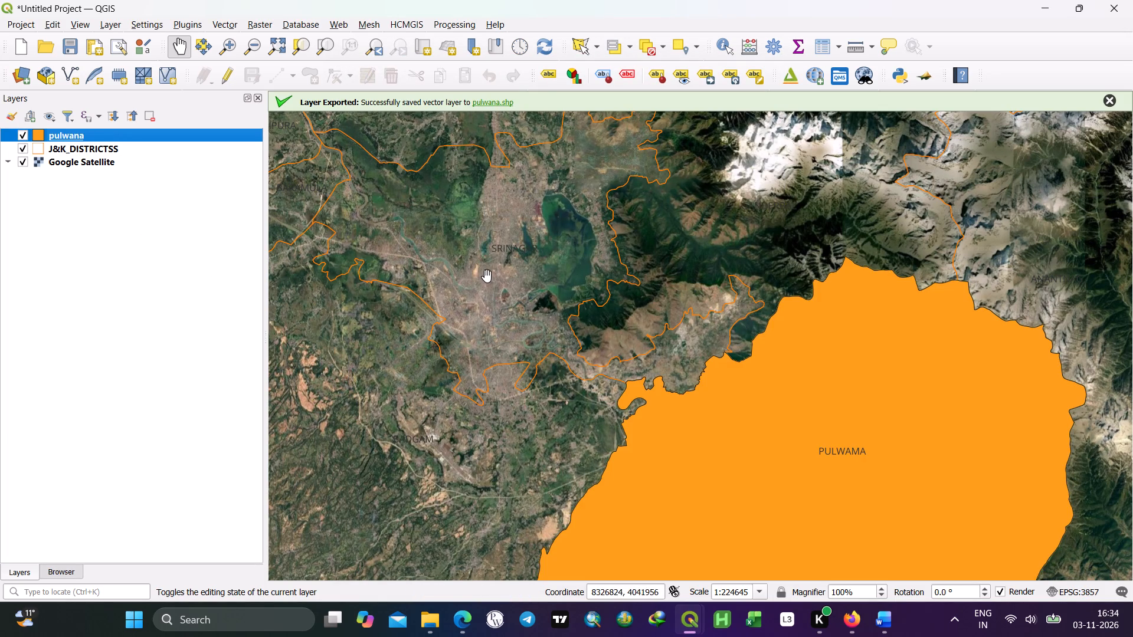
# Remove the J&K_DISTRICTSS layer from the project.
pyautogui.scroll(-1, 487, 276)
pyautogui.moveTo(557, 386); pyautogui.dragTo(603, 323)
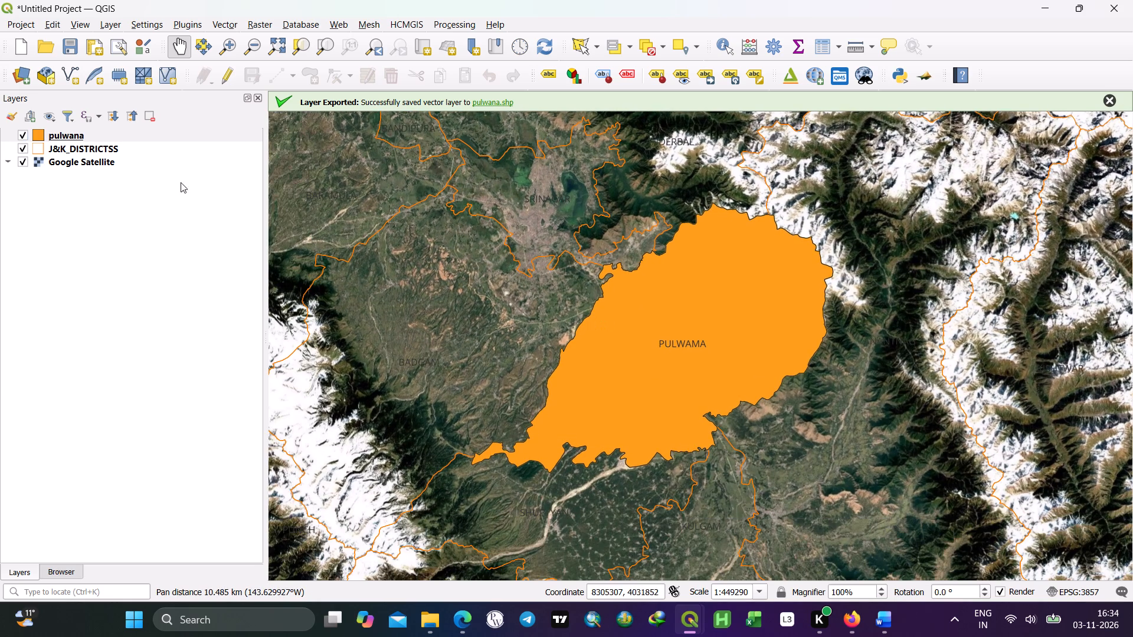
pyautogui.rightClick(79, 154)
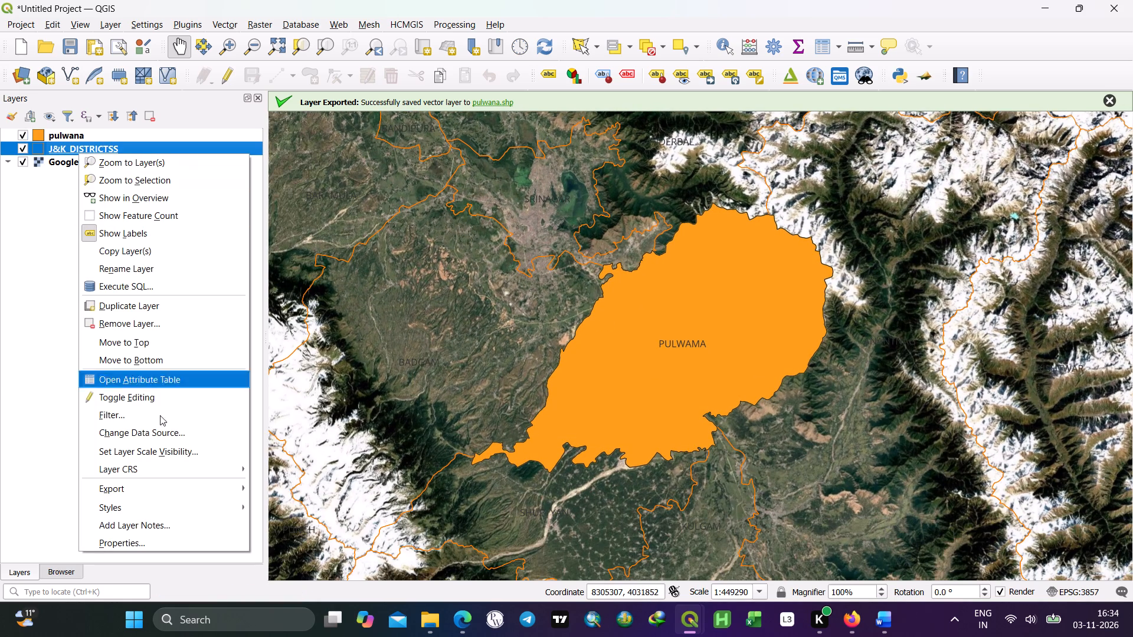
pyautogui.click(131, 323)
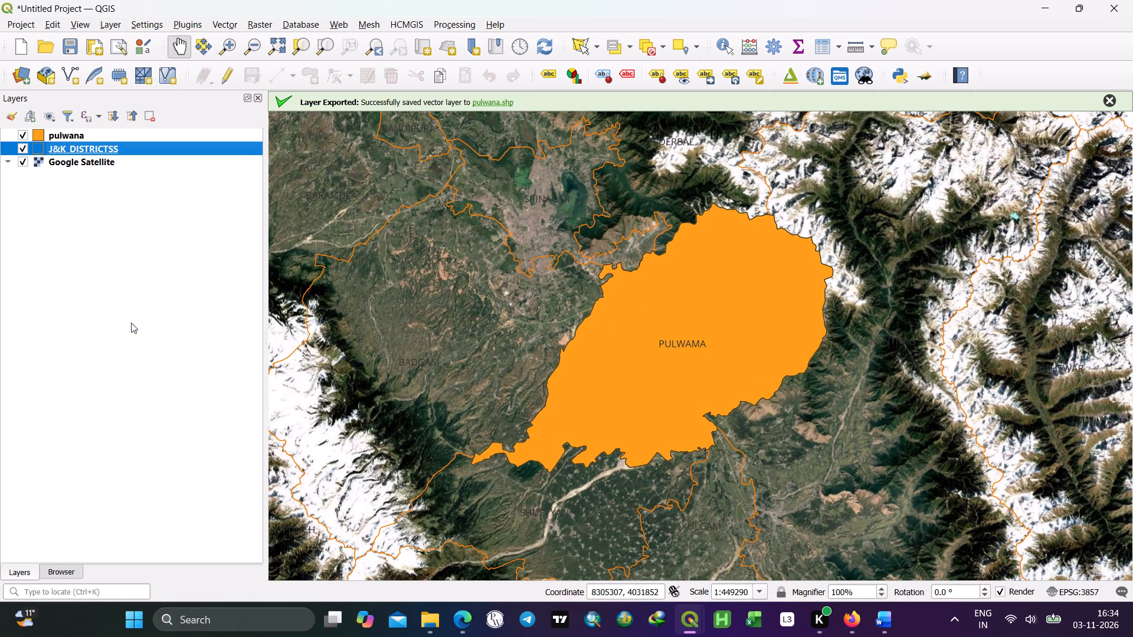
pyautogui.click(527, 330)
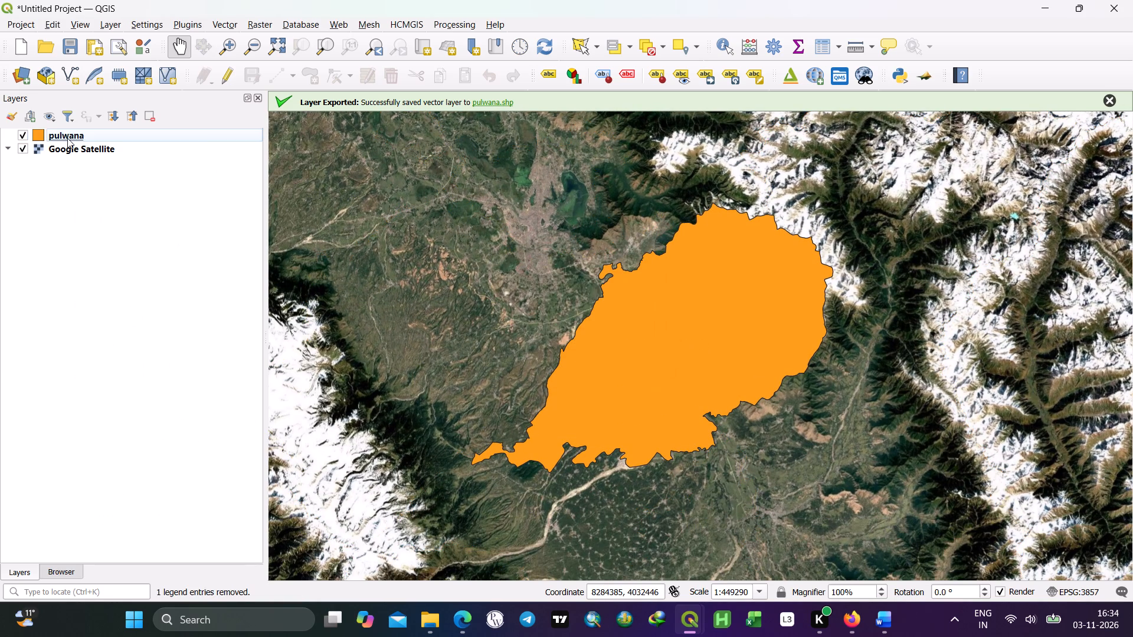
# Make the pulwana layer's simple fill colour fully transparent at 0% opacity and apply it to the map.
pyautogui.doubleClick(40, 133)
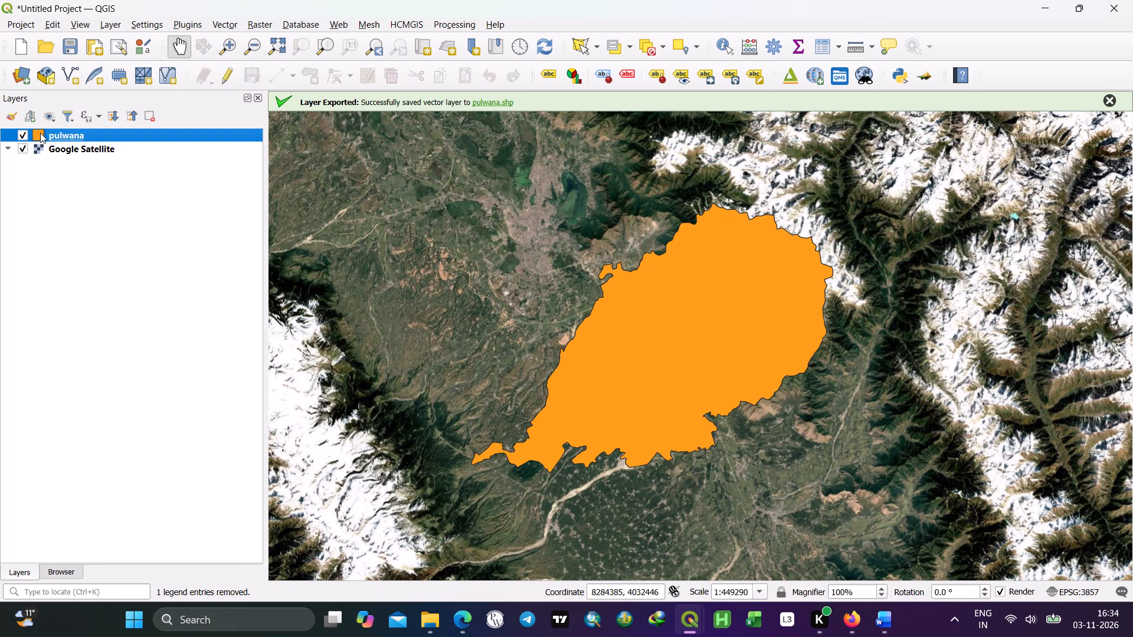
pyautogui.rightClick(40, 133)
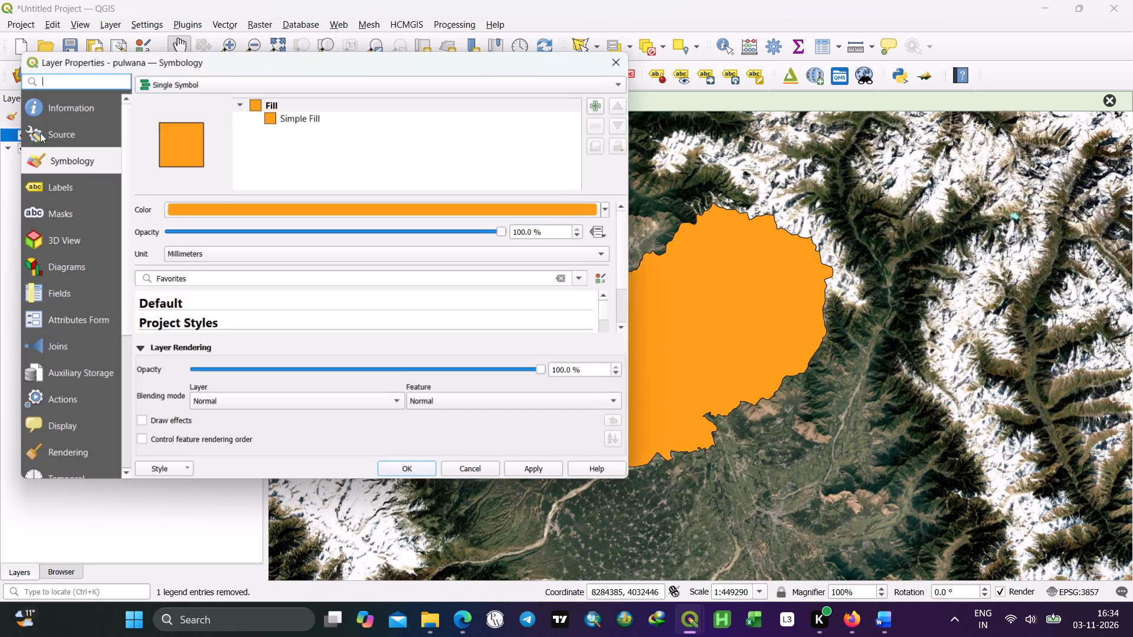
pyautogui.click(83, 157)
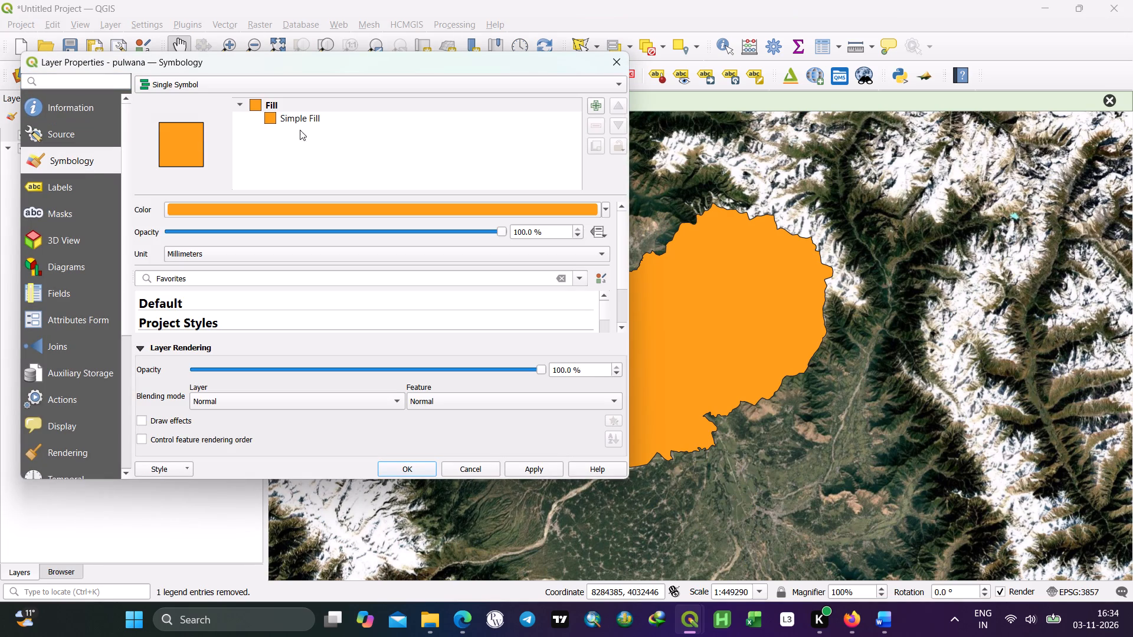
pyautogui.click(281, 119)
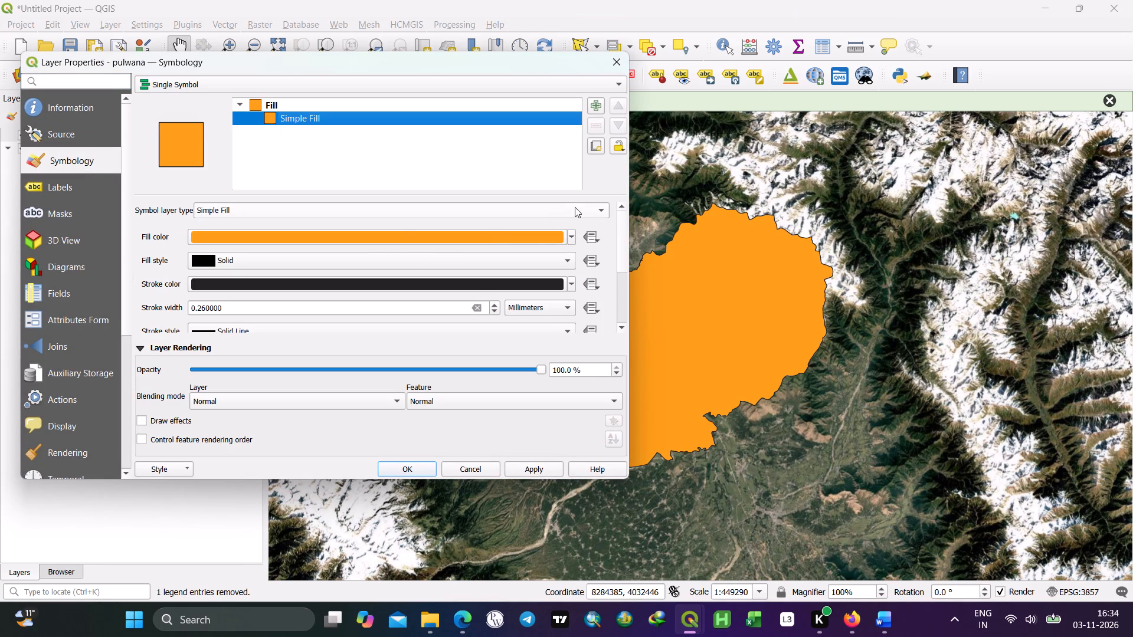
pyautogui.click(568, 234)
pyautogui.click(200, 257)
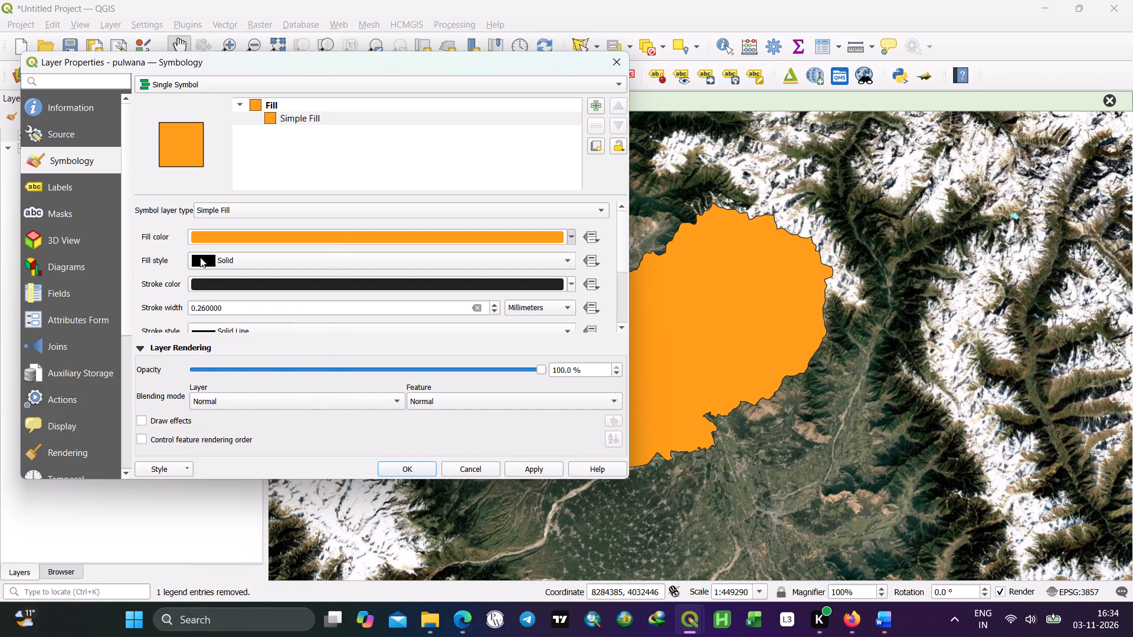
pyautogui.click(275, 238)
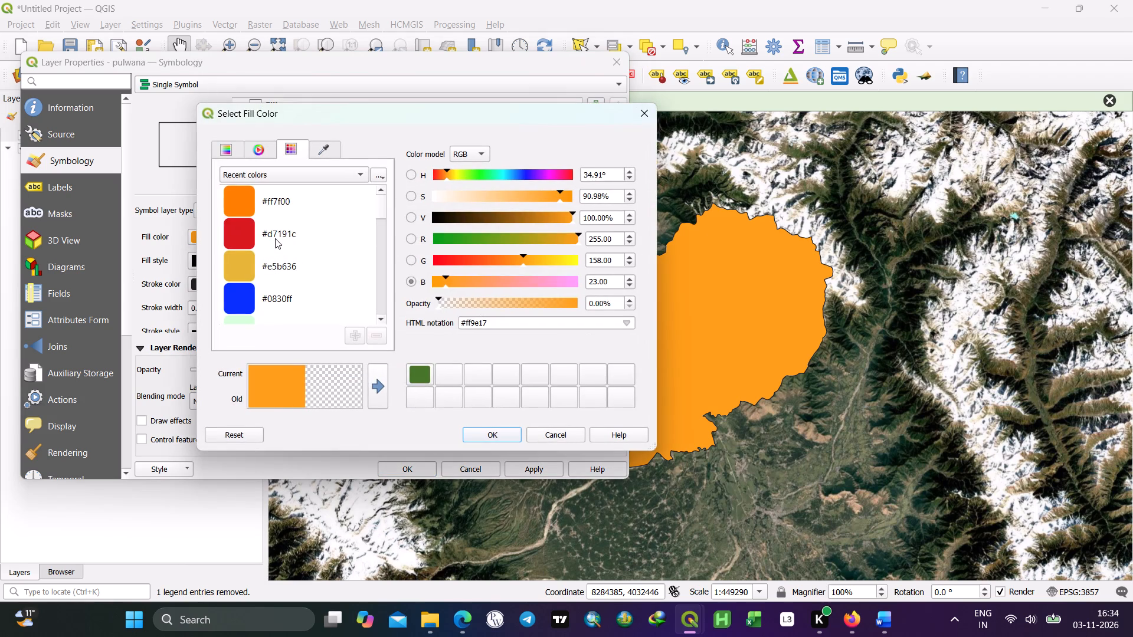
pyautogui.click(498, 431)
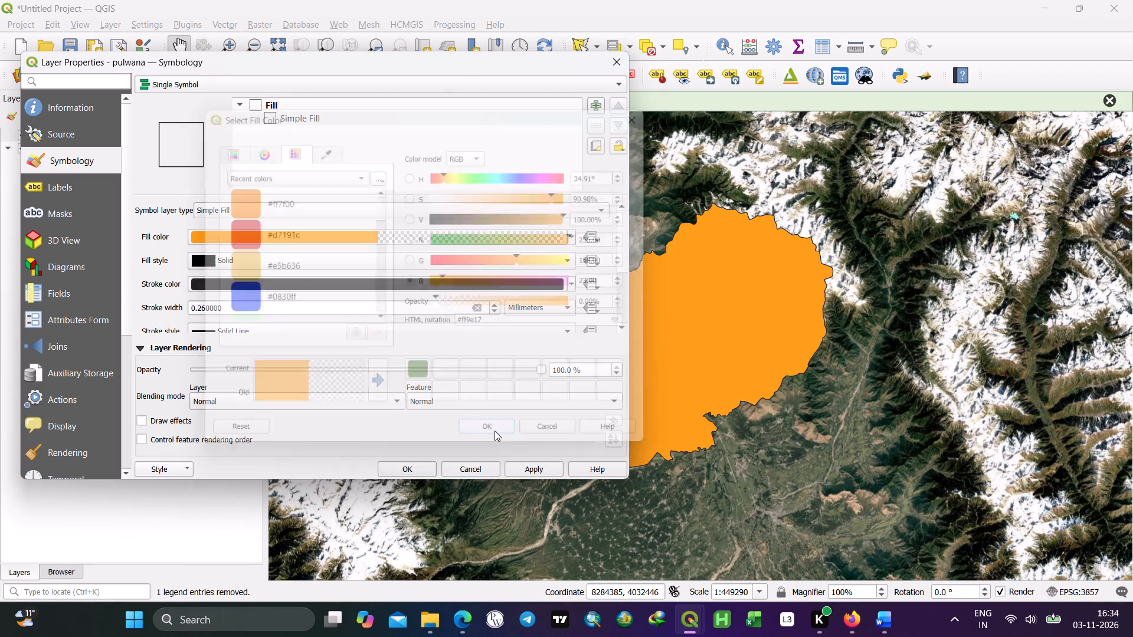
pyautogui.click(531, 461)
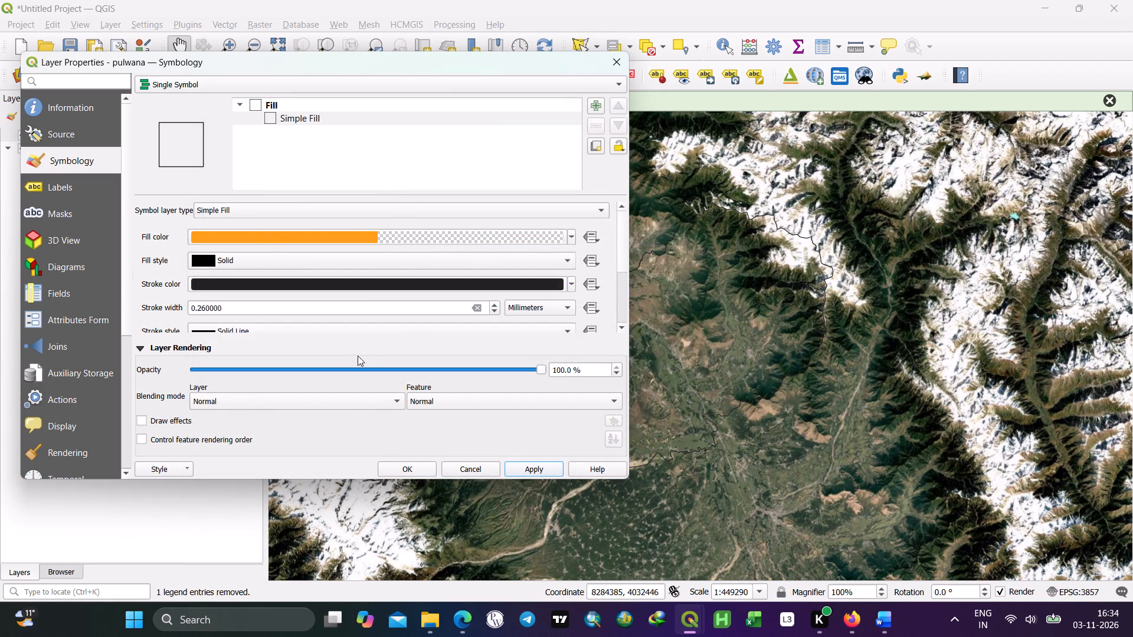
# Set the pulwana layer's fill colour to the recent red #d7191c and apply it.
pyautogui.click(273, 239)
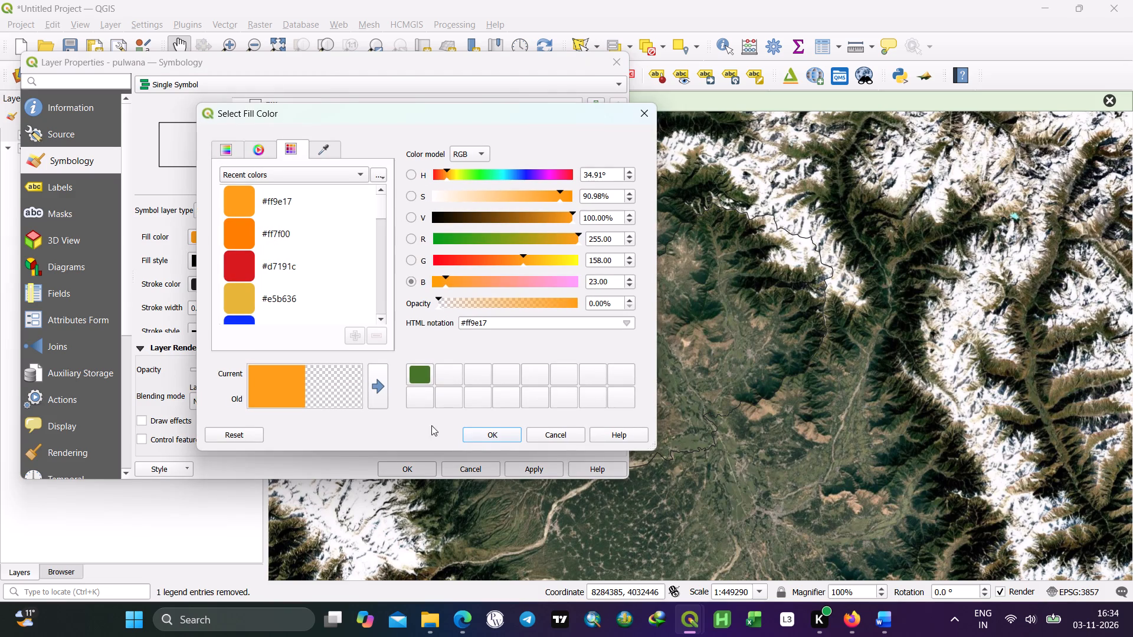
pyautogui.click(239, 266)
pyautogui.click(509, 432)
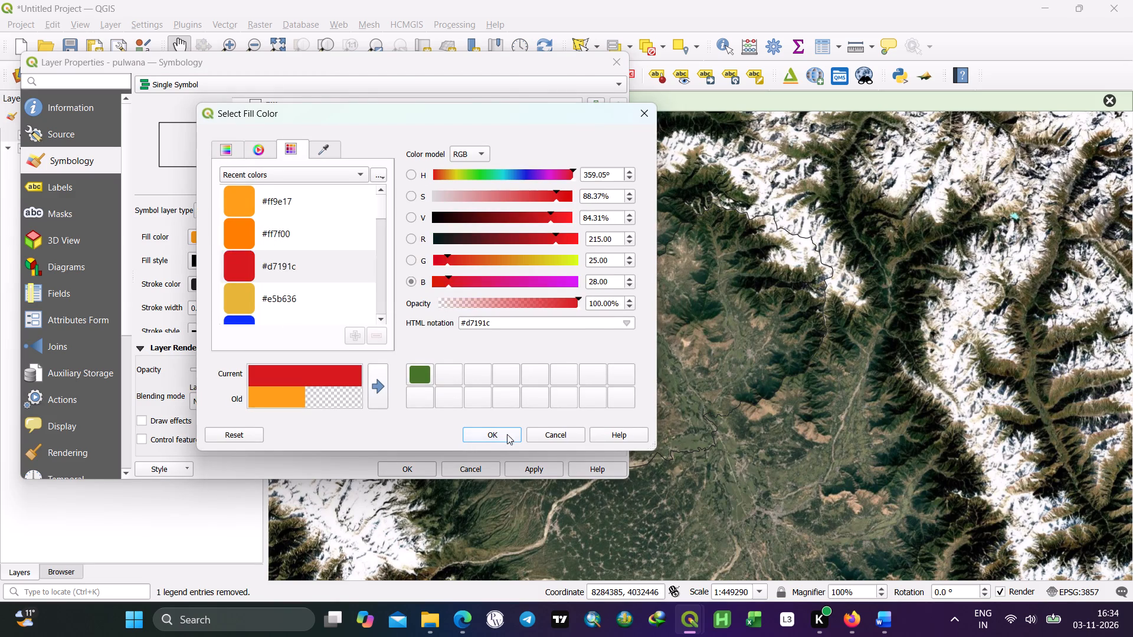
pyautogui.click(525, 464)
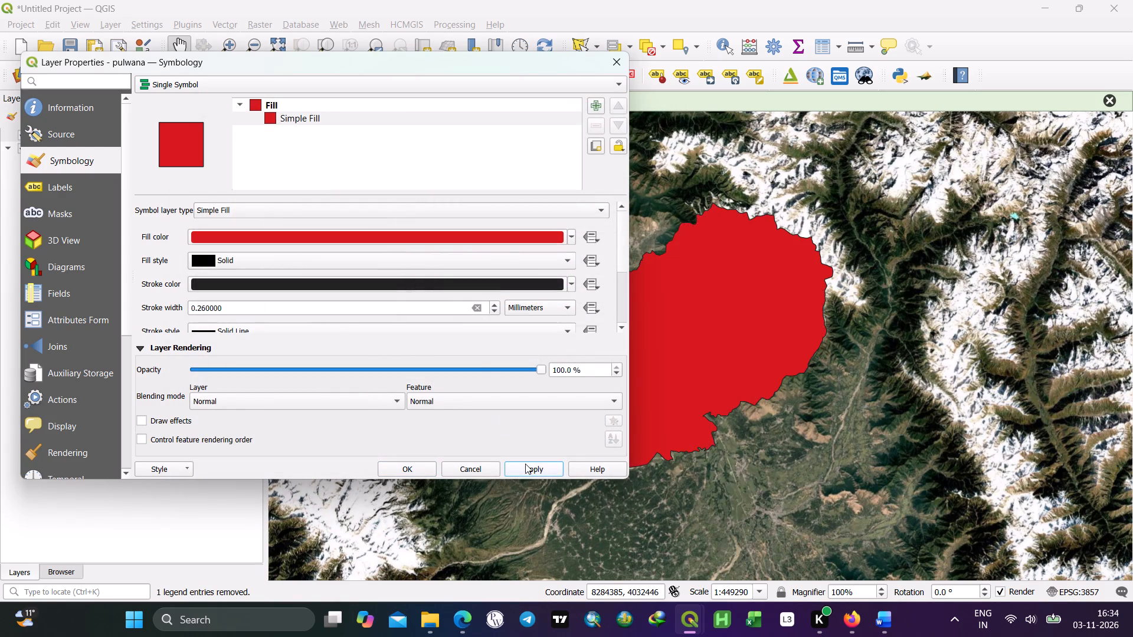
# Change the pulwana symbol layer type to Outline: Simple Line with the recent orange colour #ff9e17 and apply it.
pyautogui.click(292, 116)
pyautogui.click(267, 209)
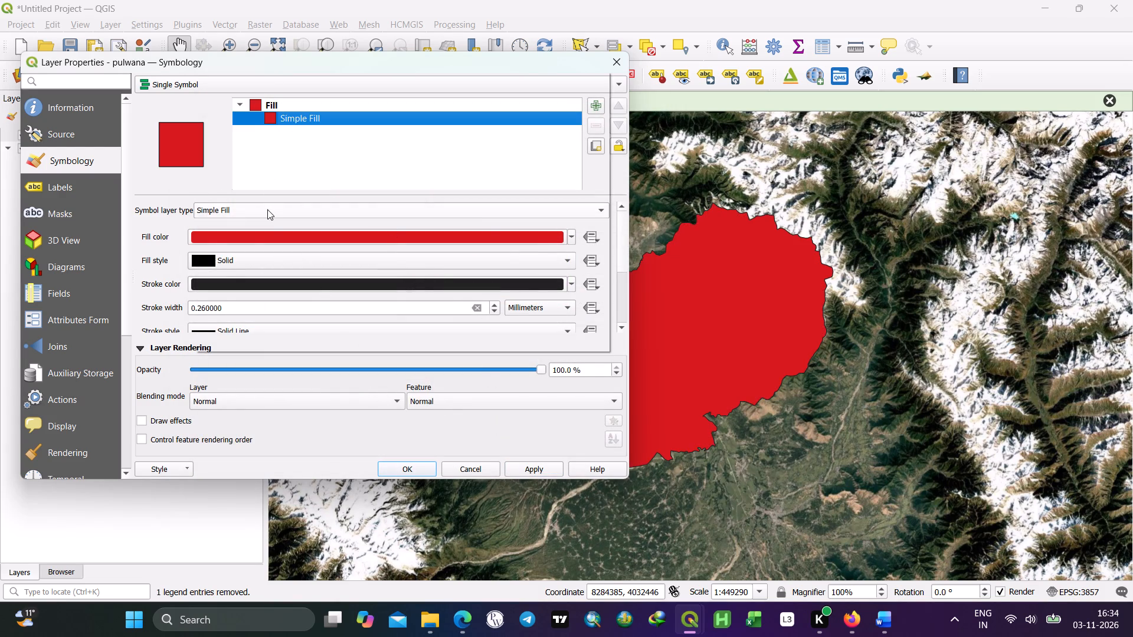
pyautogui.click(251, 345)
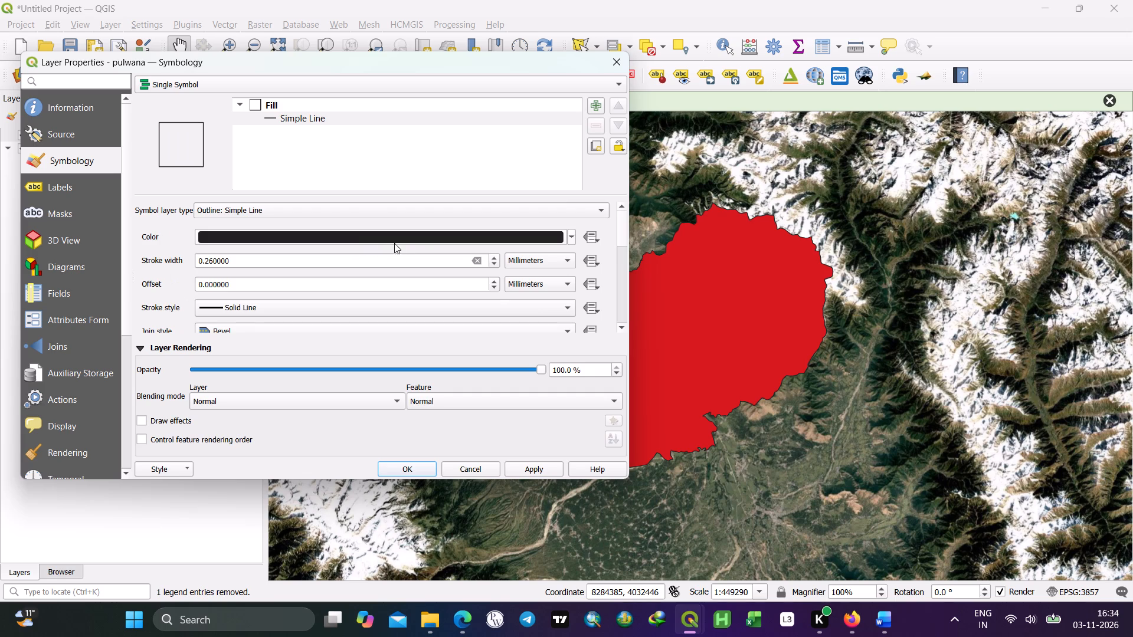
pyautogui.click(410, 242)
pyautogui.click(233, 226)
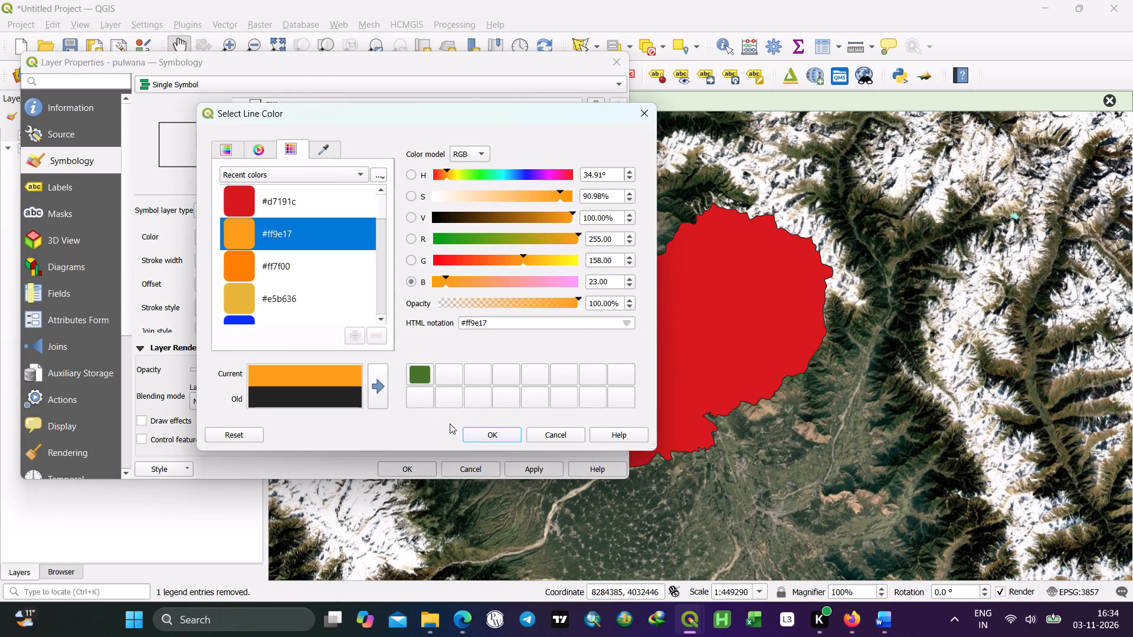
pyautogui.click(515, 435)
pyautogui.click(535, 465)
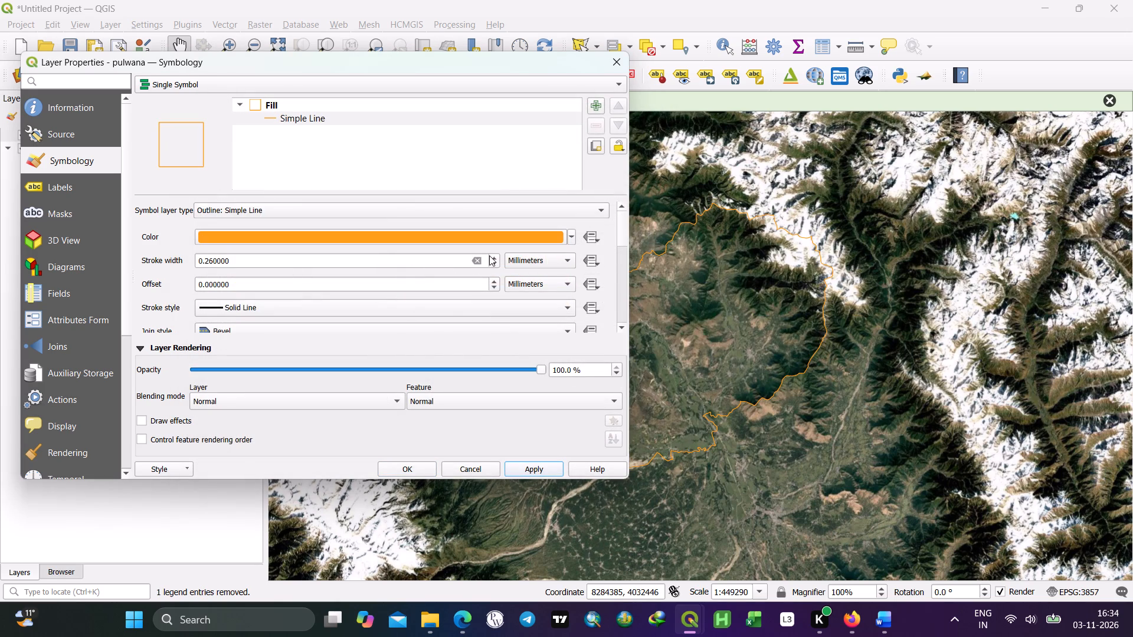
# Set the pulwana outline's stroke width to 0.66 mm, apply it and close the layer properties.
pyautogui.scroll(1, 491, 264)
pyautogui.click(535, 469)
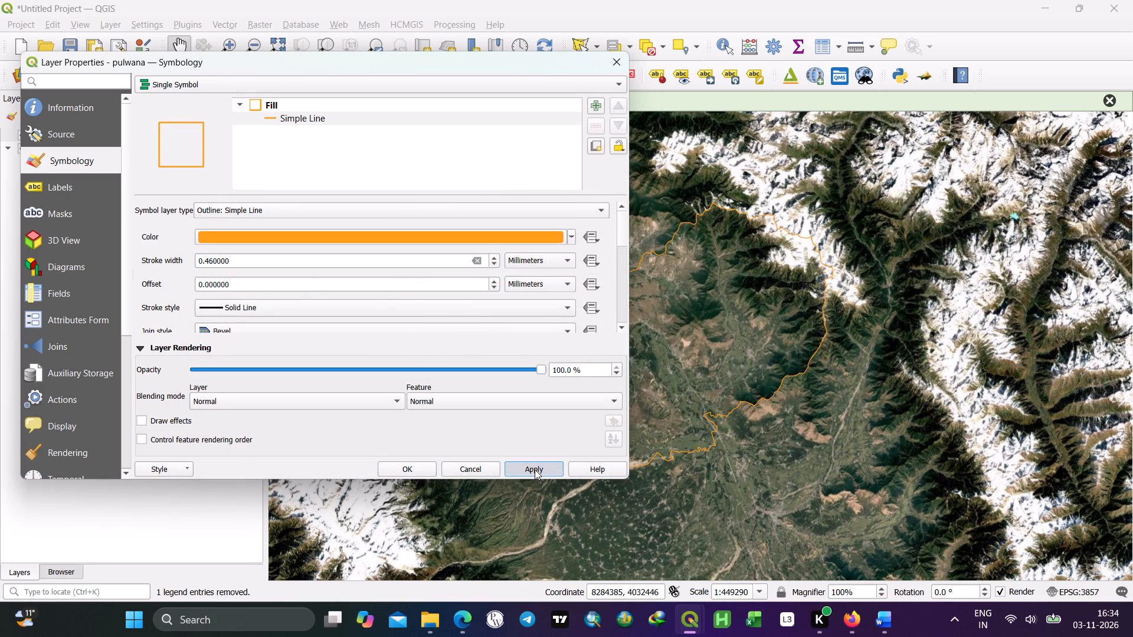
pyautogui.scroll(2, 493, 263)
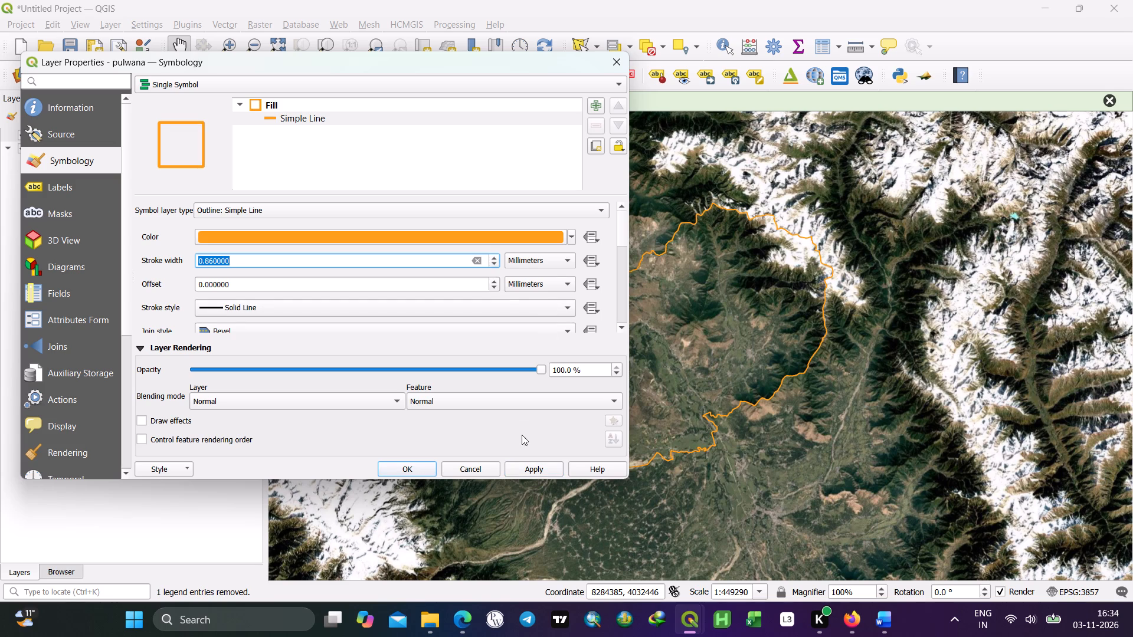
pyautogui.click(534, 467)
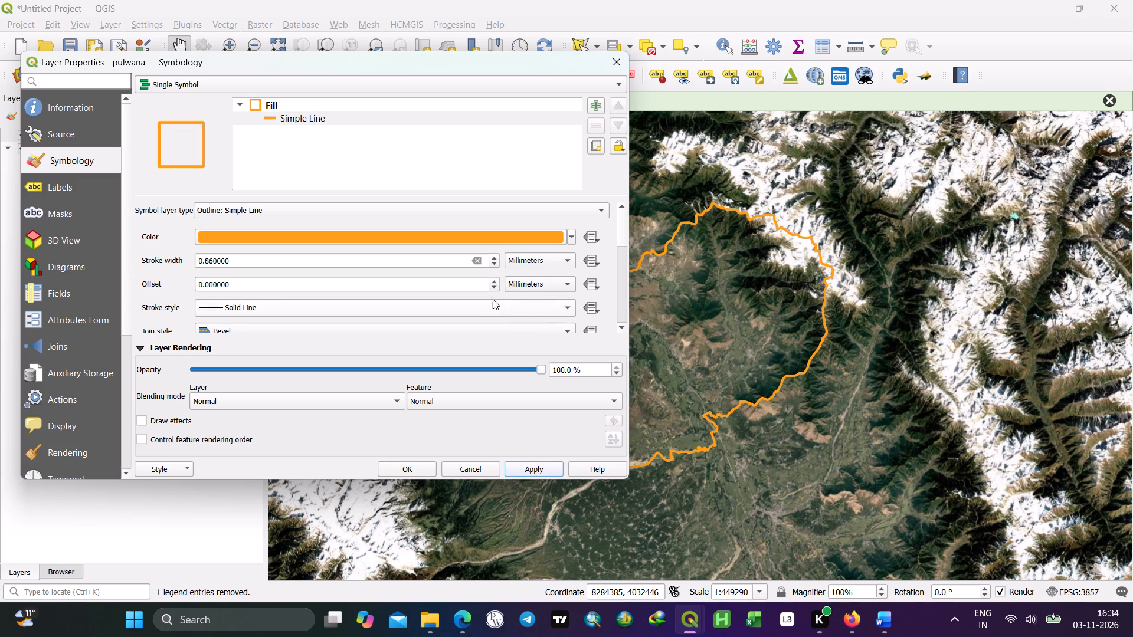
pyautogui.scroll(-1, 495, 261)
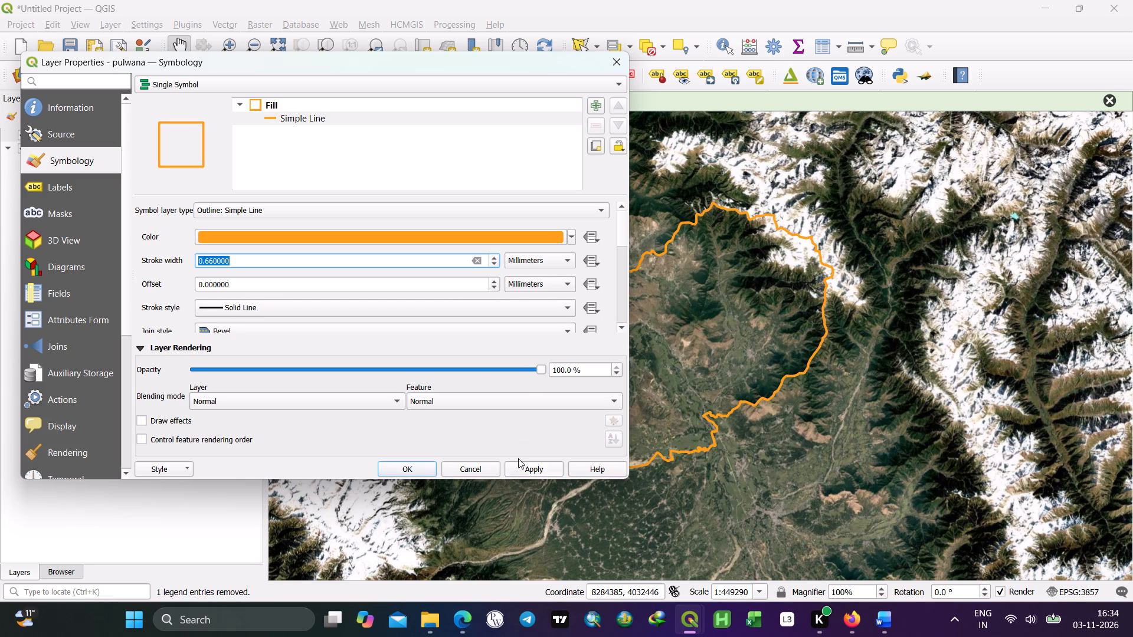
pyautogui.click(534, 471)
pyautogui.click(396, 468)
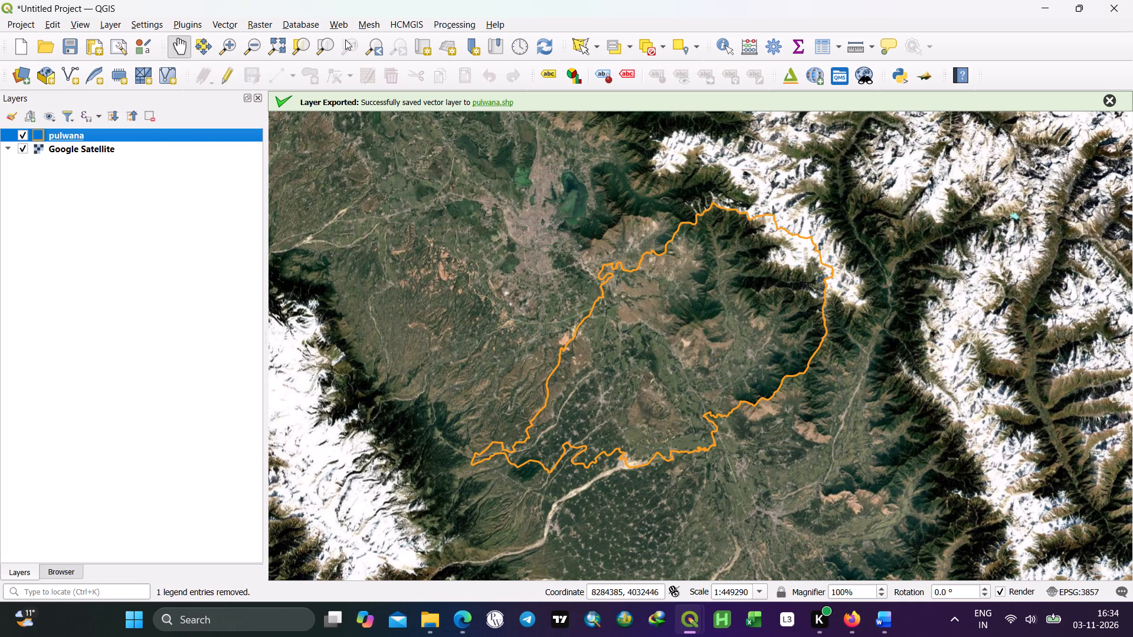
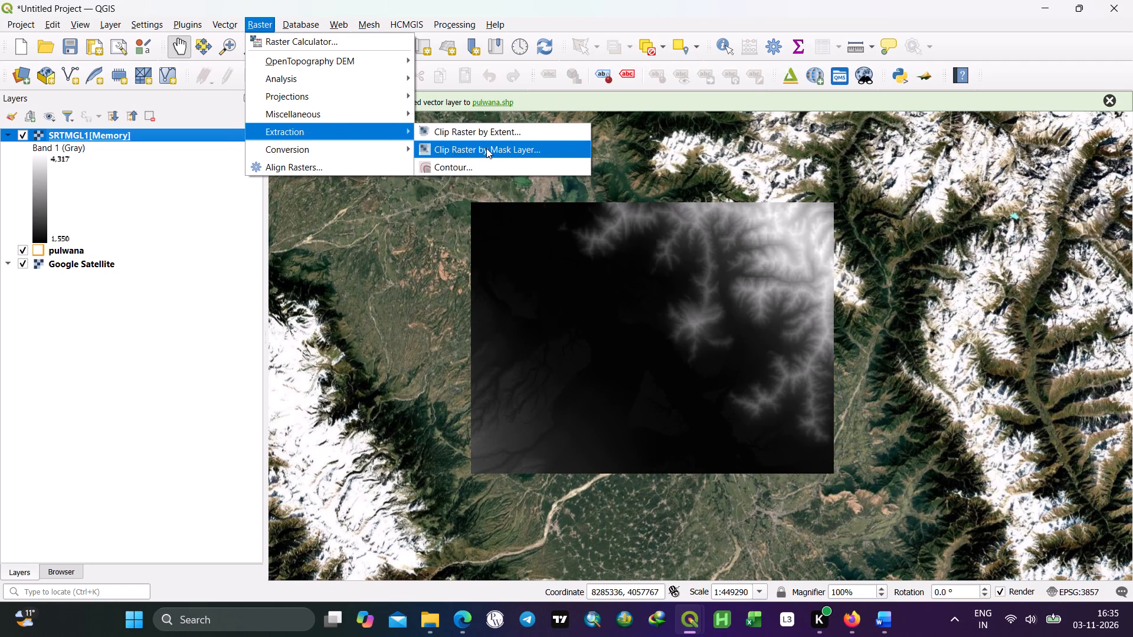
pyautogui.click(486, 148)
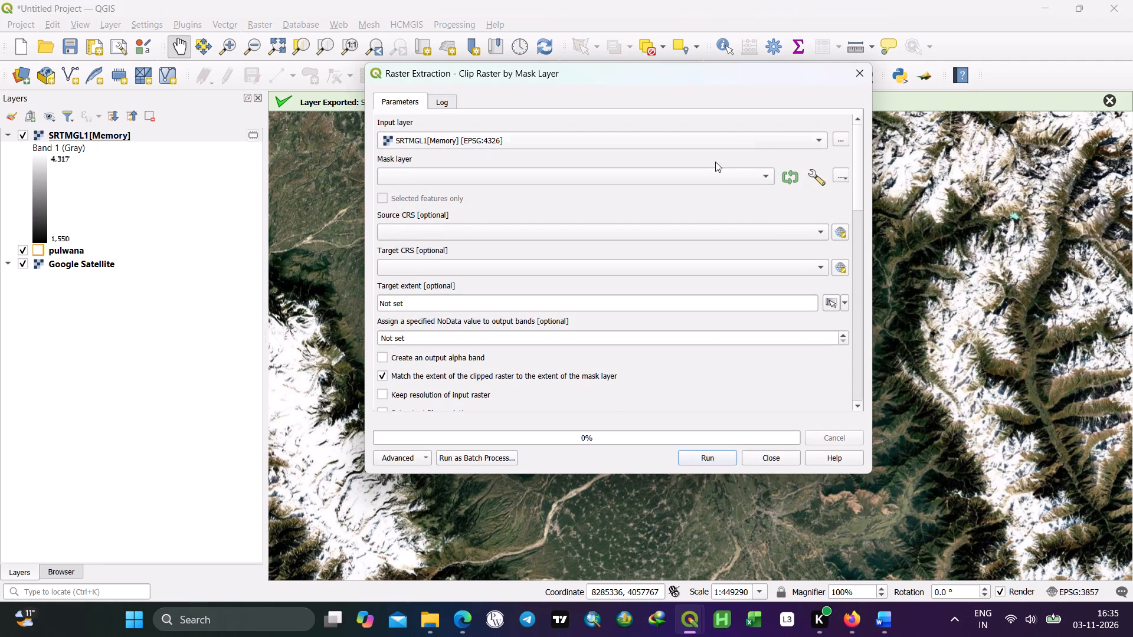
pyautogui.click(761, 175)
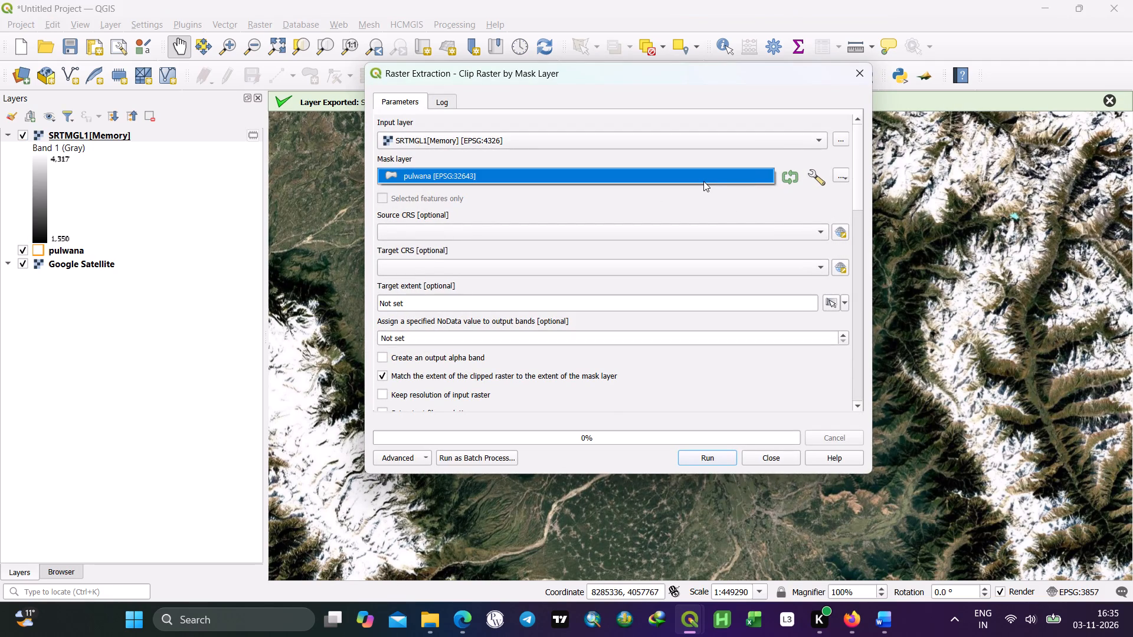
pyautogui.click(703, 181)
pyautogui.scroll(-2, 476, 281)
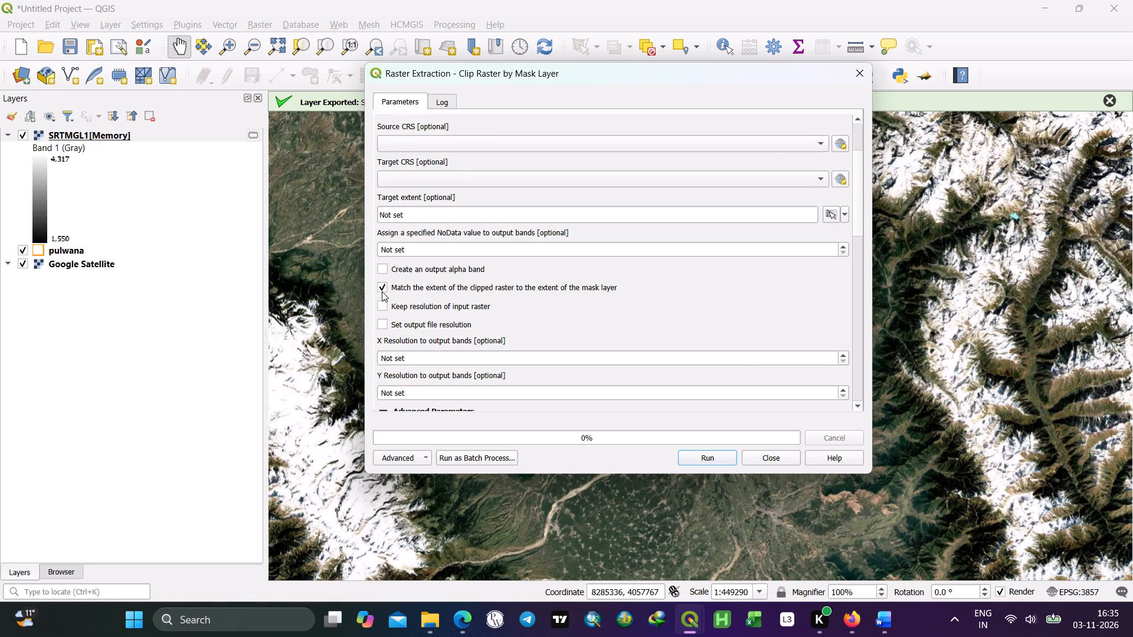
pyautogui.click(382, 307)
pyautogui.scroll(5, 467, 242)
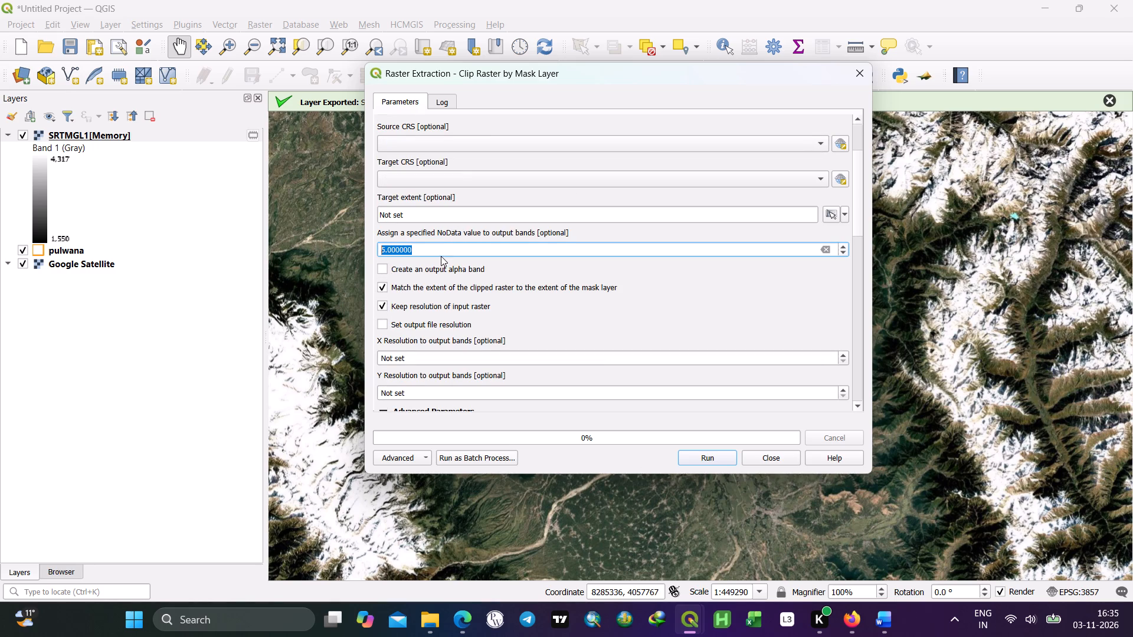
pyautogui.scroll(-9, 448, 253)
pyautogui.click(824, 248)
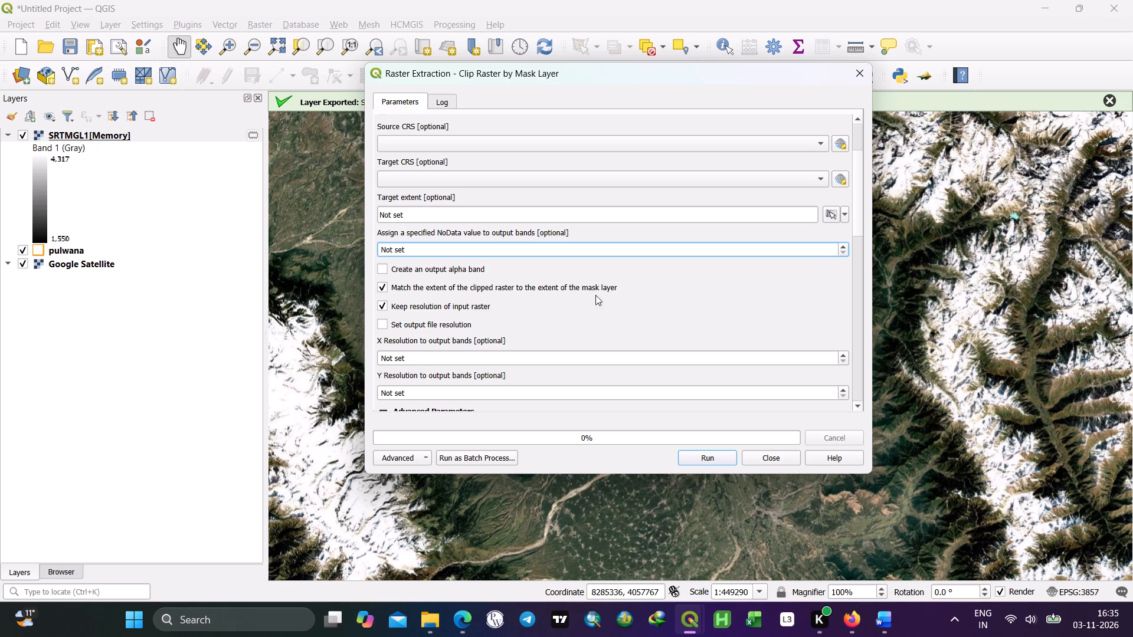
pyautogui.scroll(4, 603, 302)
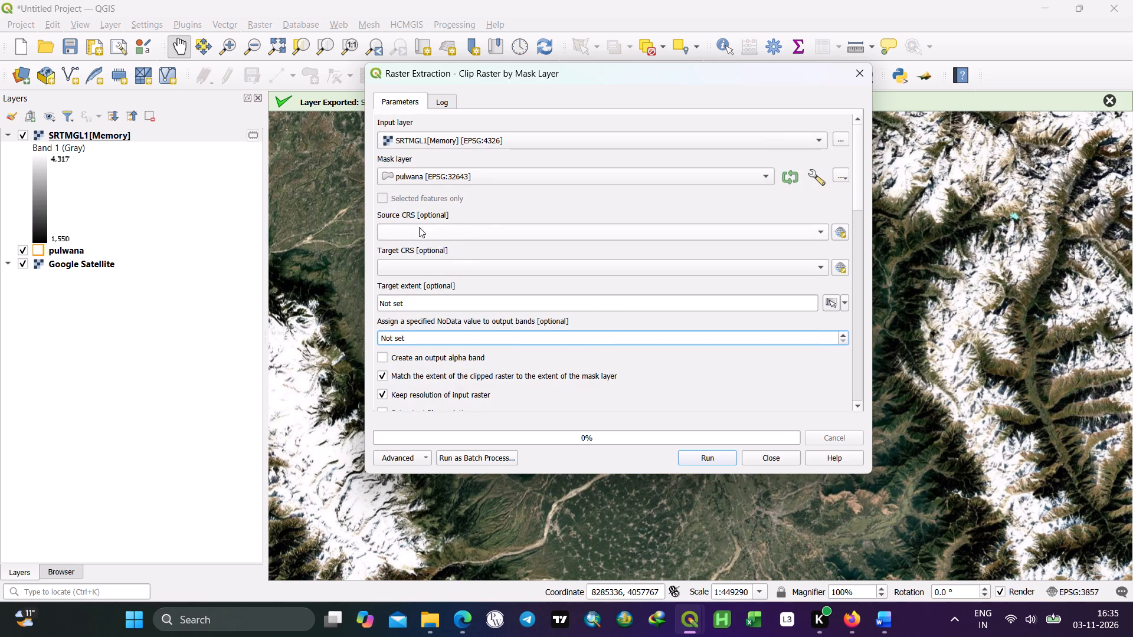
pyautogui.scroll(-5, 440, 204)
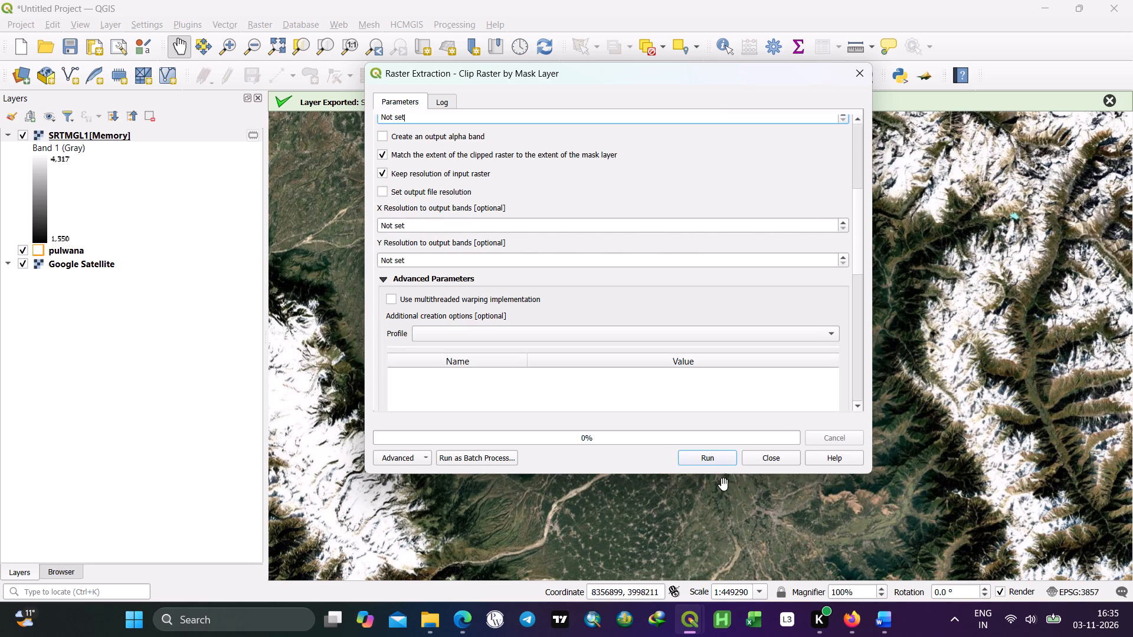
pyautogui.click(699, 456)
pyautogui.moveTo(572, 69); pyautogui.dragTo(725, 82)
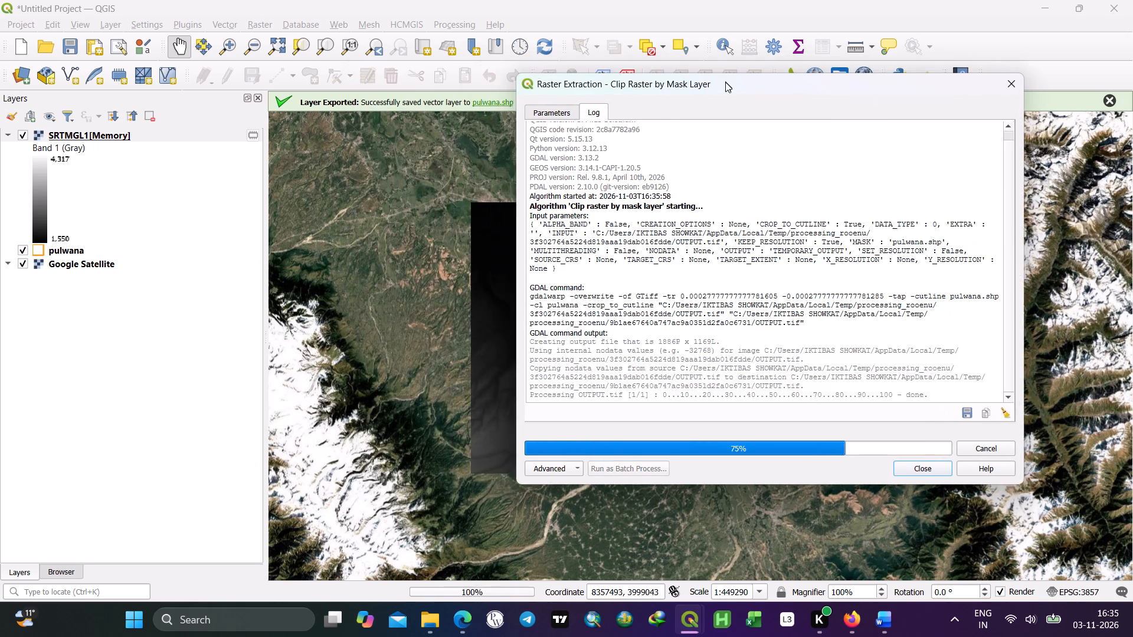
pyautogui.moveTo(725, 82); pyautogui.dragTo(492, 169)
pyautogui.click(774, 171)
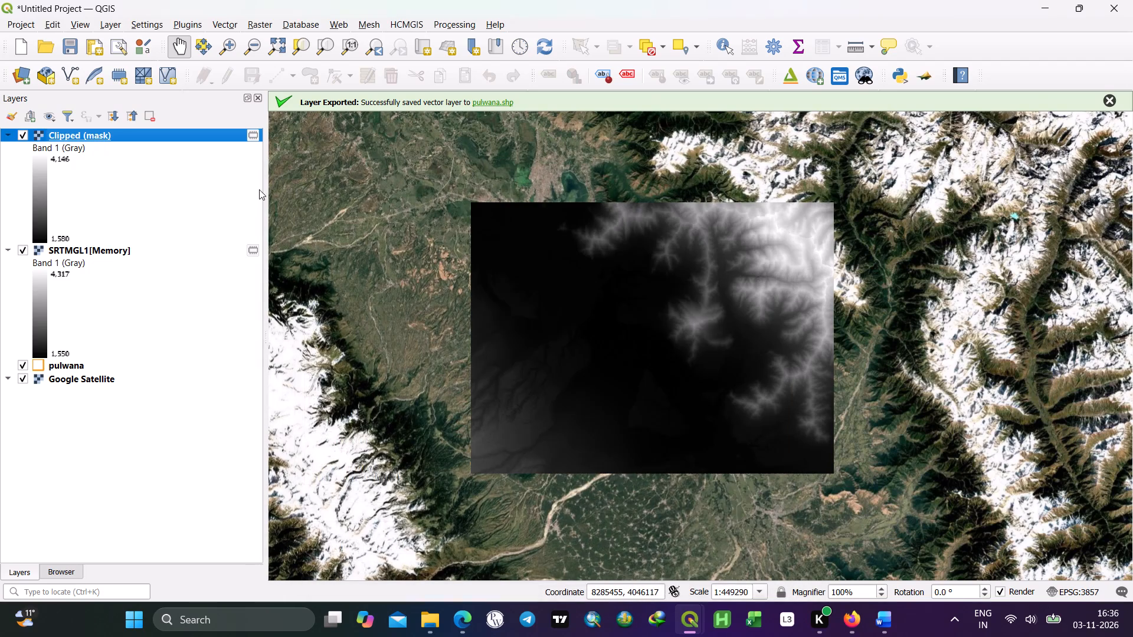
# Hide the unclipped SRTMGL1[Memory] raster and remove it from the project.
pyautogui.click(28, 254)
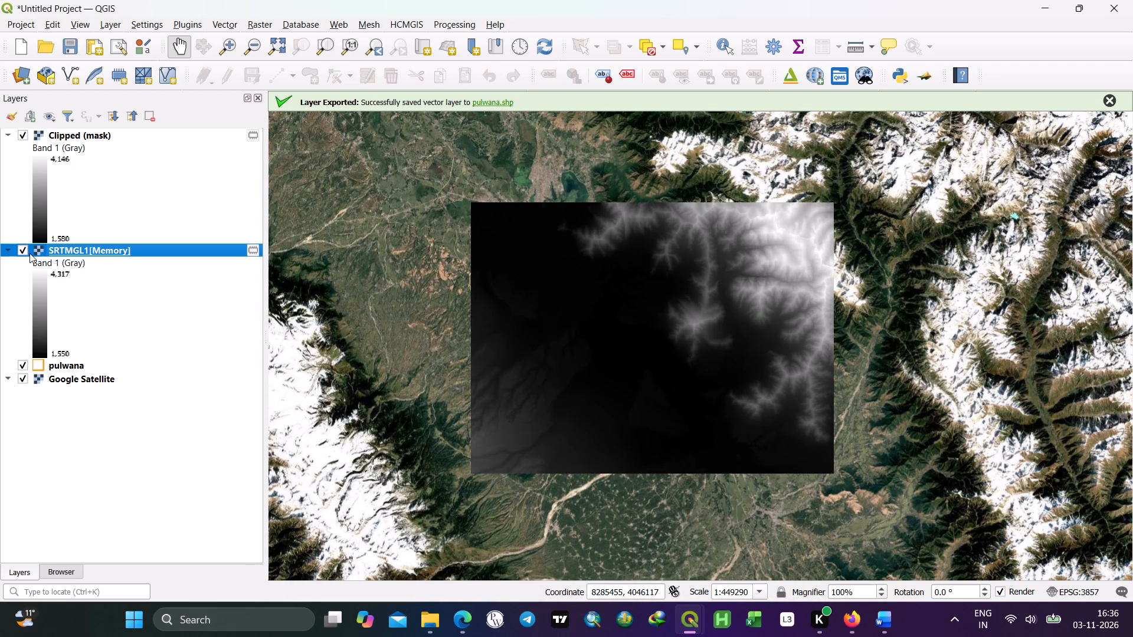
pyautogui.click(25, 248)
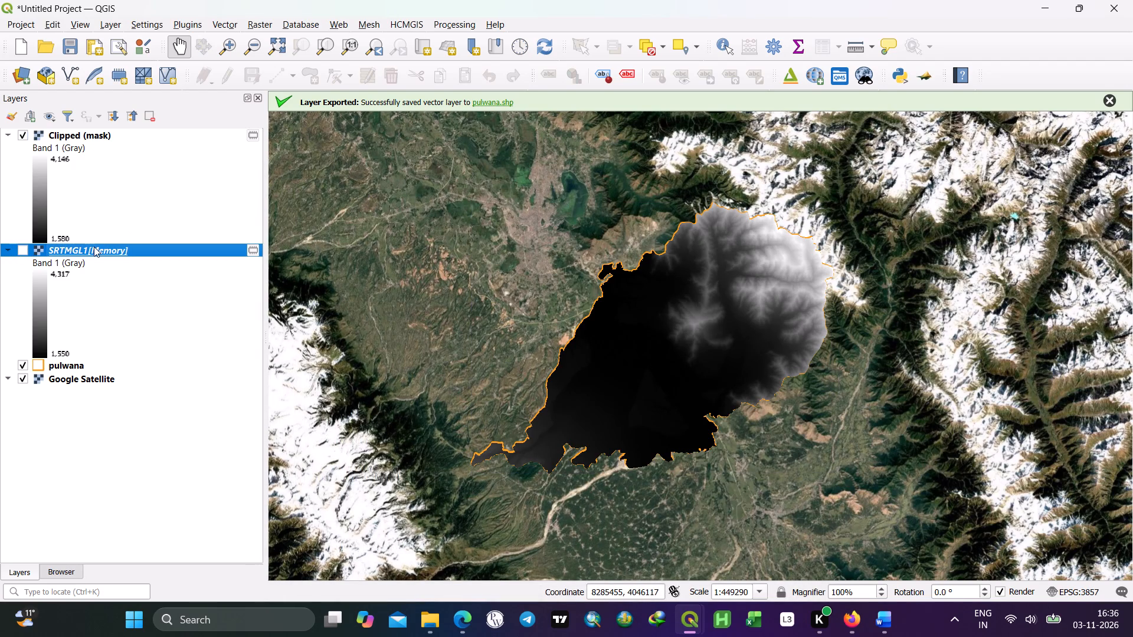
pyautogui.rightClick(94, 247)
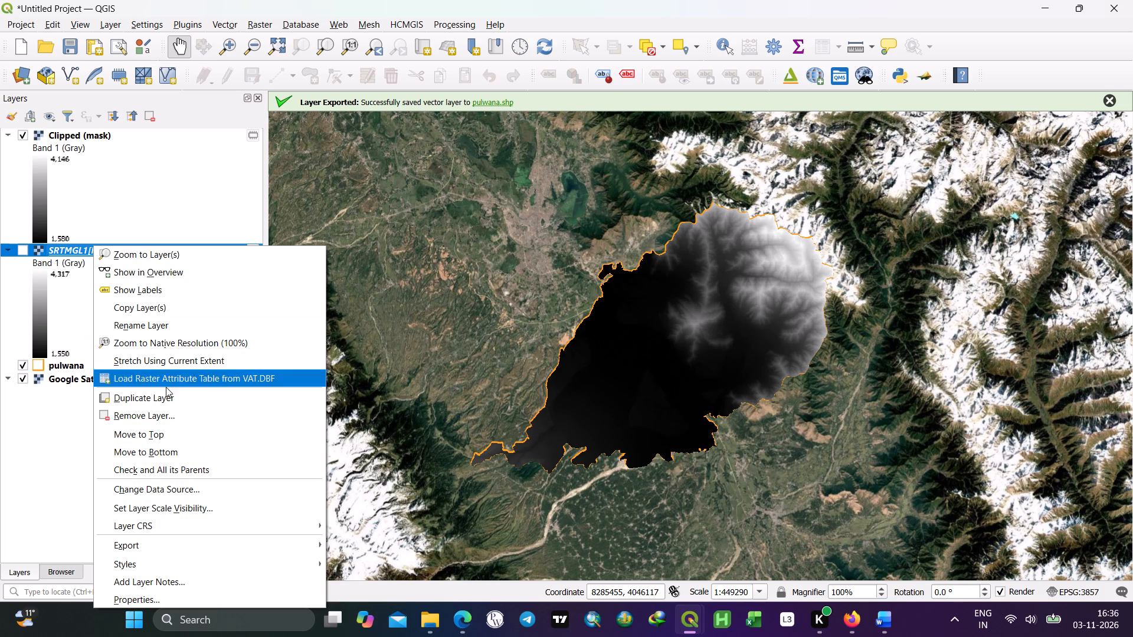
pyautogui.click(165, 408)
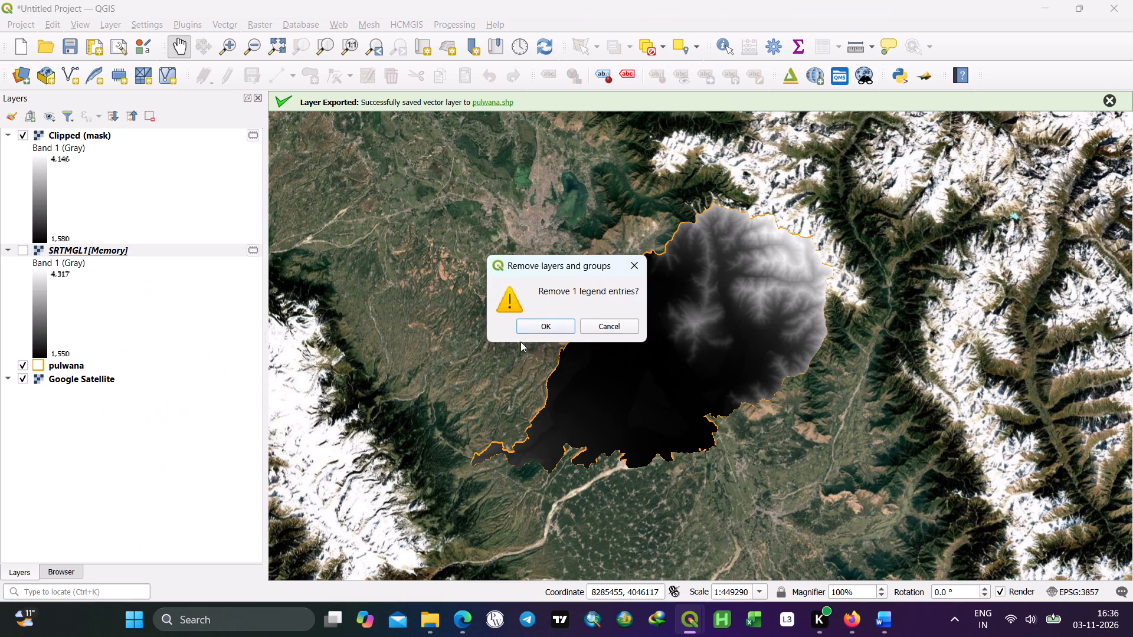
pyautogui.click(531, 326)
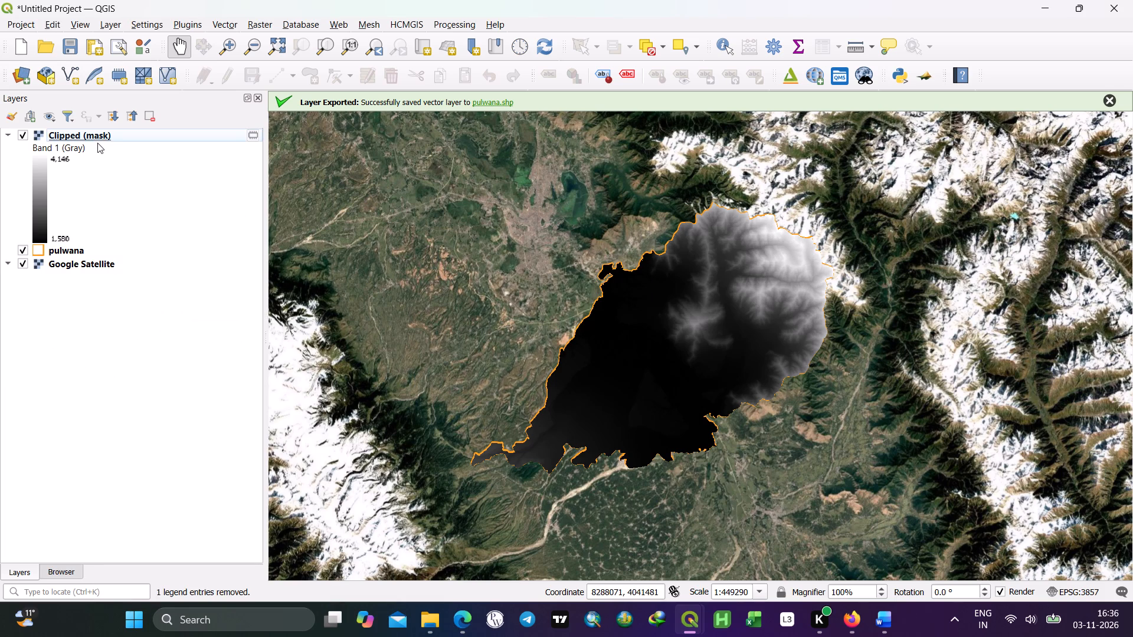
# Render the Clipped (mask) raster as Singleband pseudocolor with the default blue-to-yellow ramp and close its properties.
pyautogui.rightClick(97, 136)
pyautogui.click(145, 449)
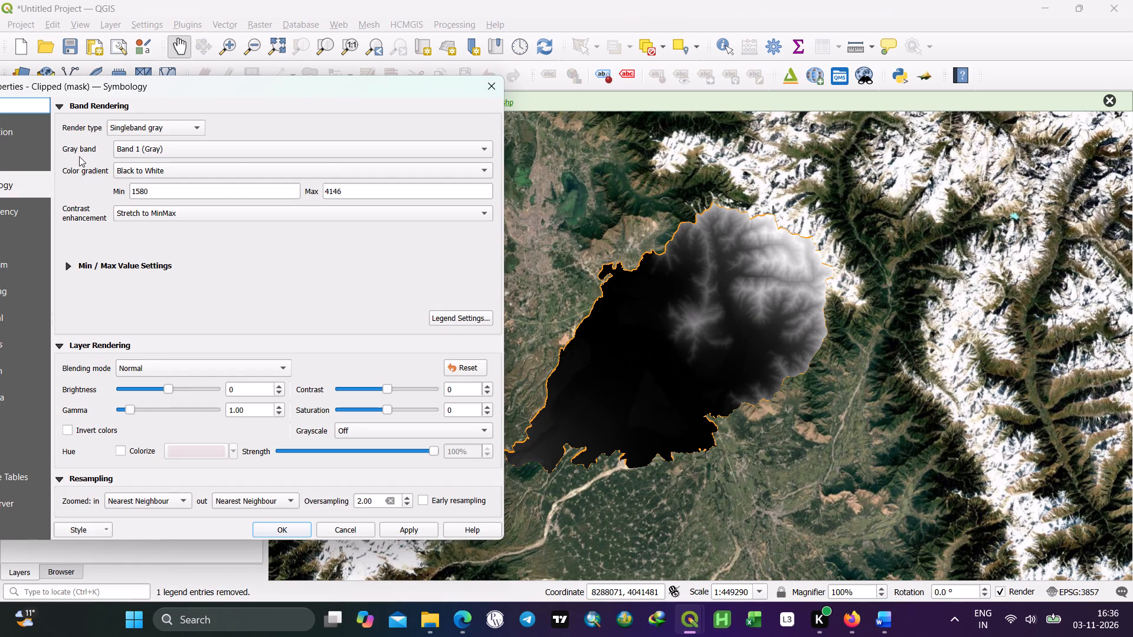
pyautogui.moveTo(184, 88); pyautogui.dragTo(220, 76)
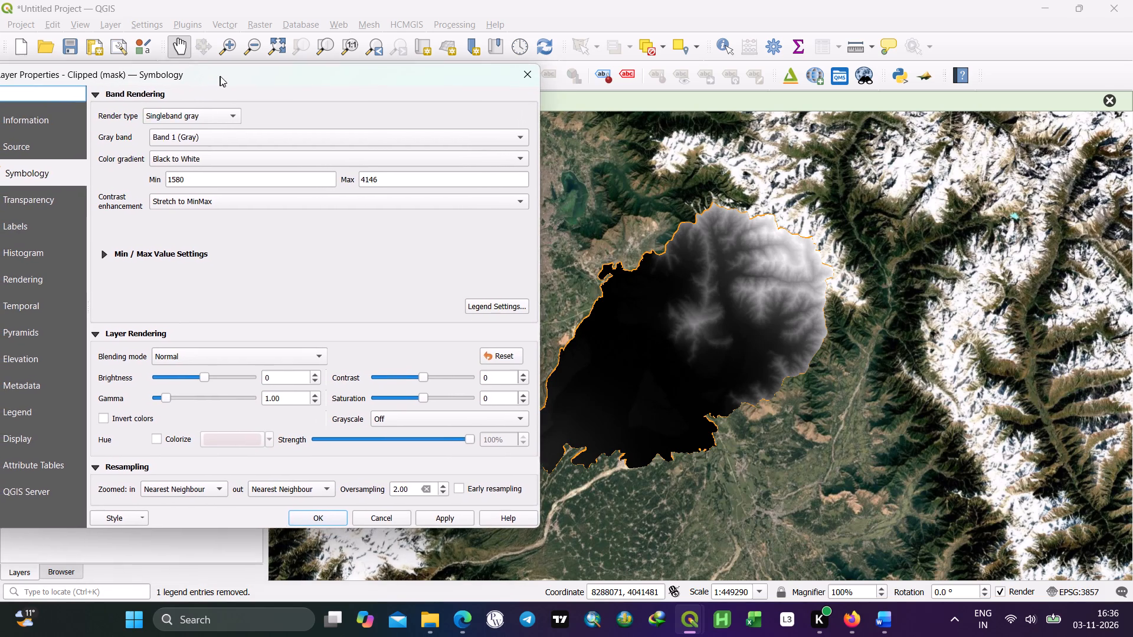
pyautogui.moveTo(220, 76); pyautogui.dragTo(224, 74)
pyautogui.click(209, 113)
pyautogui.click(208, 127)
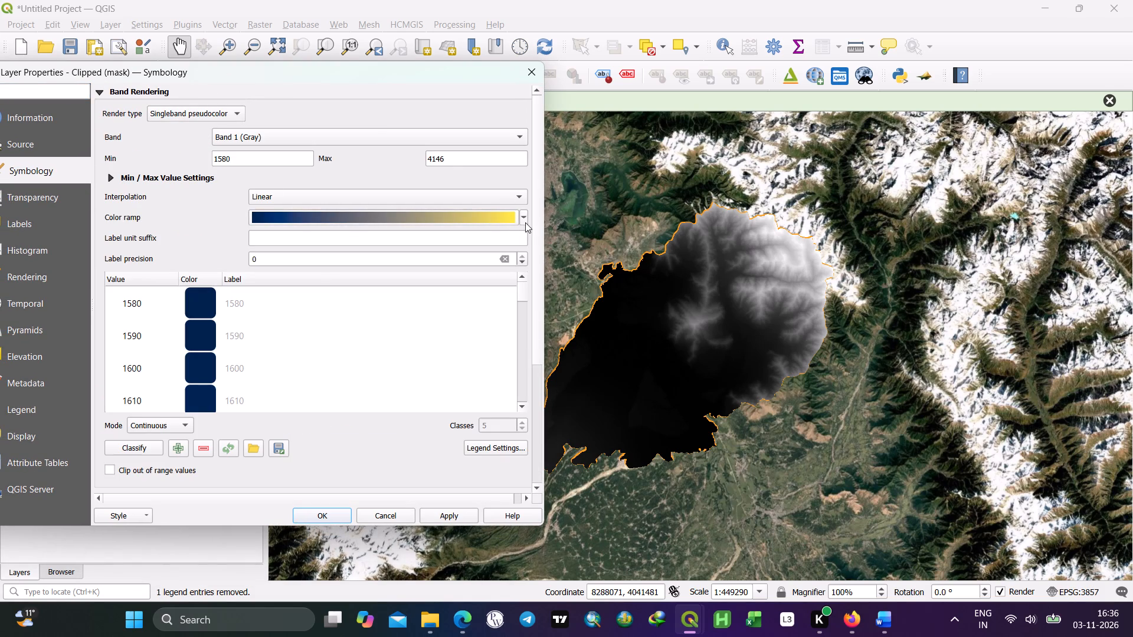
pyautogui.click(451, 514)
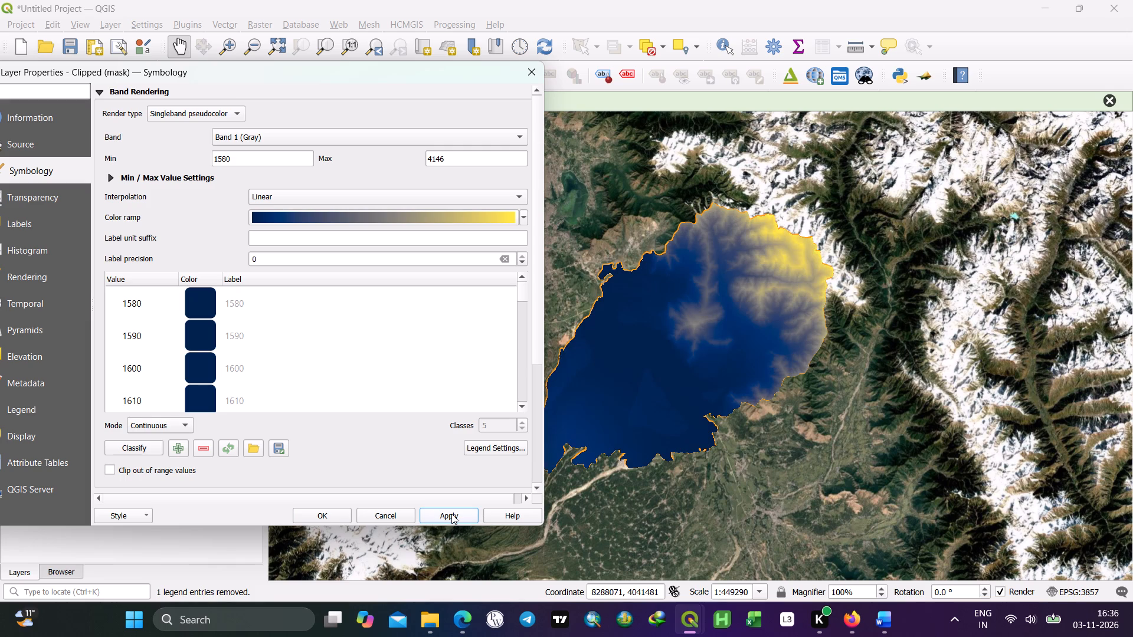
pyautogui.click(326, 512)
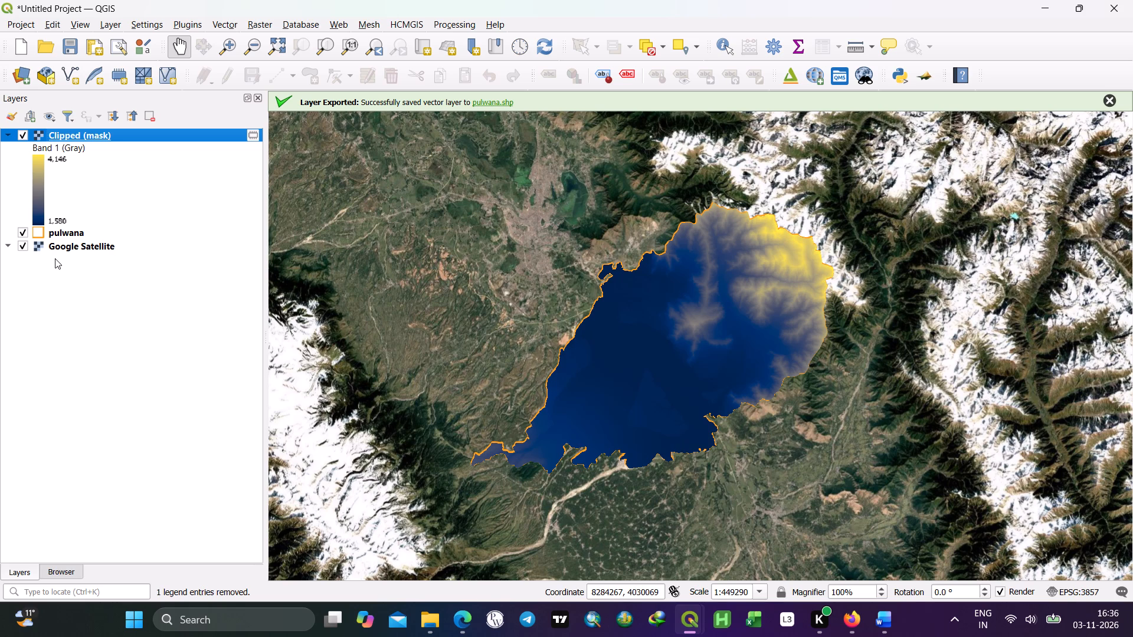
# Extract 3D vector contours from the Clipped (mask) raster at an interval of 400 as a temporary layer.
pyautogui.click(266, 24)
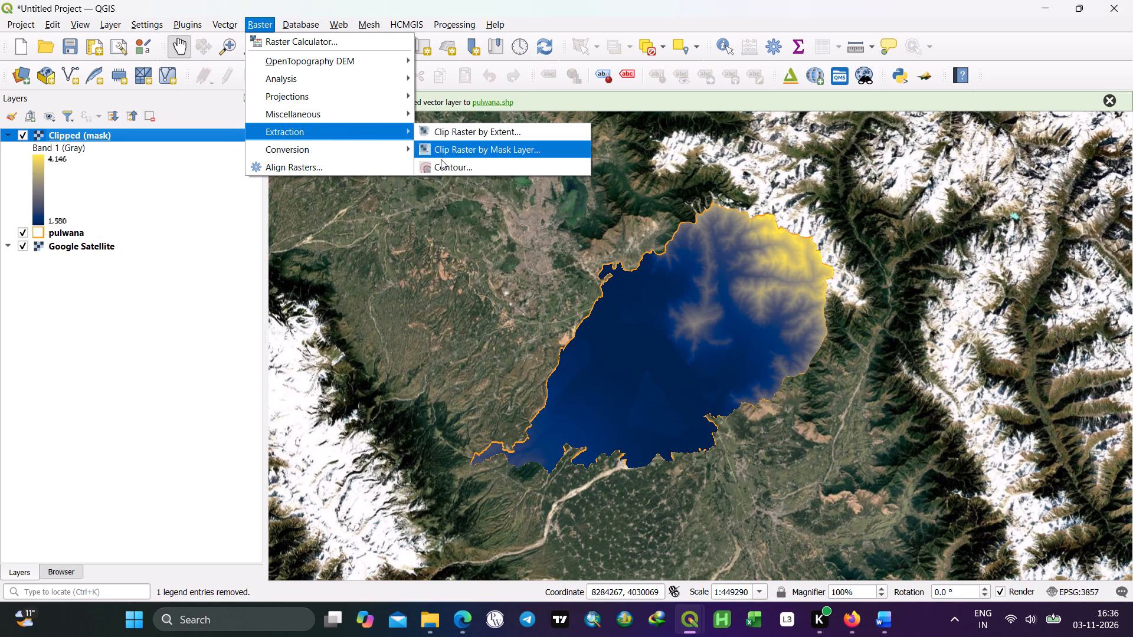
pyautogui.click(441, 161)
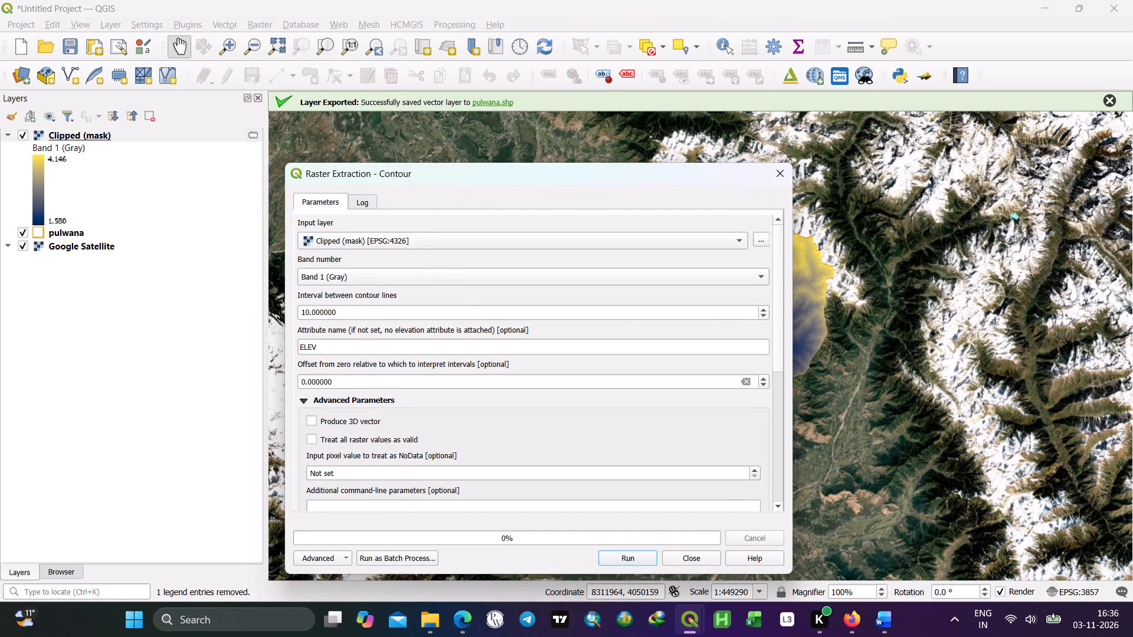
pyautogui.click(308, 311)
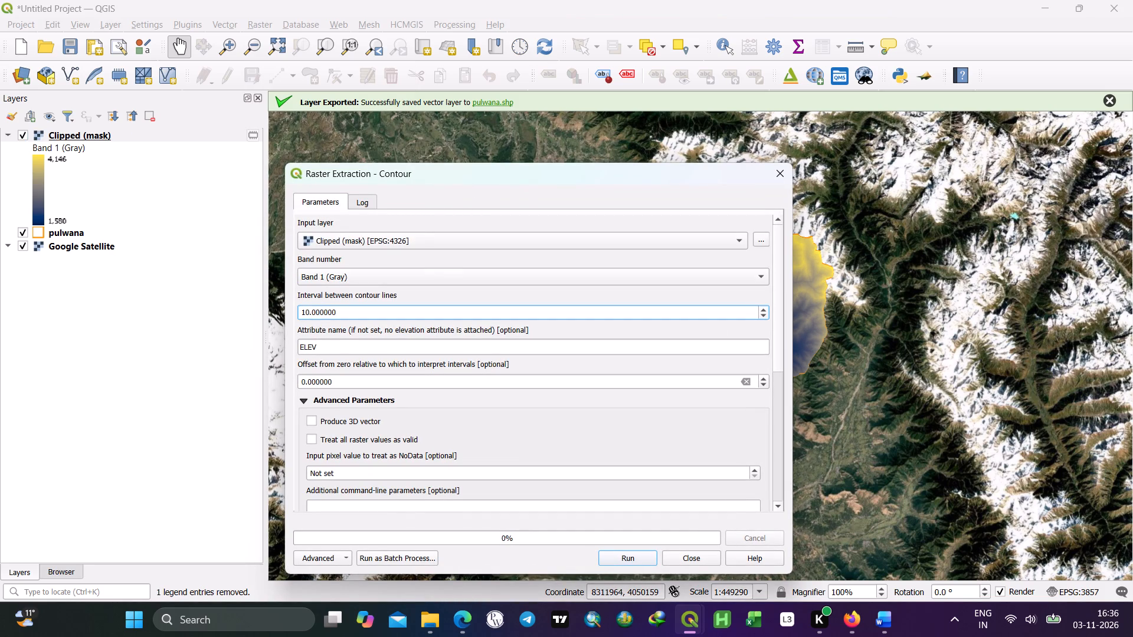
pyautogui.press('BackSpace')
pyautogui.press('BackSpace')
pyautogui.press('BackSpace')
pyautogui.write('400')
pyautogui.click(316, 421)
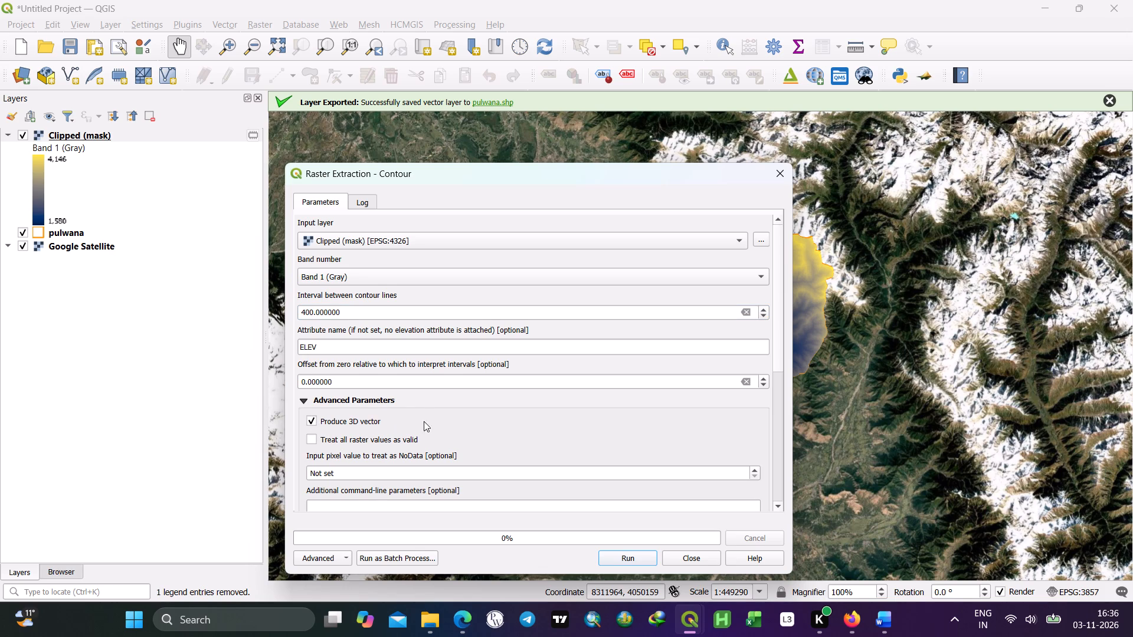
pyautogui.scroll(-2, 436, 419)
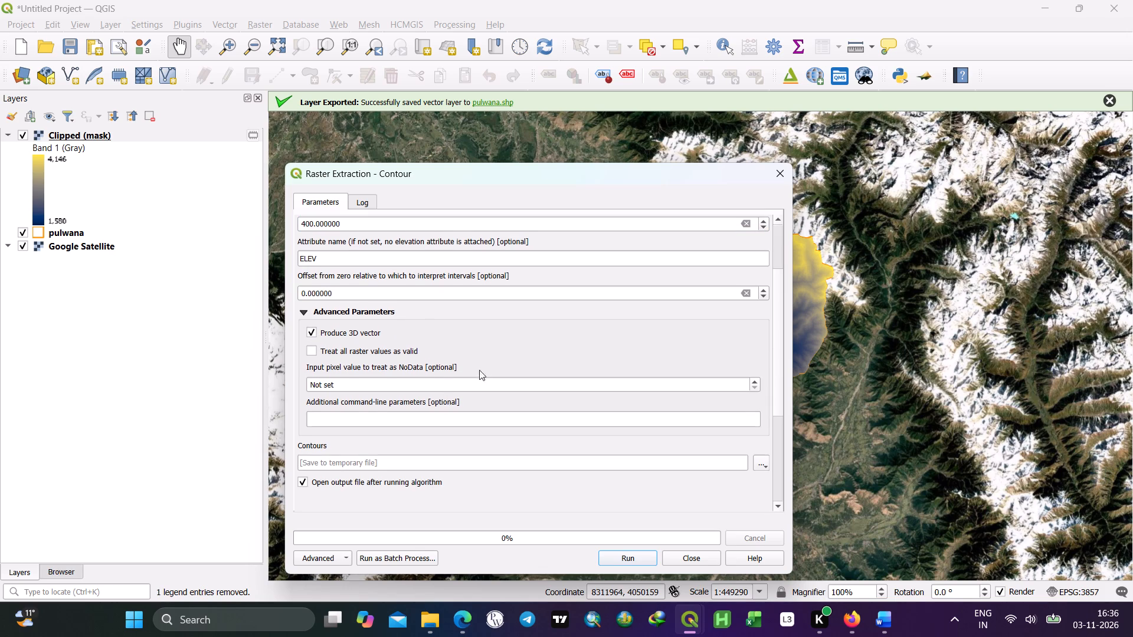
pyautogui.scroll(-2, 490, 343)
pyautogui.scroll(-4, 519, 389)
pyautogui.click(636, 558)
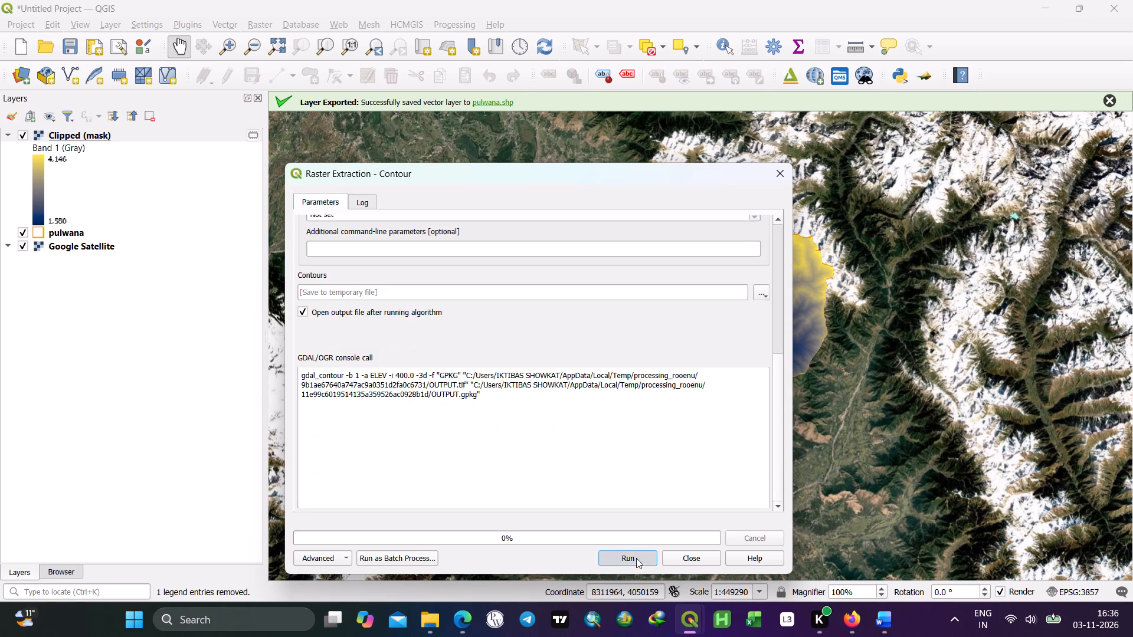
pyautogui.moveTo(552, 178); pyautogui.dragTo(496, 172)
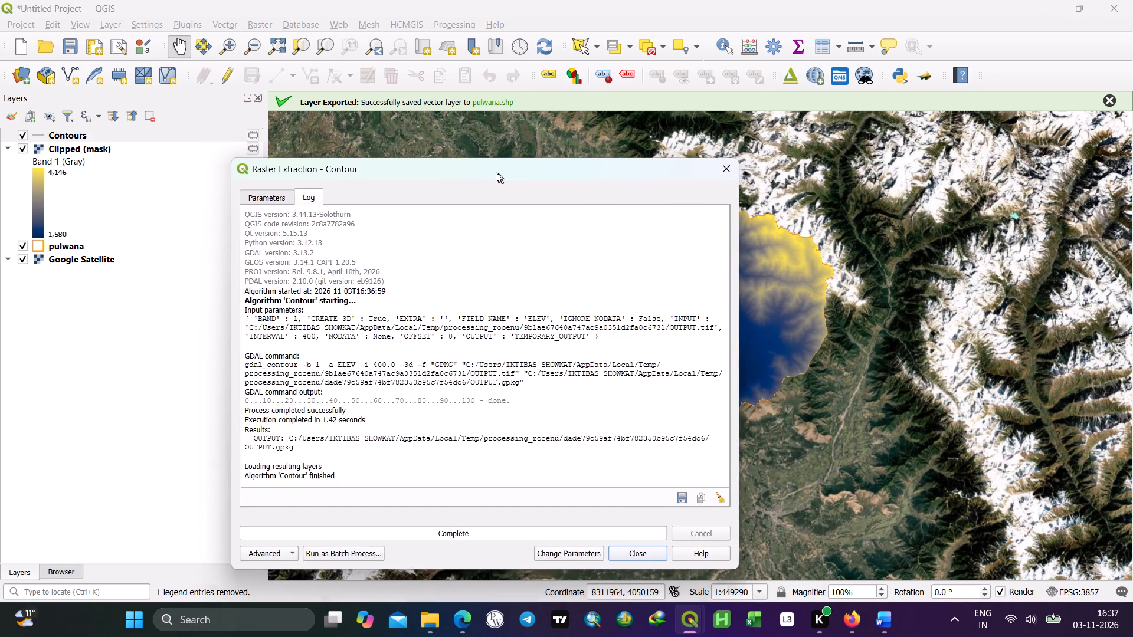
pyautogui.moveTo(496, 172); pyautogui.dragTo(420, 165)
pyautogui.click(648, 165)
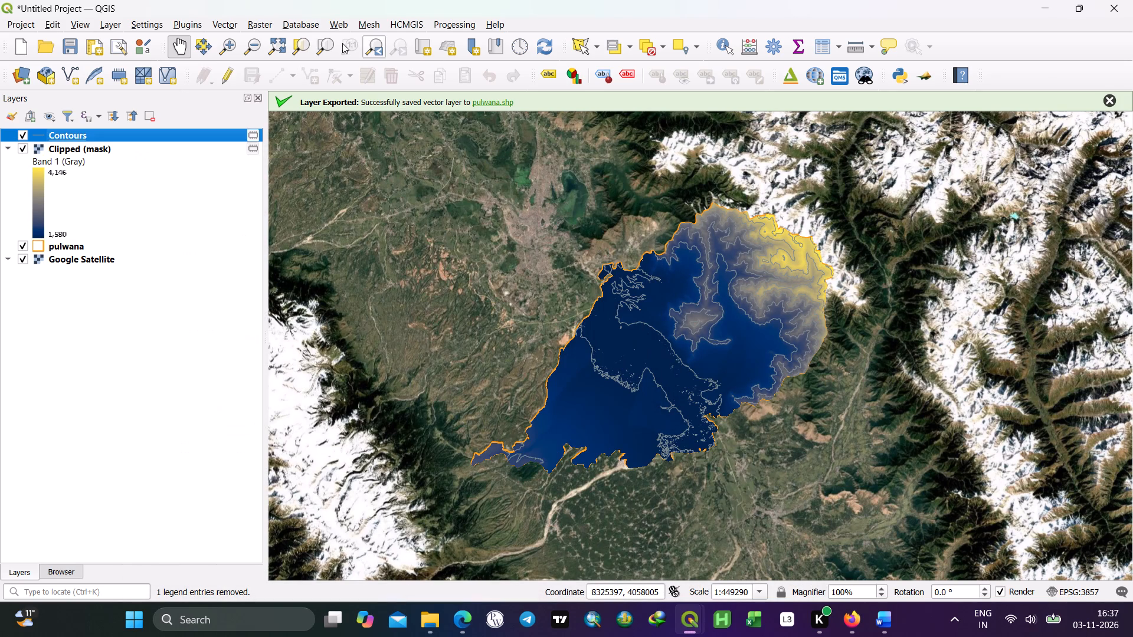
# Extract 3D vector contours from the Clipped (mask) raster at an interval of 300 as a temporary layer.
pyautogui.click(261, 24)
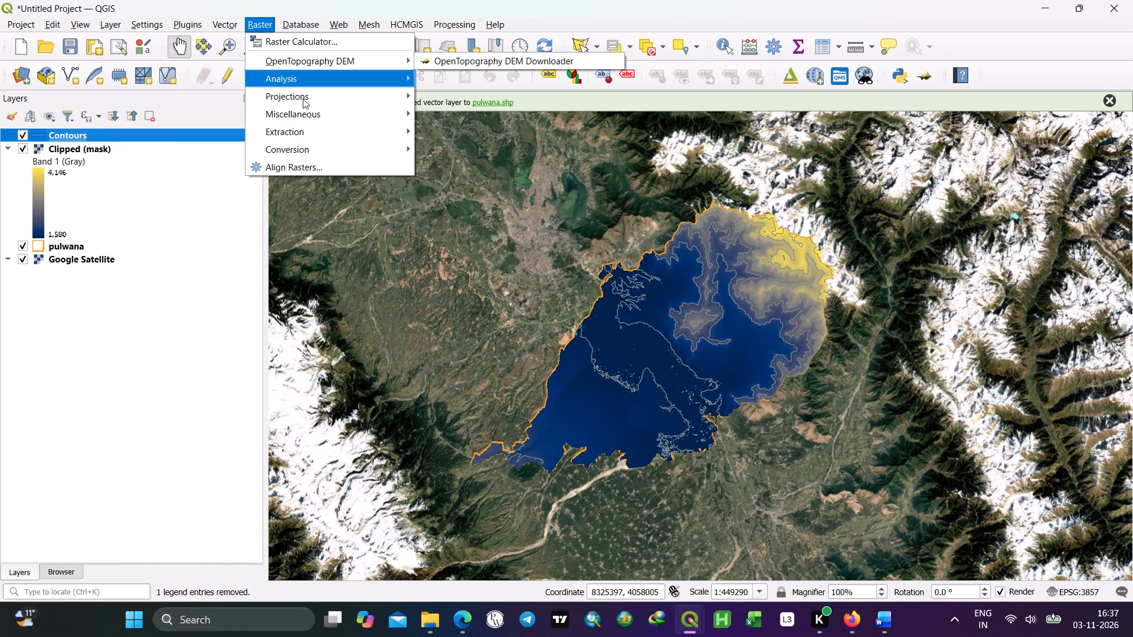
pyautogui.click(499, 164)
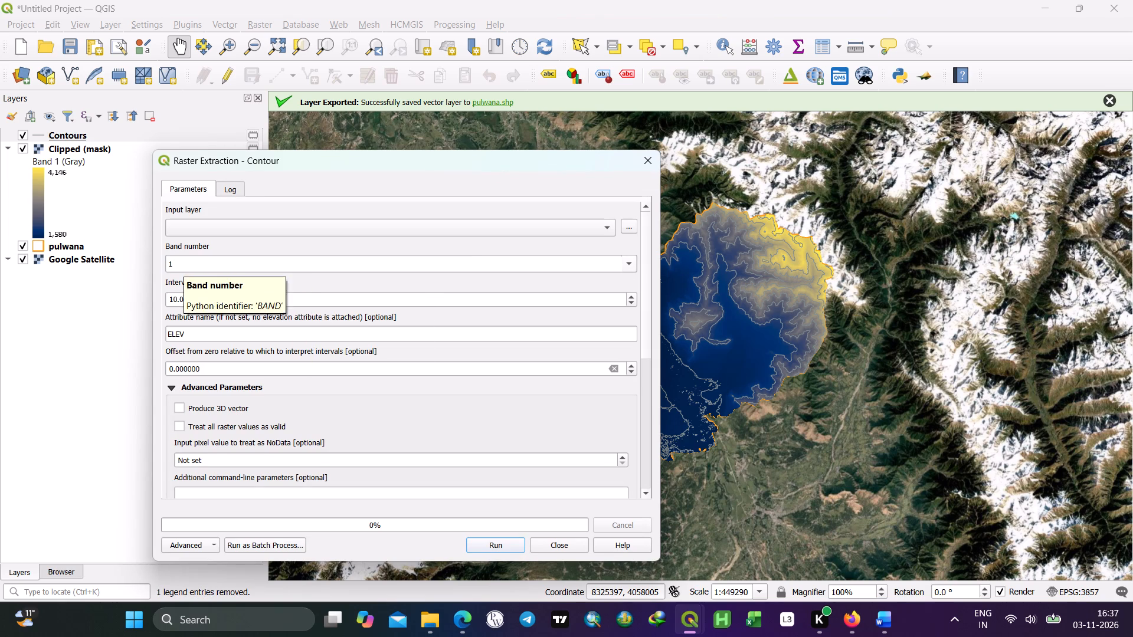
pyautogui.click(214, 225)
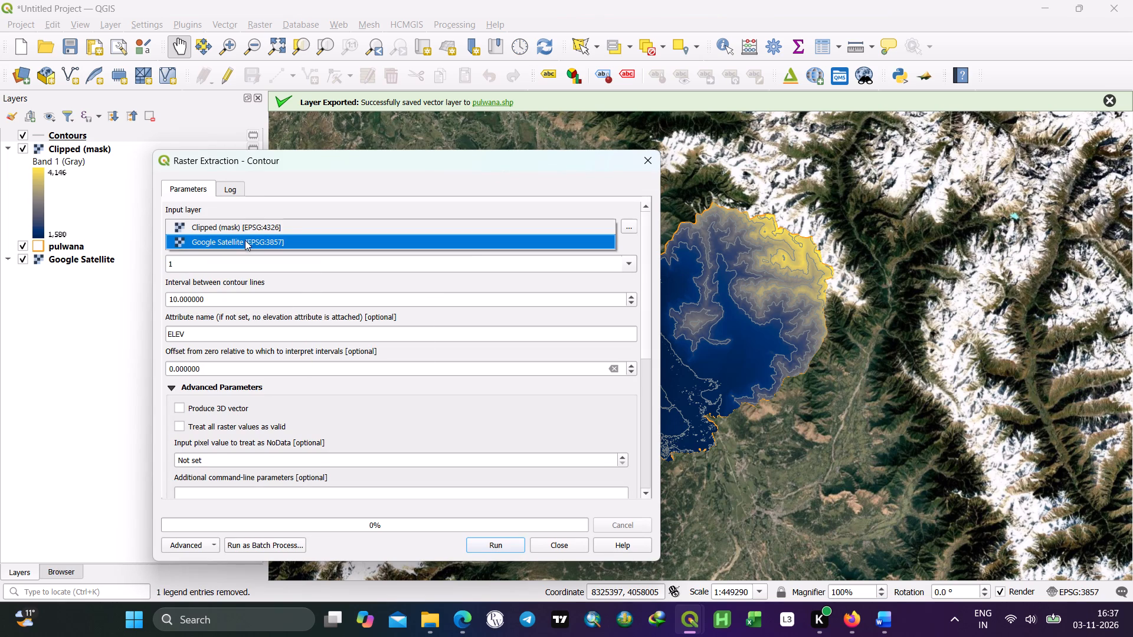
pyautogui.click(240, 229)
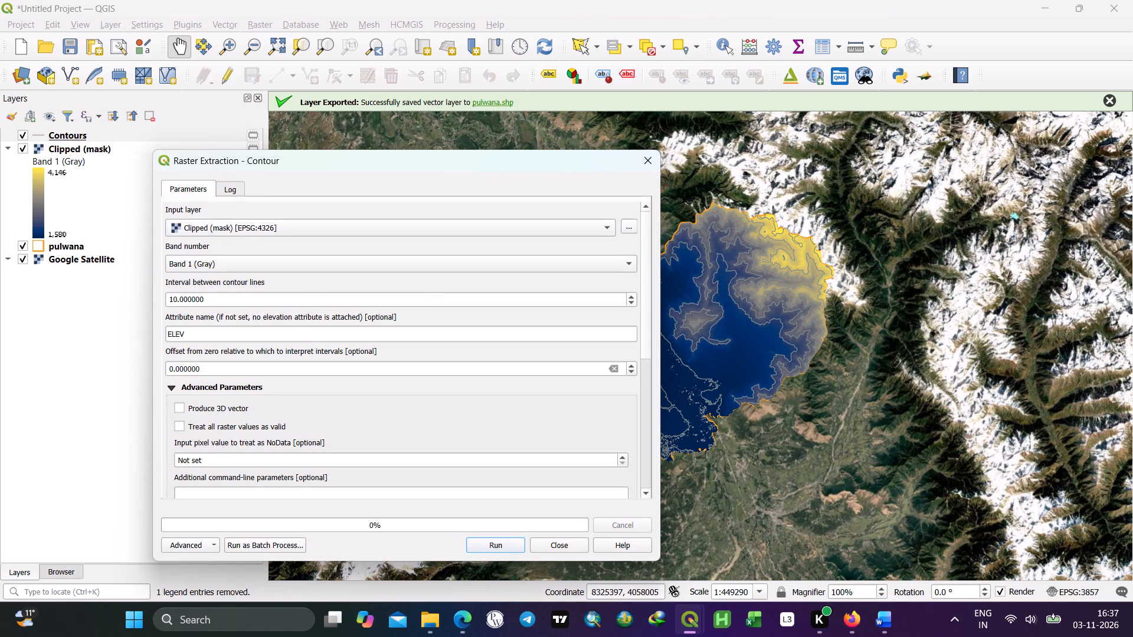
pyautogui.click(176, 298)
pyautogui.press('BackSpace')
pyautogui.press('BackSpace')
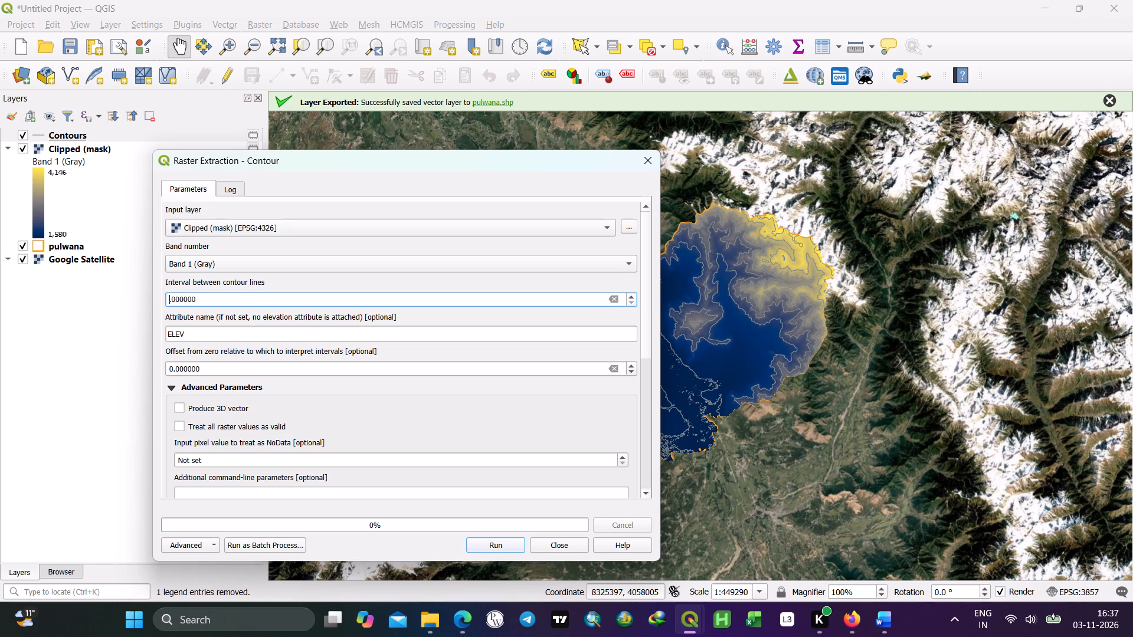
pyautogui.write('300')
pyautogui.click(175, 405)
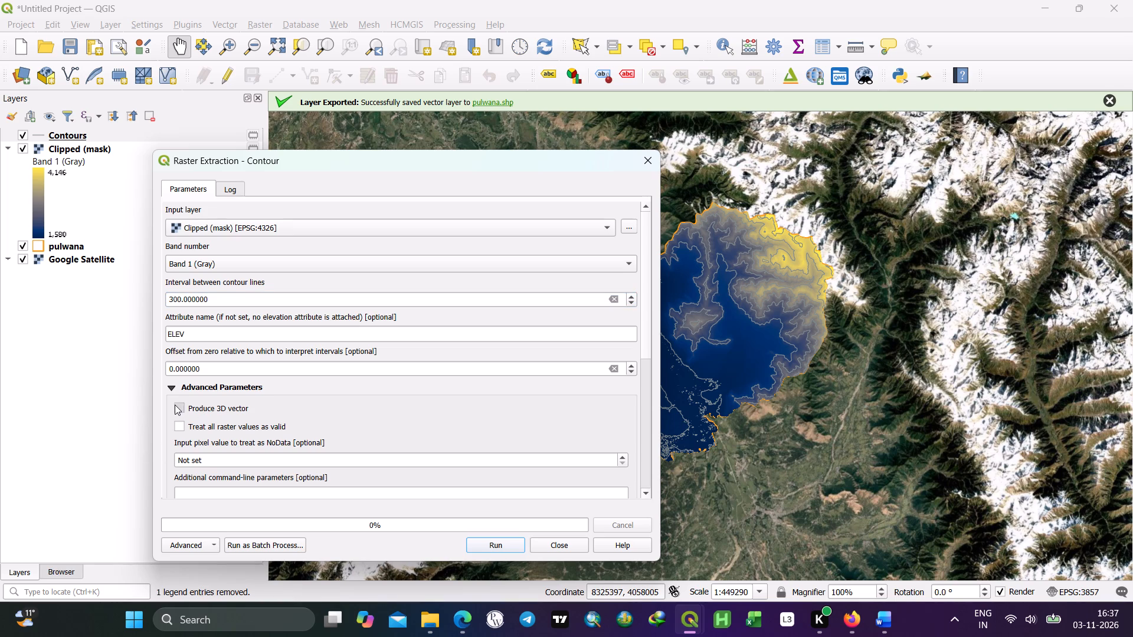
pyautogui.click(496, 545)
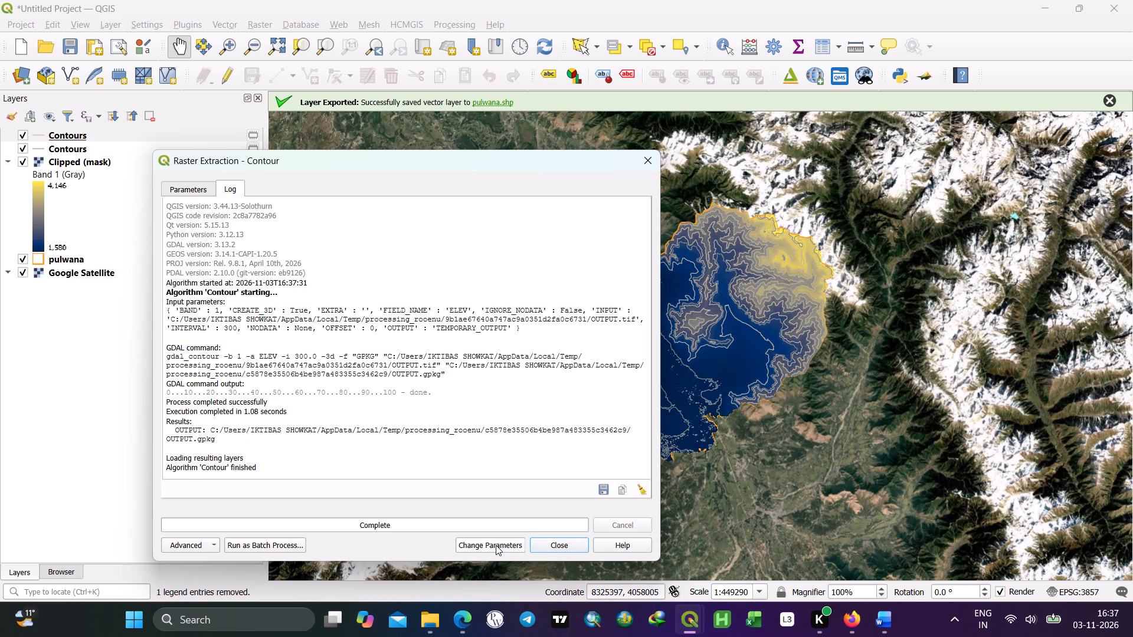
pyautogui.click(647, 163)
# Examine the new 300-interval contour lines across the Pulwama district, both close up and over the full extent.
pyautogui.scroll(-1, 717, 347)
pyautogui.scroll(3, 717, 347)
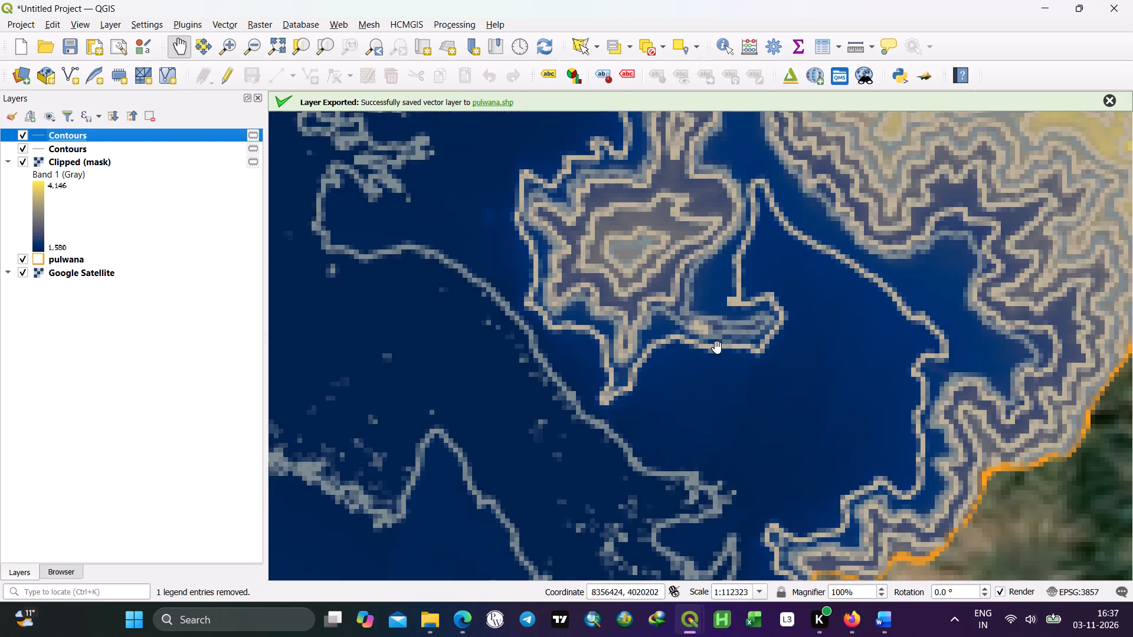
pyautogui.scroll(-1, 717, 347)
pyautogui.moveTo(710, 374); pyautogui.dragTo(704, 389)
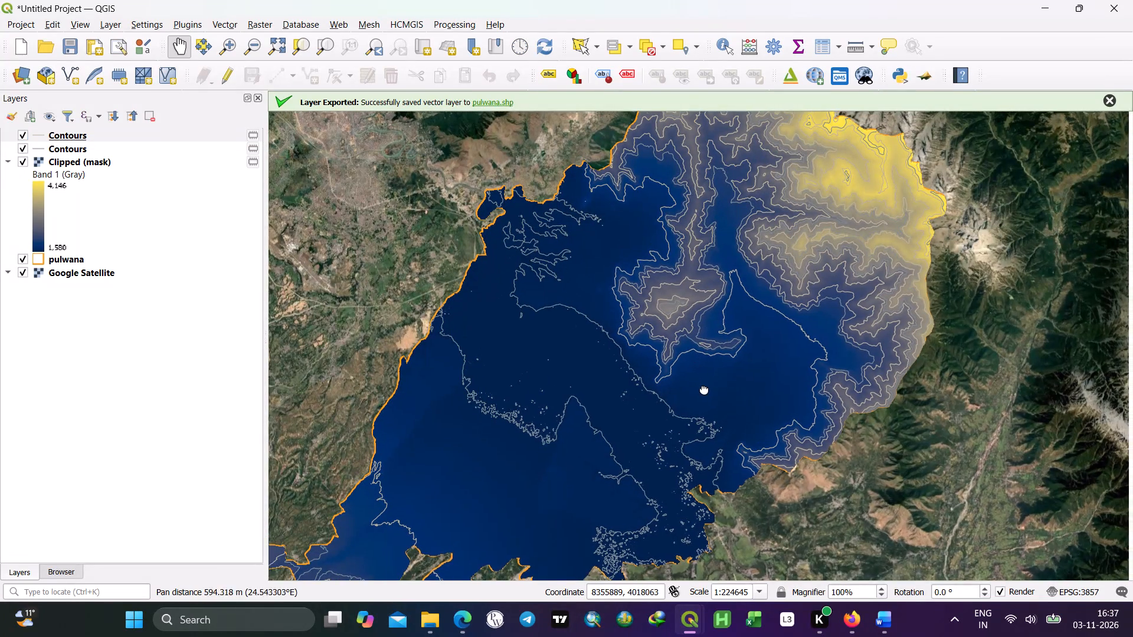
pyautogui.moveTo(704, 389); pyautogui.dragTo(702, 408)
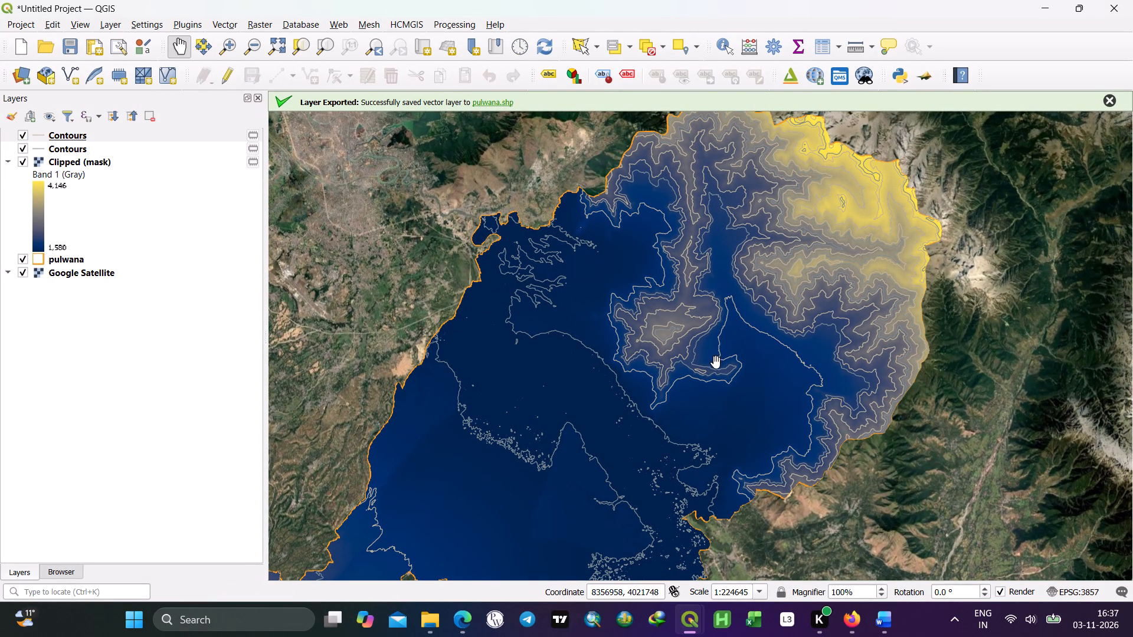
pyautogui.scroll(-1, 716, 362)
pyautogui.moveTo(664, 429); pyautogui.dragTo(689, 396)
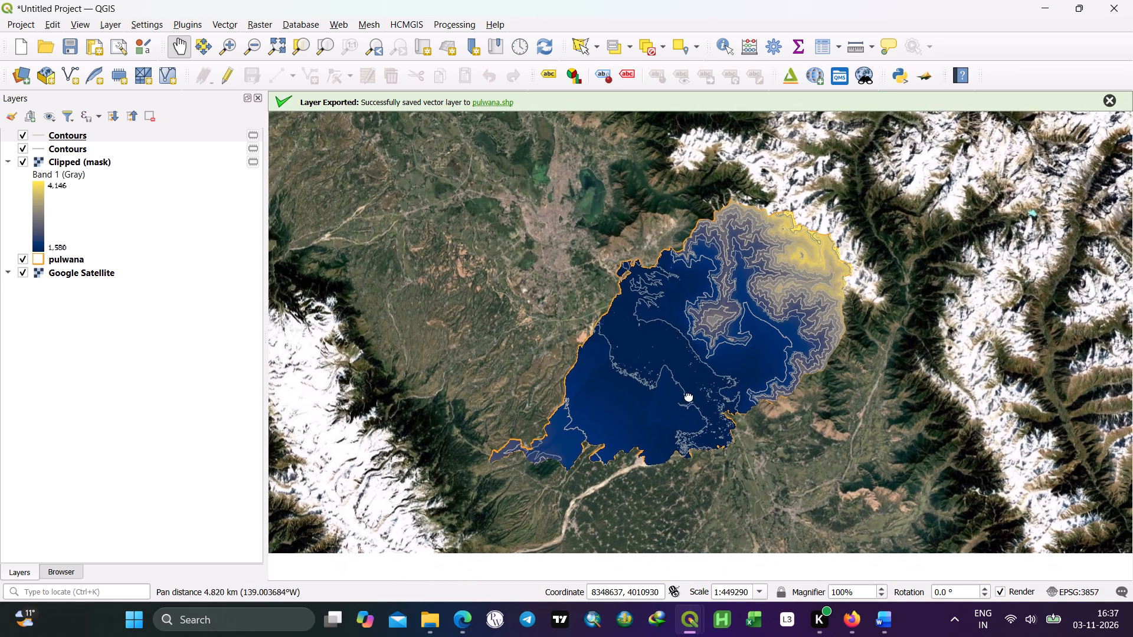
pyautogui.moveTo(689, 396); pyautogui.dragTo(689, 393)
pyautogui.scroll(1, 721, 339)
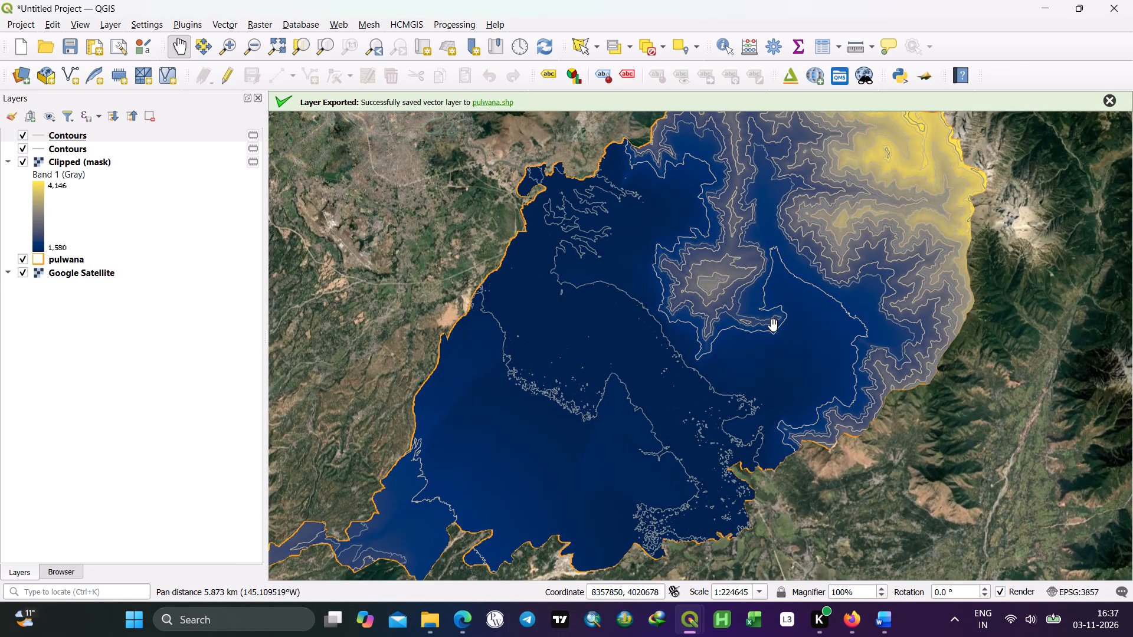
pyautogui.moveTo(773, 325); pyautogui.dragTo(722, 393)
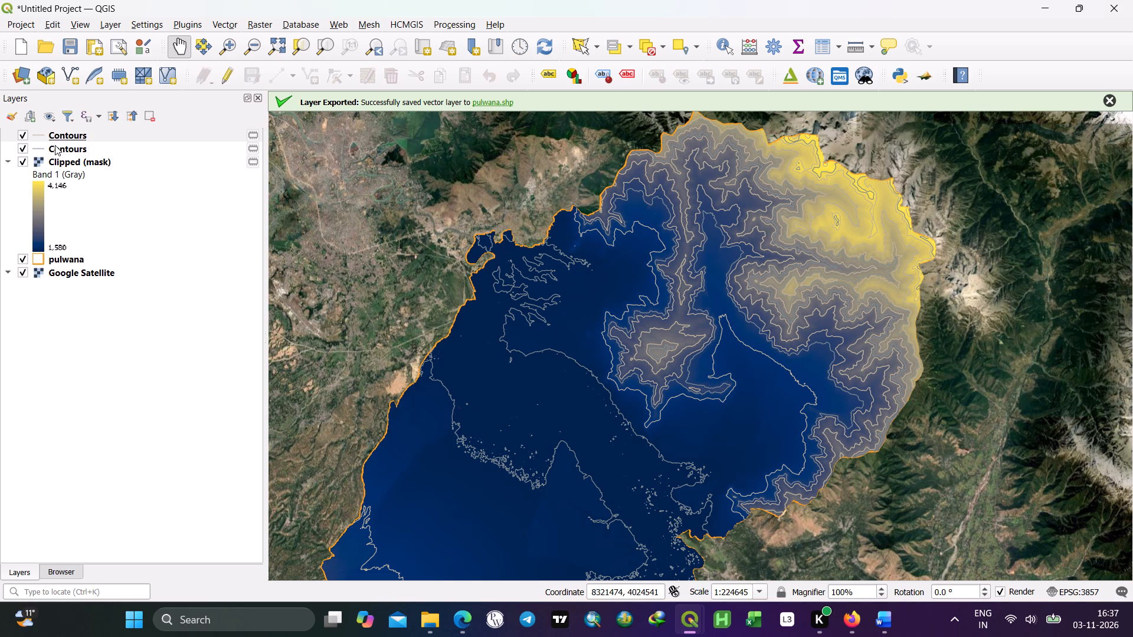
# Check which contours the upper Contours layer holds, remove the older 400-interval Contours layer, and collapse the Clipped (mask) legend.
pyautogui.click(22, 135)
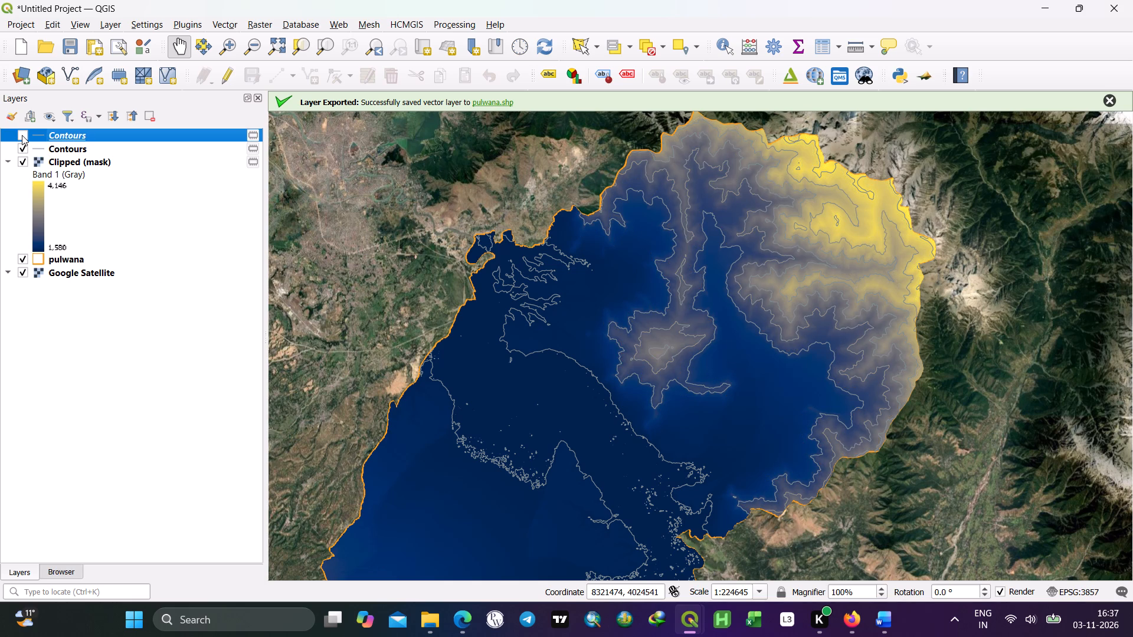
pyautogui.click(22, 135)
pyautogui.rightClick(77, 147)
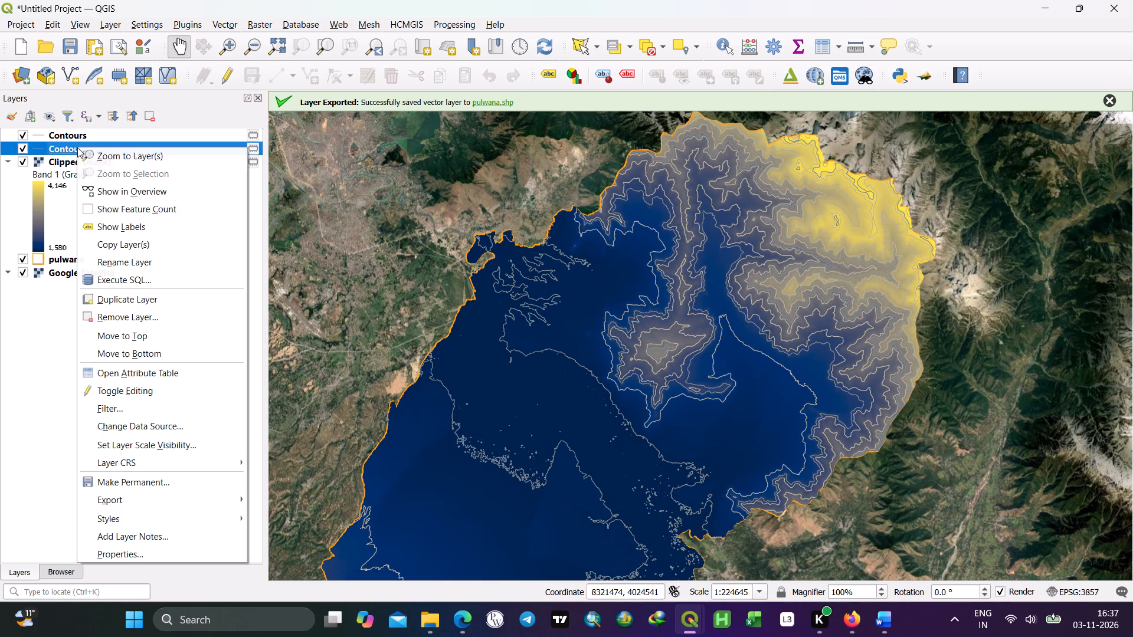
pyautogui.click(135, 317)
pyautogui.click(539, 326)
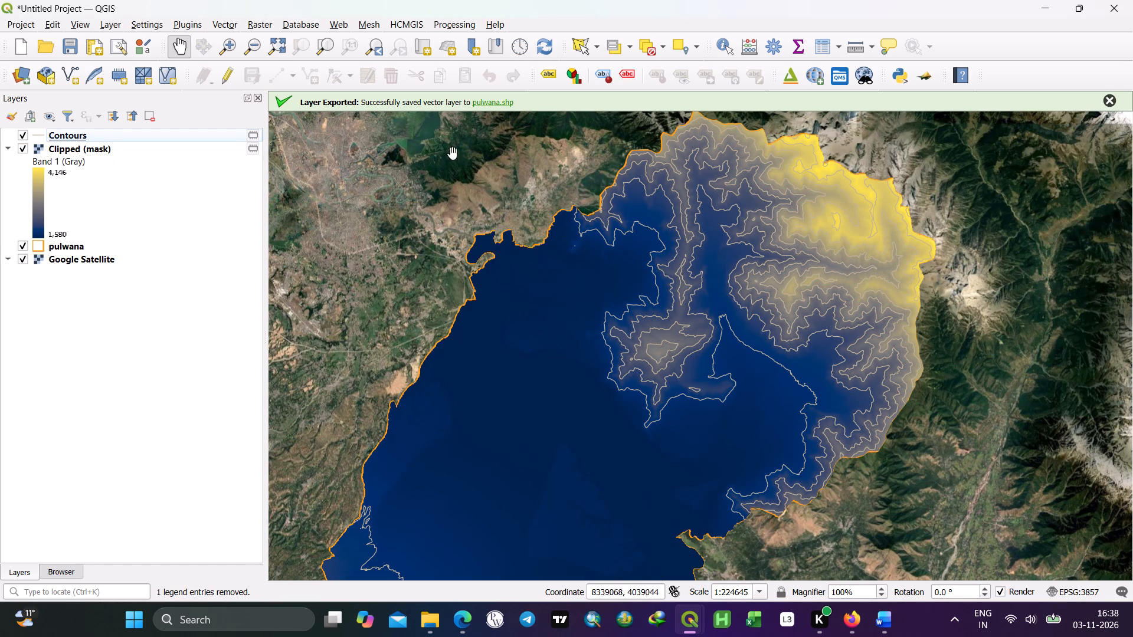
pyautogui.click(6, 146)
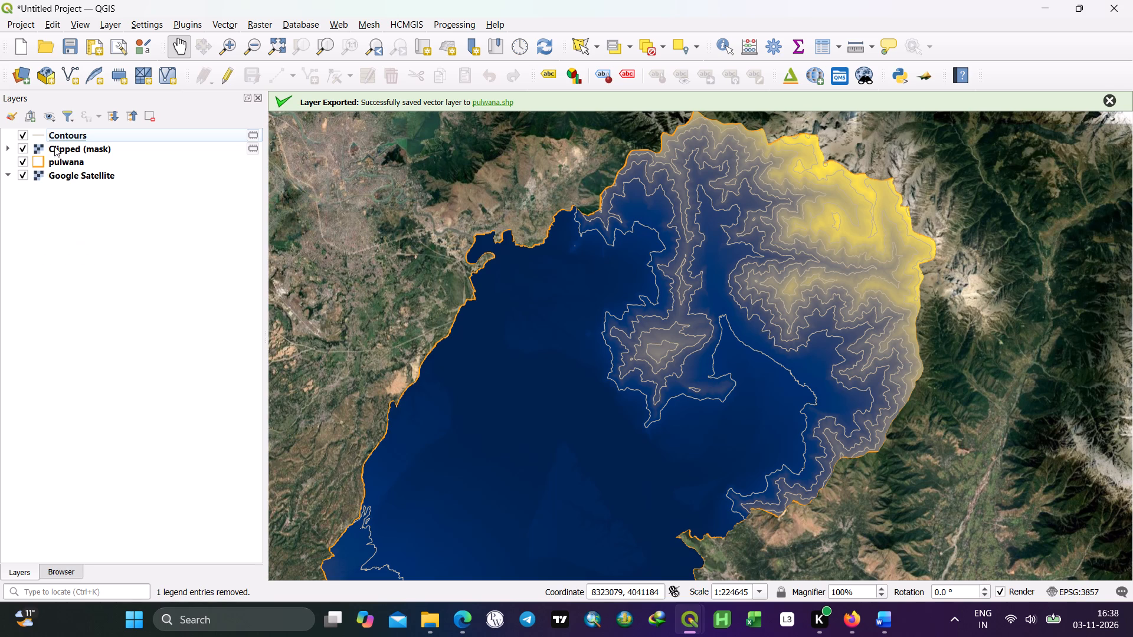
# Enable draw effects with a default Drop Shadow on the Contours layer, keeping the Single Symbol style and line colour, and apply.
pyautogui.rightClick(68, 134)
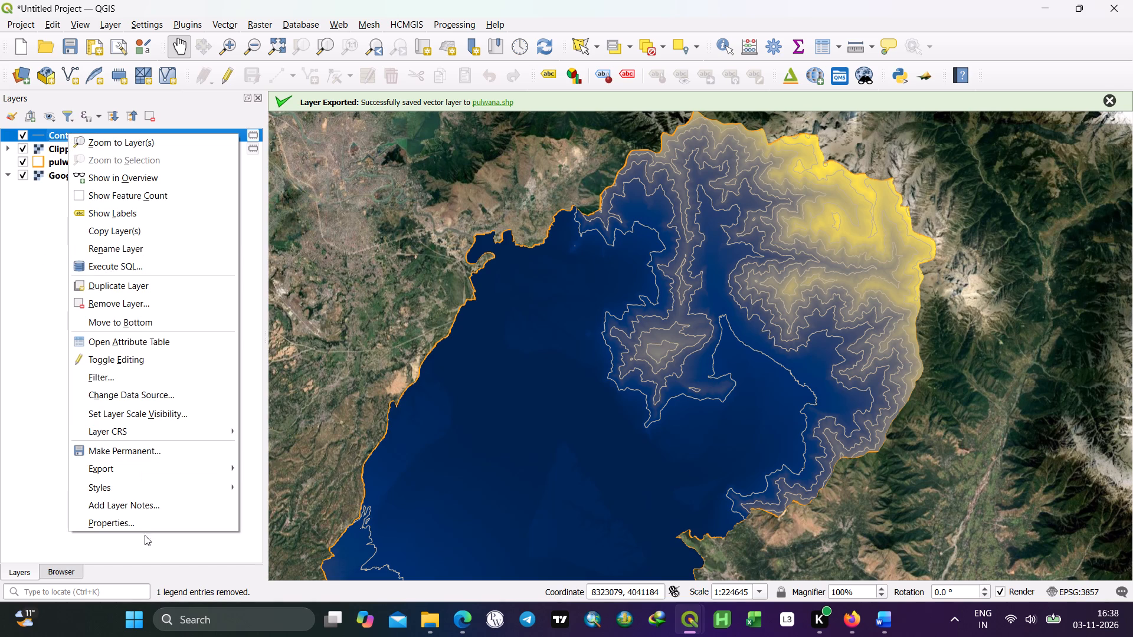
pyautogui.click(136, 521)
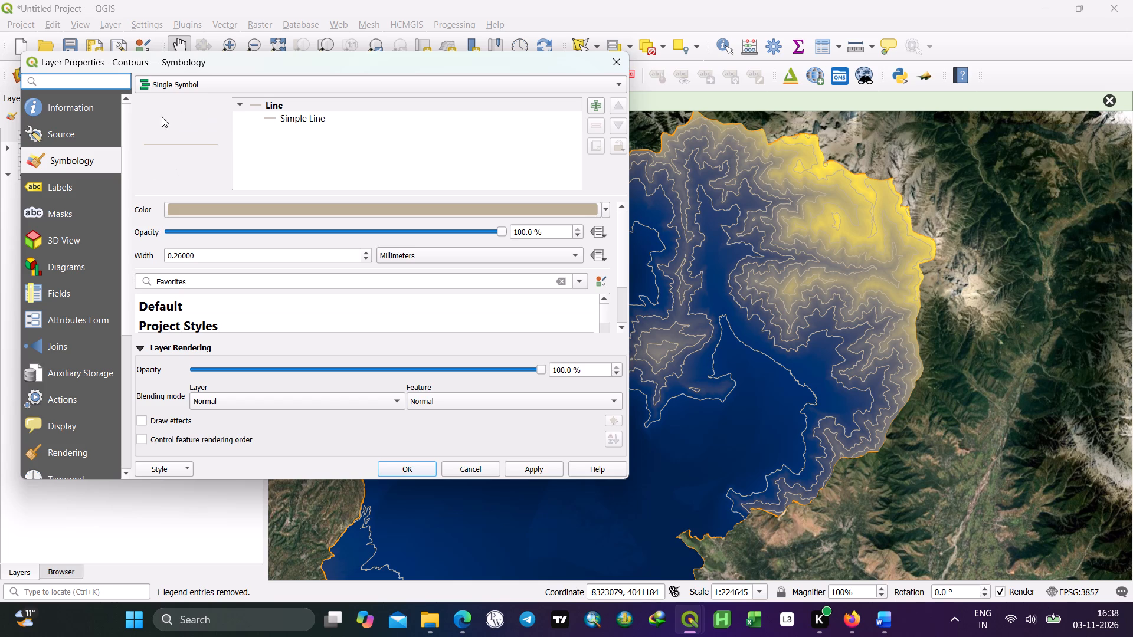
pyautogui.click(62, 156)
pyautogui.click(211, 86)
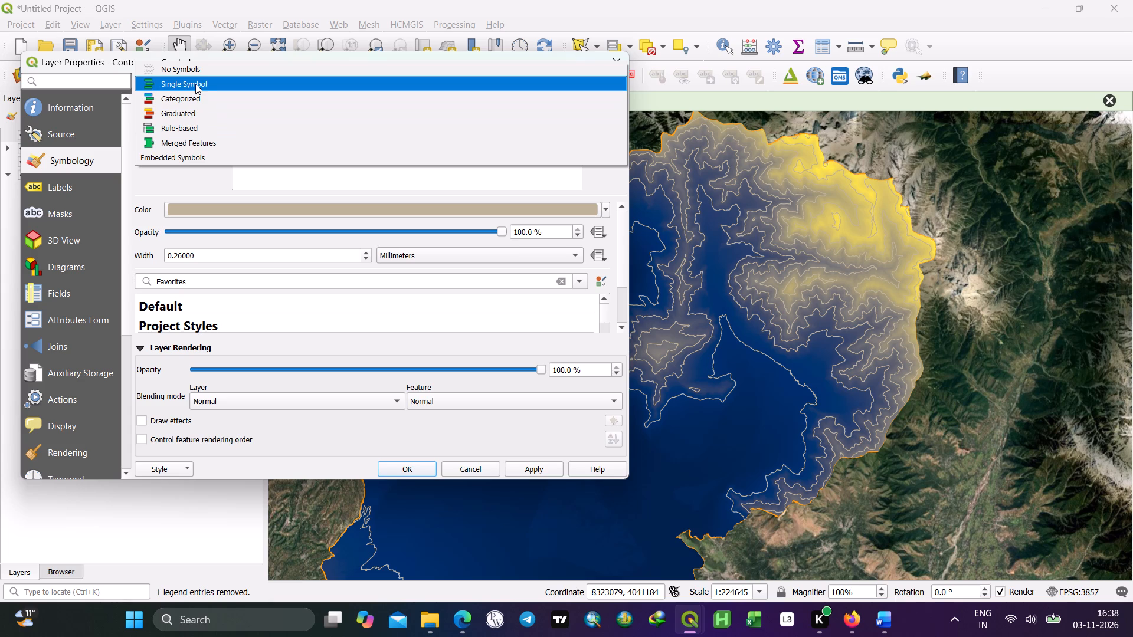
pyautogui.click(195, 83)
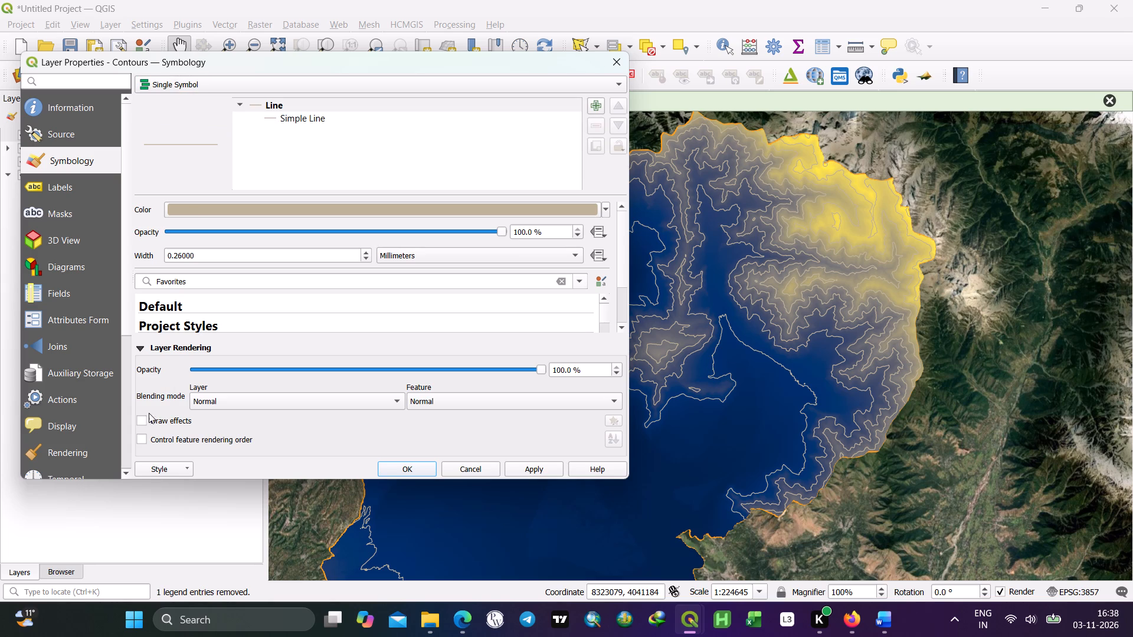
pyautogui.click(147, 419)
pyautogui.click(610, 423)
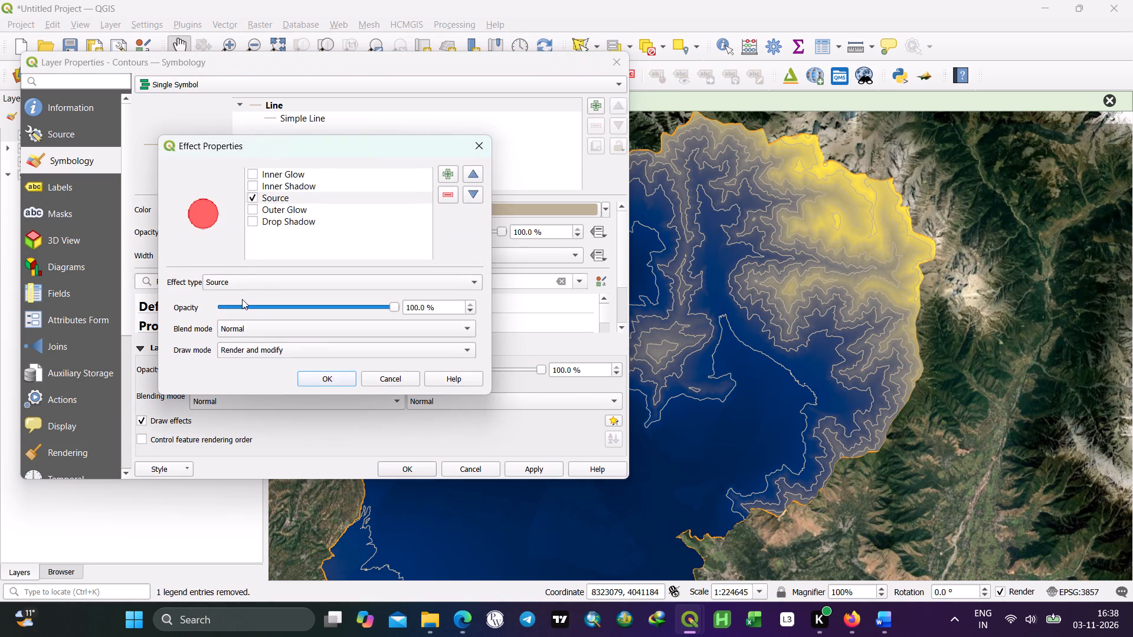
pyautogui.click(253, 221)
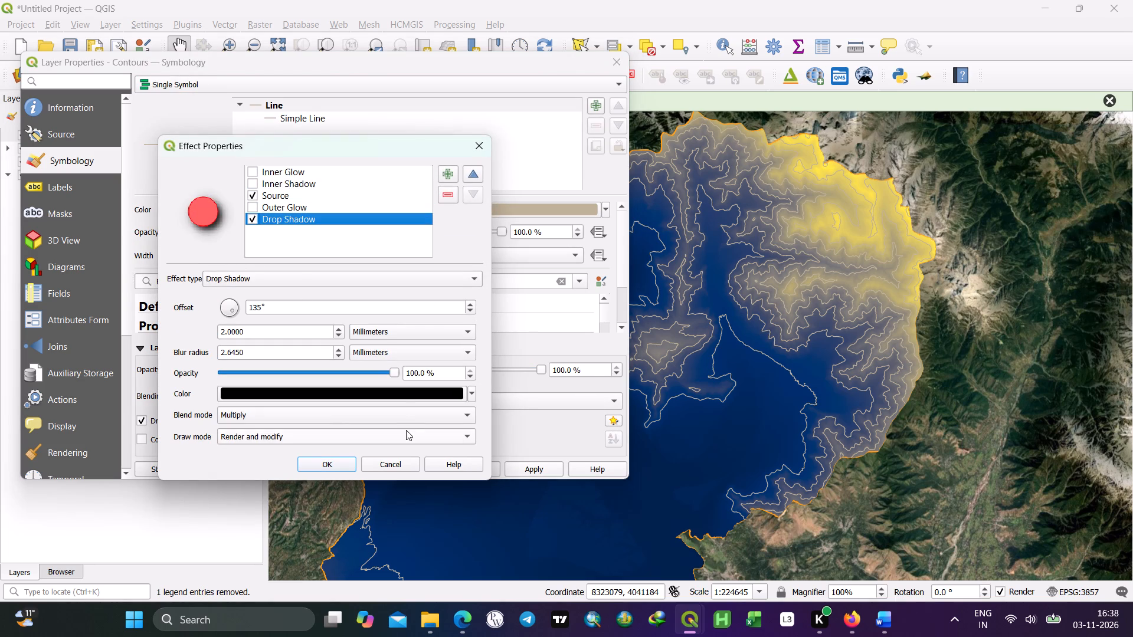
pyautogui.click(329, 465)
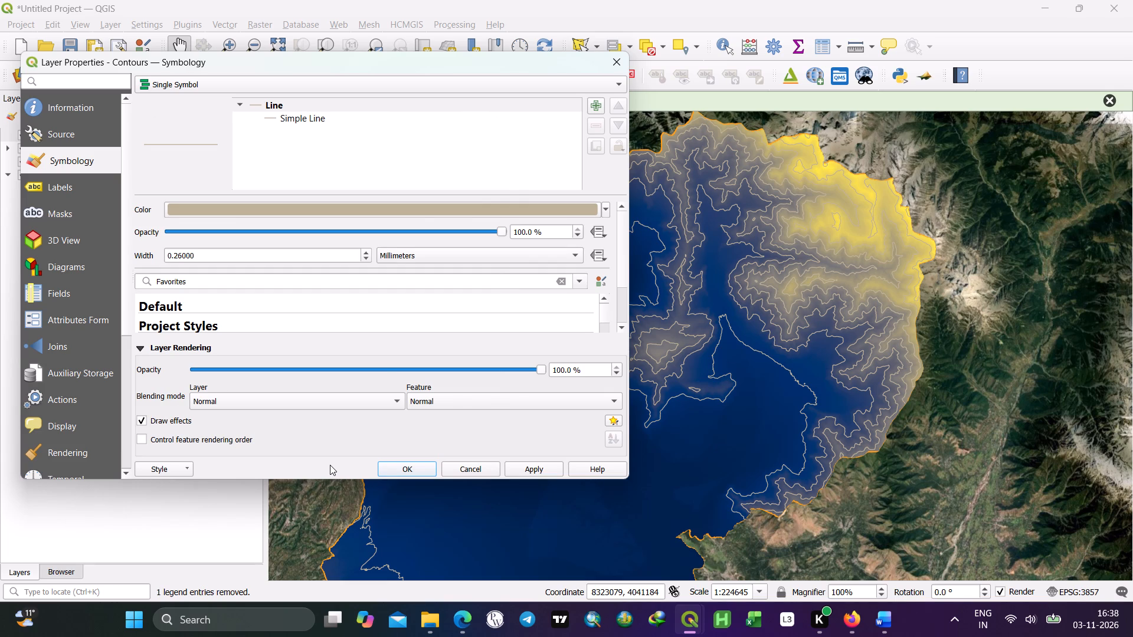
pyautogui.click(291, 119)
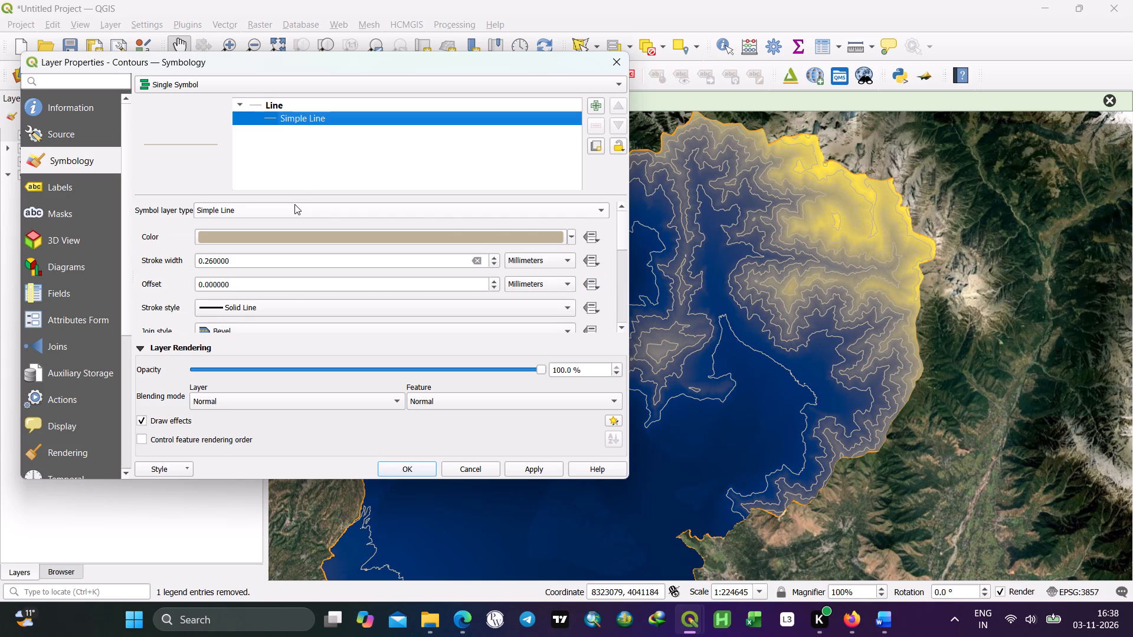
pyautogui.click(571, 234)
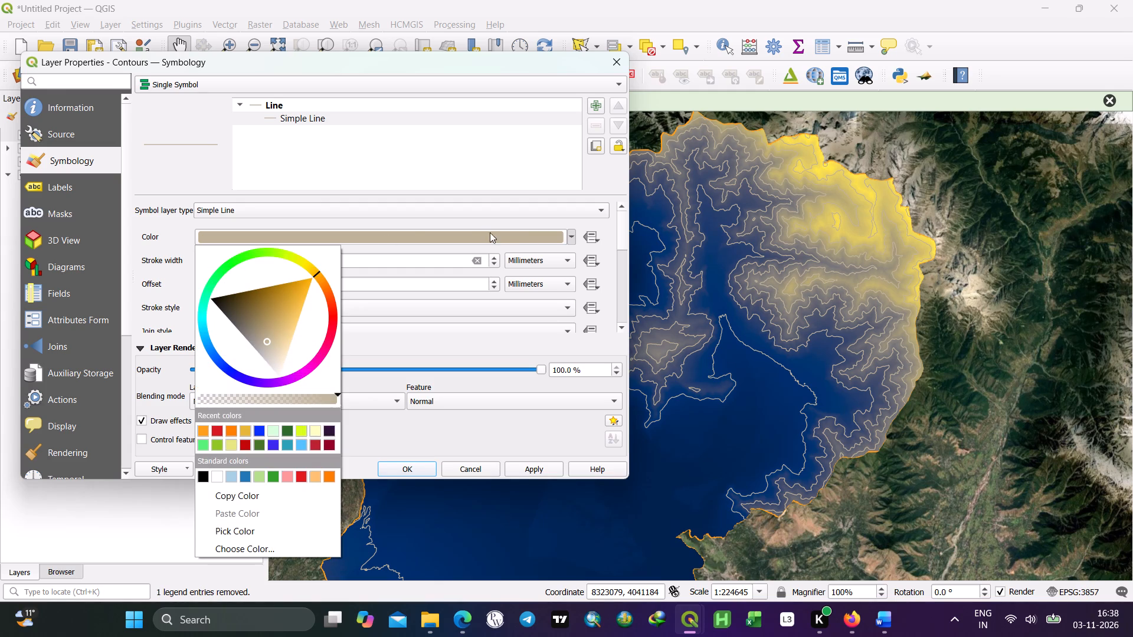
pyautogui.click(569, 237)
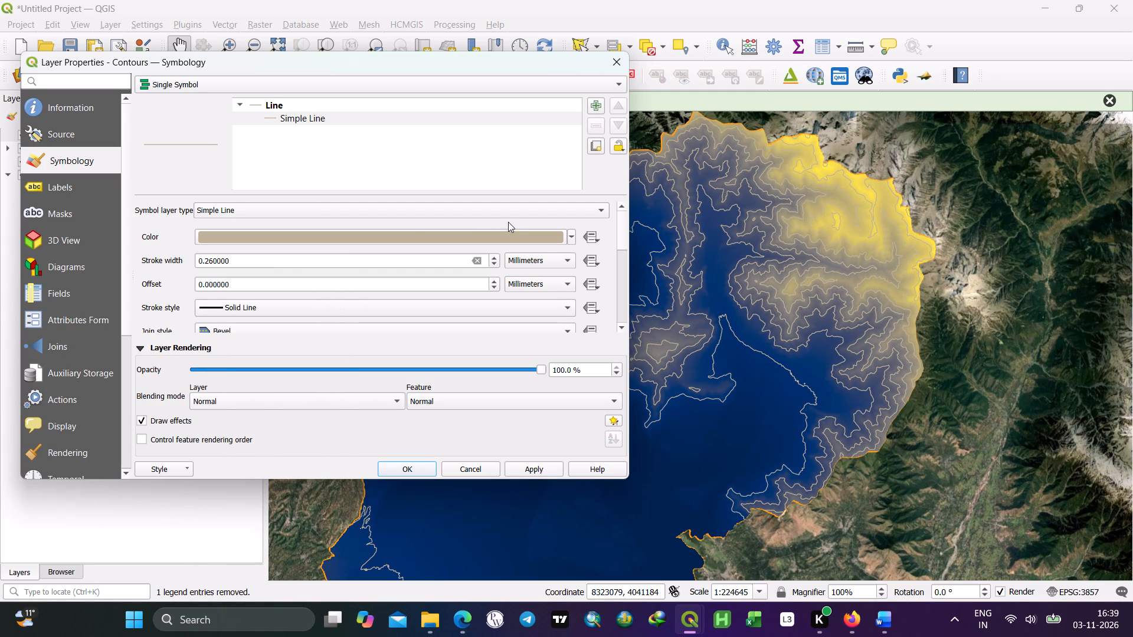
pyautogui.click(538, 467)
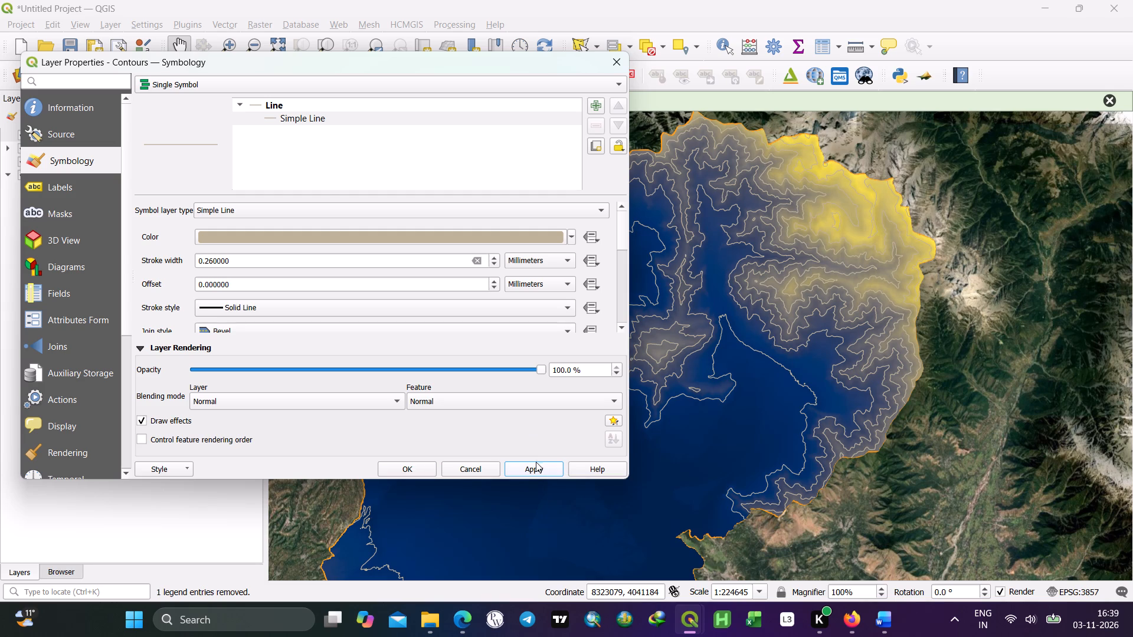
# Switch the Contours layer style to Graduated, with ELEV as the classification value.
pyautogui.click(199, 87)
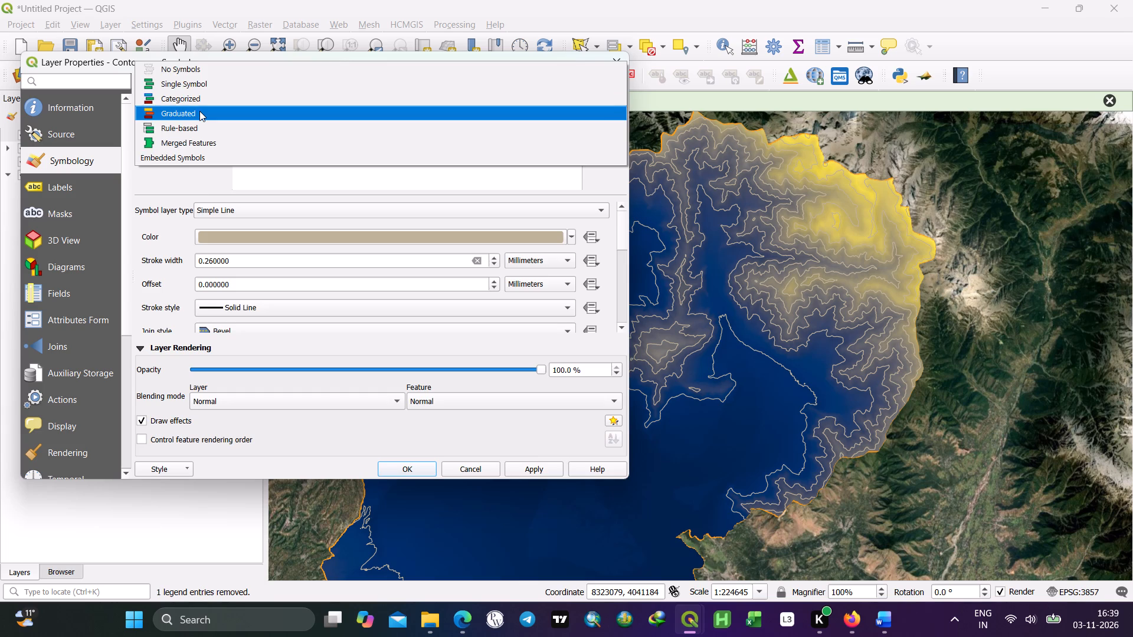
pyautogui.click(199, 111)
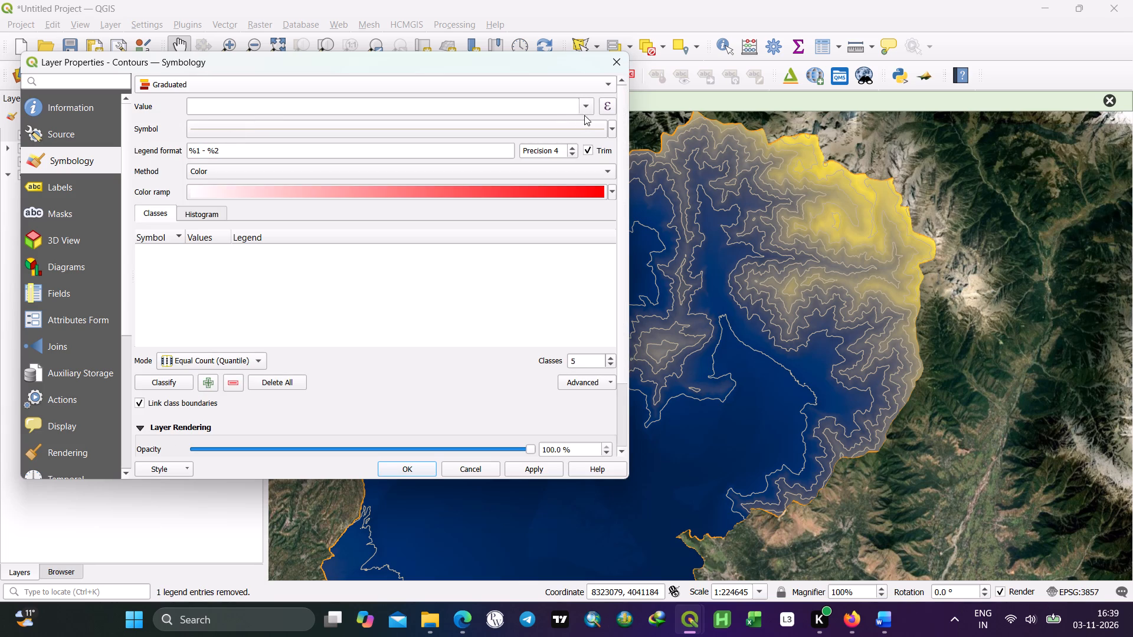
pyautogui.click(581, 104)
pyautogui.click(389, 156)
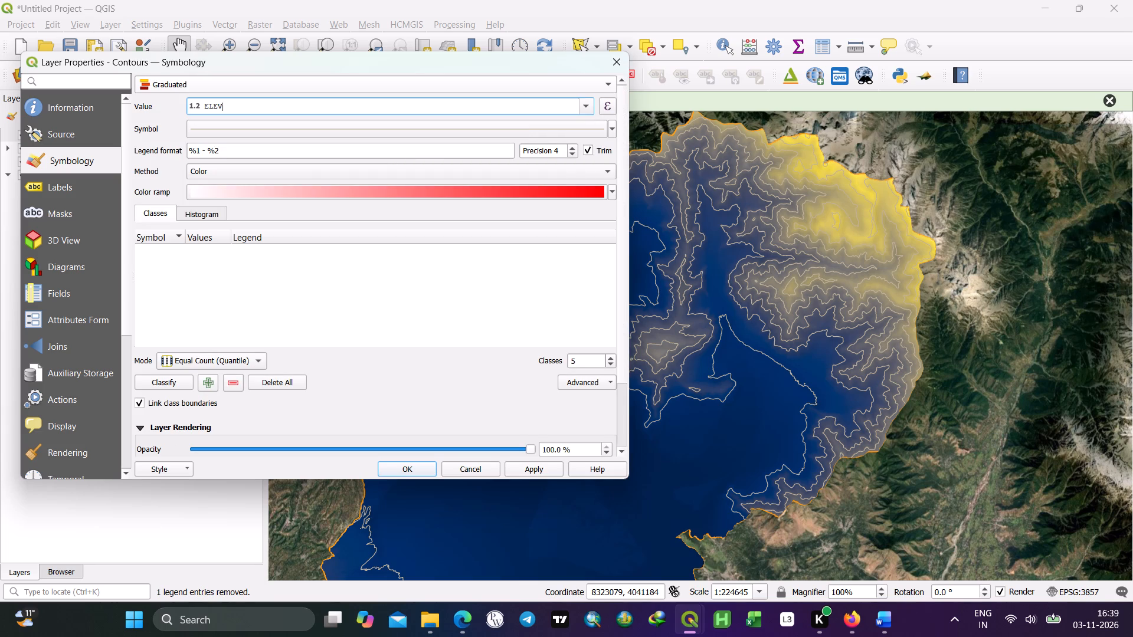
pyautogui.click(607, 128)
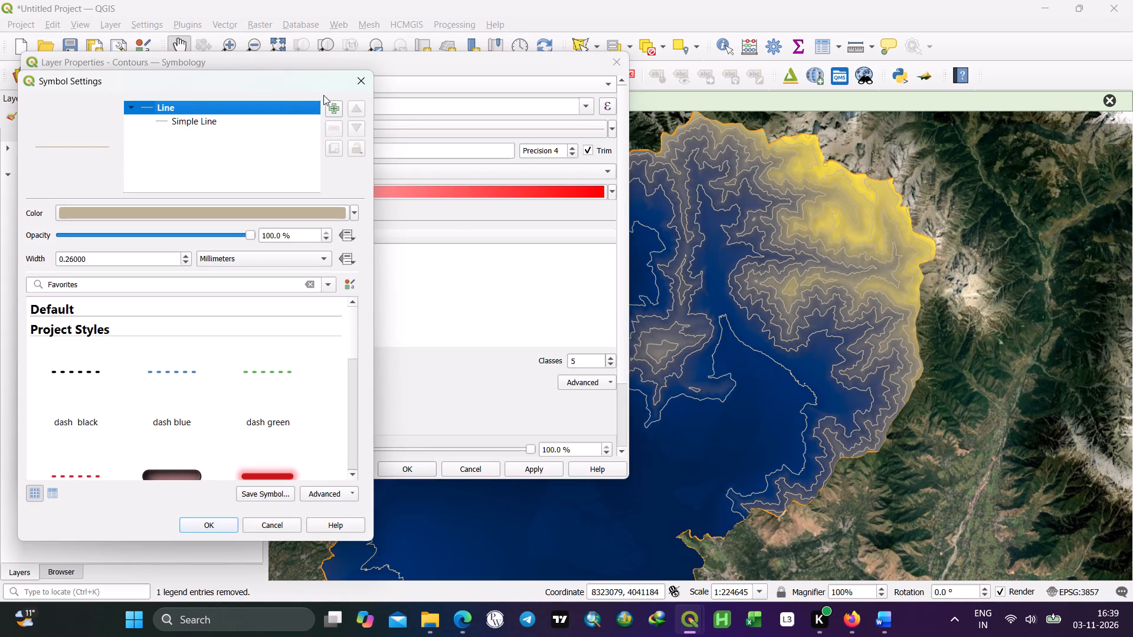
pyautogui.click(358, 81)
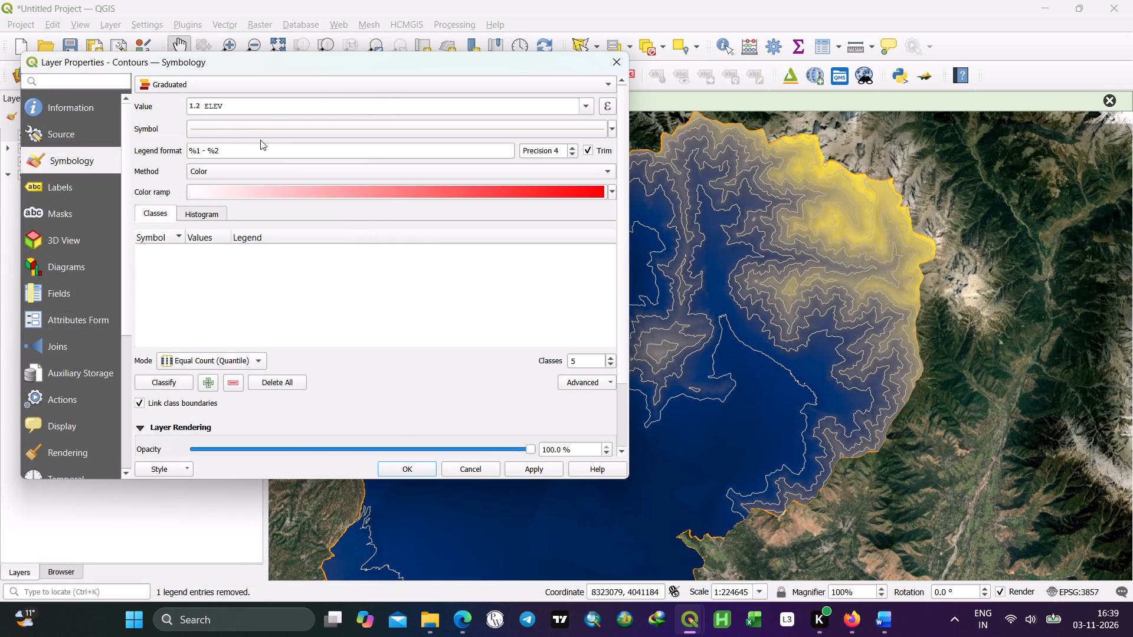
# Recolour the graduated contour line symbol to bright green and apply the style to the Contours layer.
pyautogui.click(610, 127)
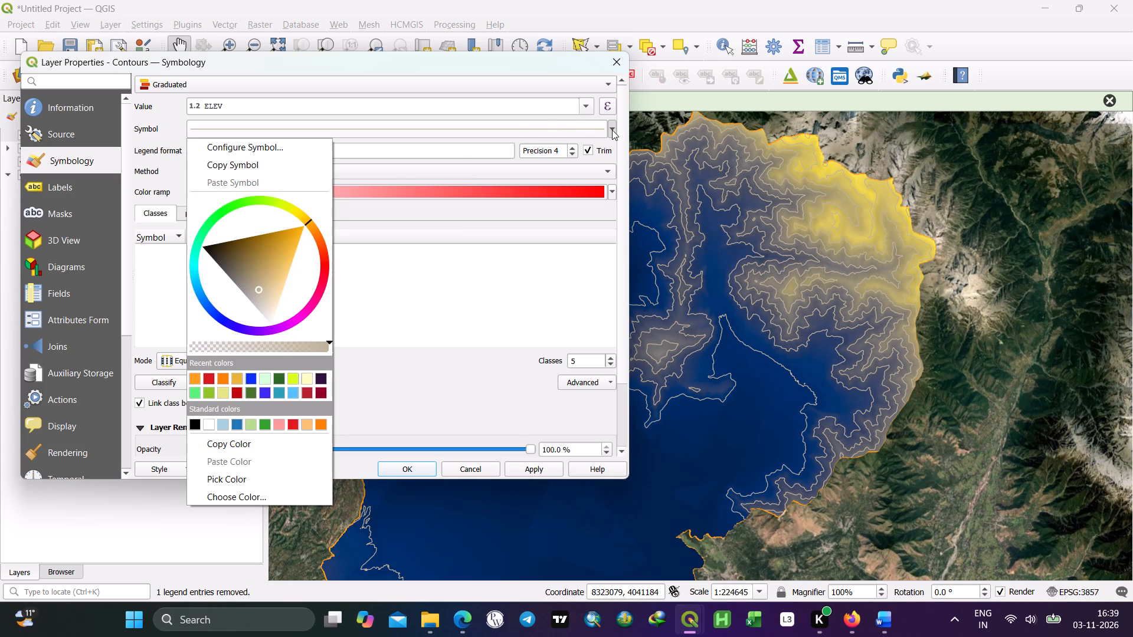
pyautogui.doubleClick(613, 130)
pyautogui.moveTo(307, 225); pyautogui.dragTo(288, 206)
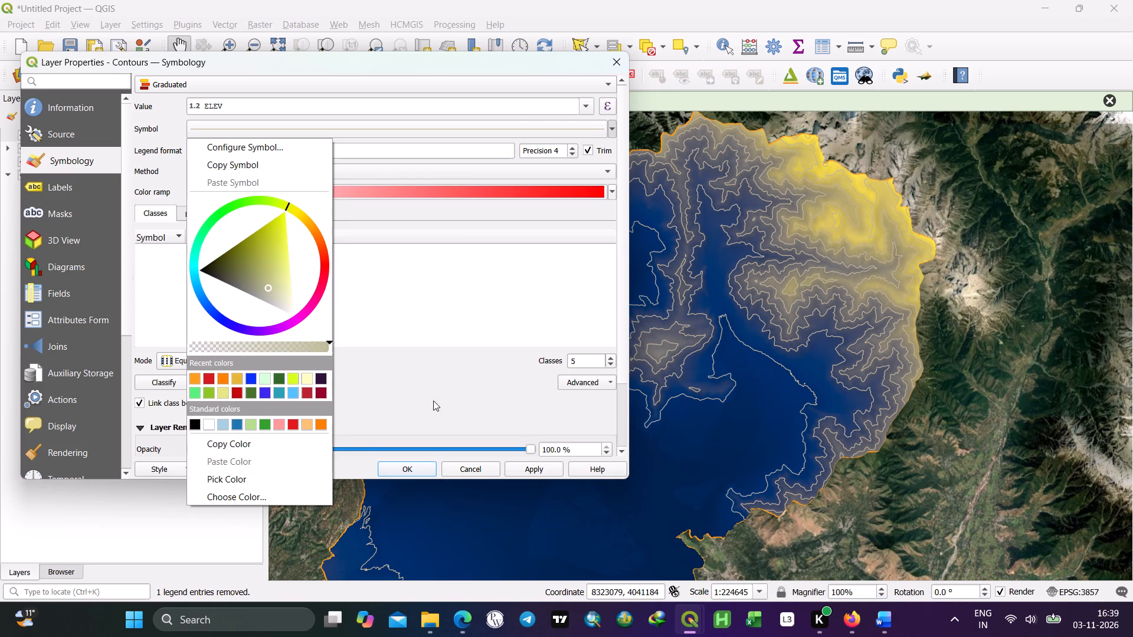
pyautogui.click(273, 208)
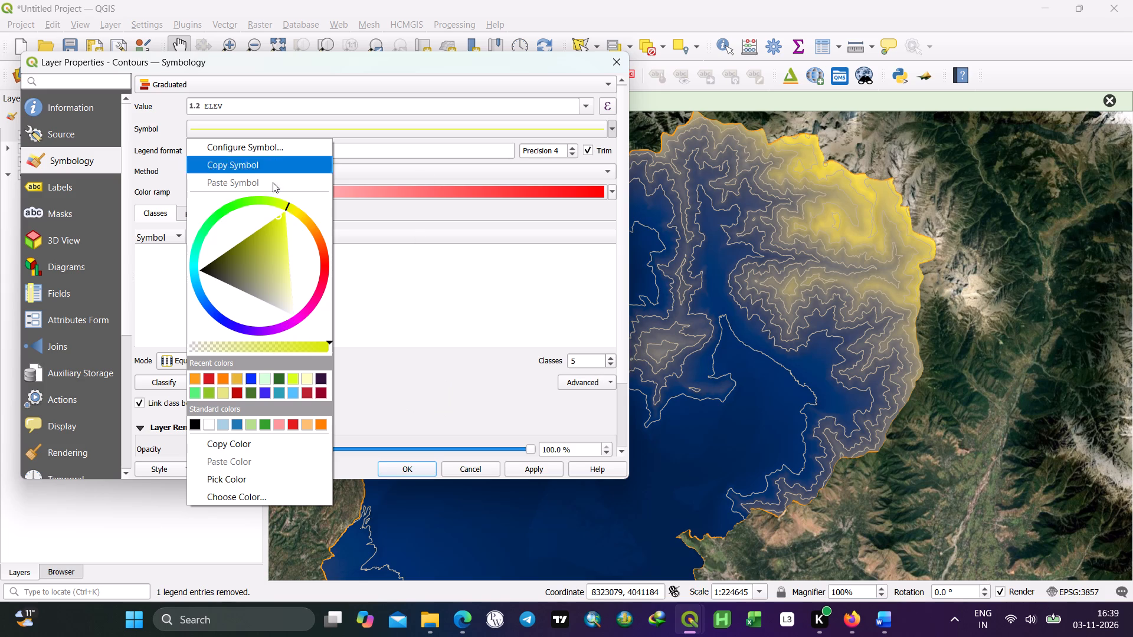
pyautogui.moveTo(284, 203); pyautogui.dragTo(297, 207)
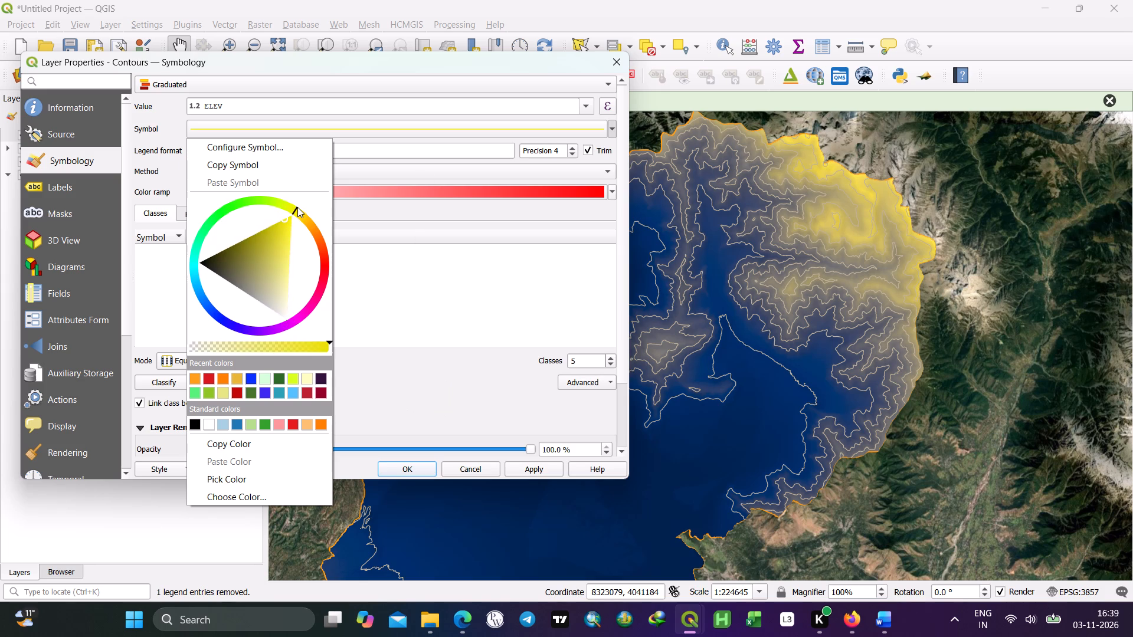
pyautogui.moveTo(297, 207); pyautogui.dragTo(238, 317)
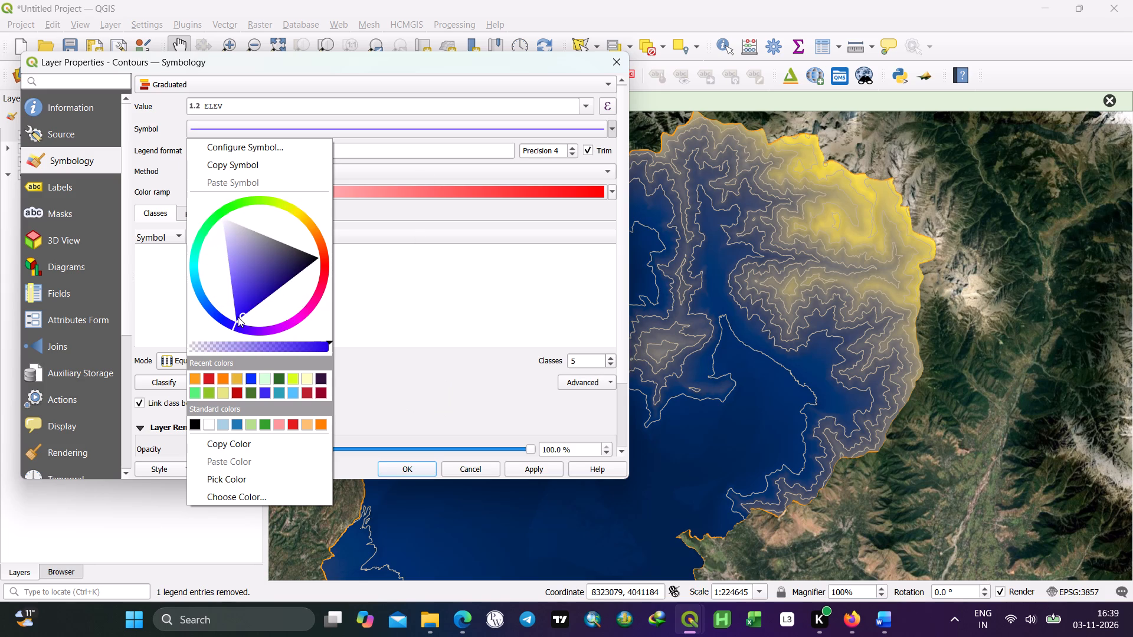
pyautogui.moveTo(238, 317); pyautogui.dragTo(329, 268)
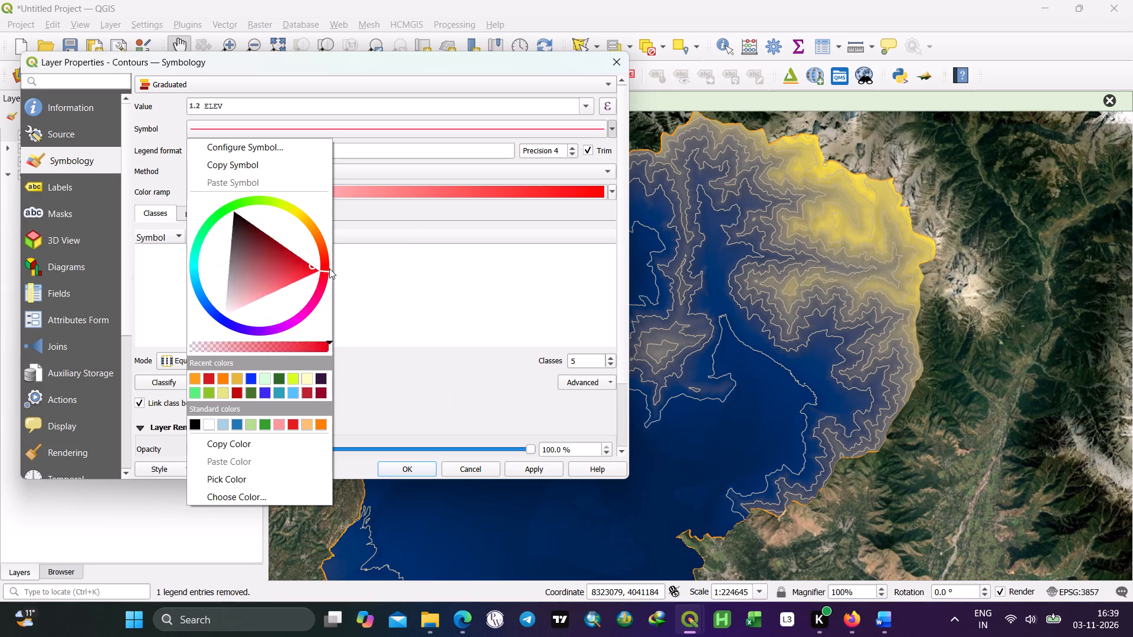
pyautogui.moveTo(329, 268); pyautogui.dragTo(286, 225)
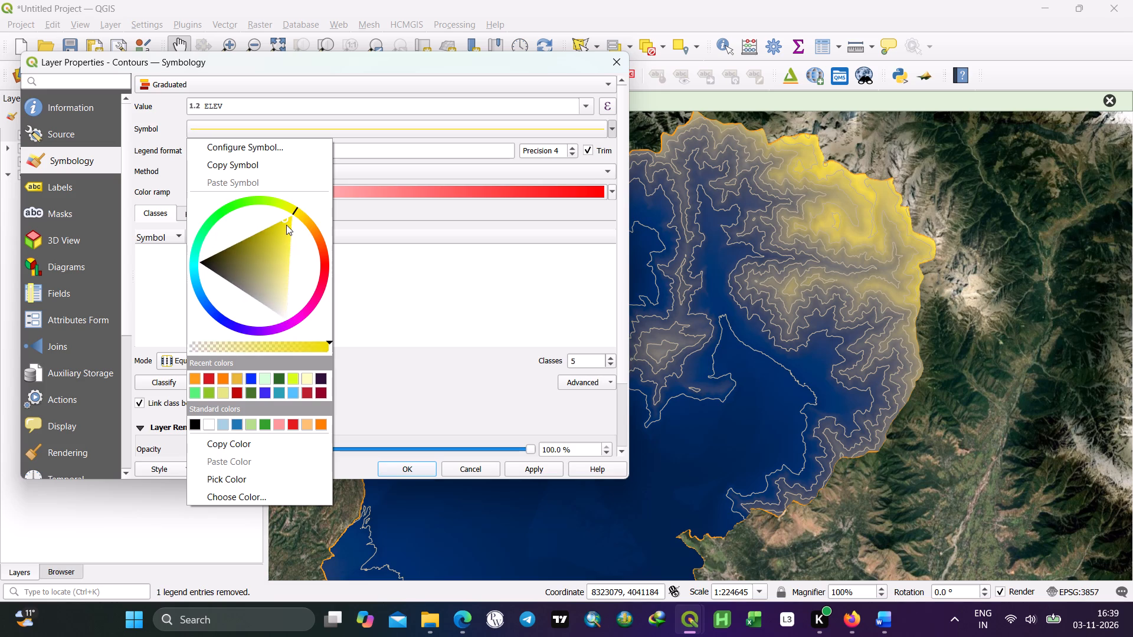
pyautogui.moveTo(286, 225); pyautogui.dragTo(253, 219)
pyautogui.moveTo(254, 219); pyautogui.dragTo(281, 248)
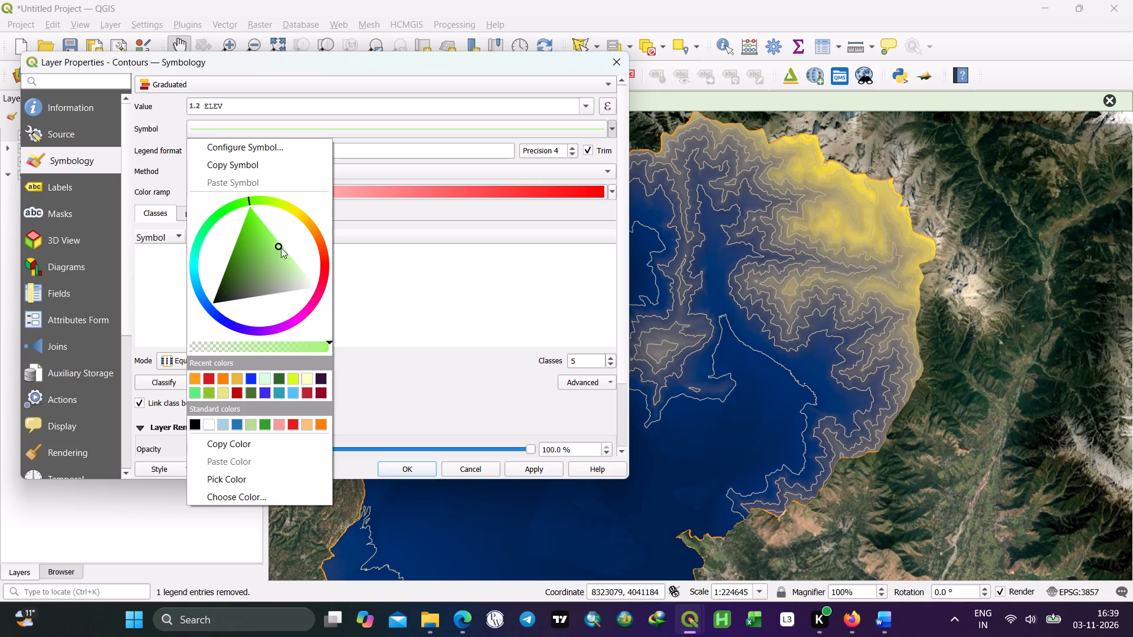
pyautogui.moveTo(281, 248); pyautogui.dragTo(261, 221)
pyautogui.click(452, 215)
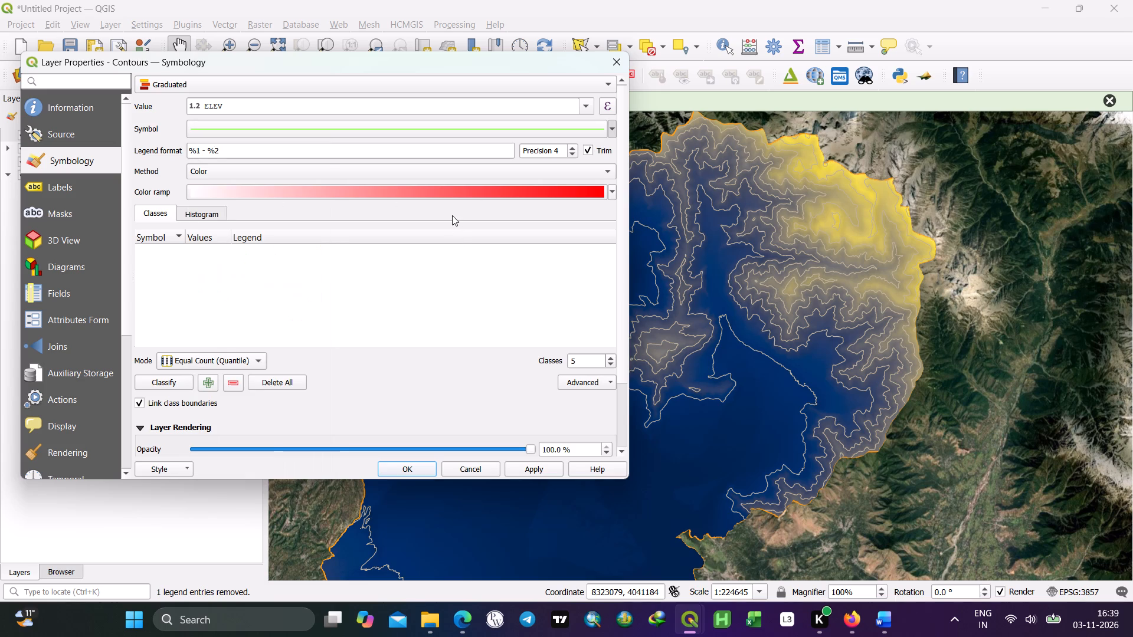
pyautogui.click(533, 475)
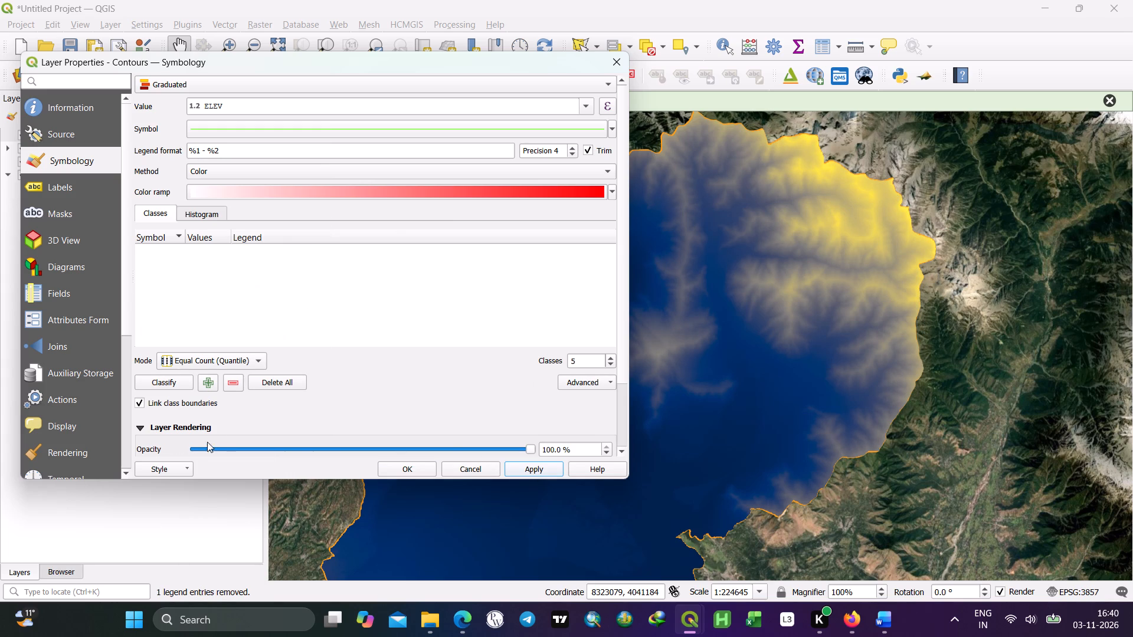
# Check the graduated symbol's Simple Line settings and the white-to-red color ramp's gradient settings, and close the Contours layer properties.
pyautogui.click(261, 122)
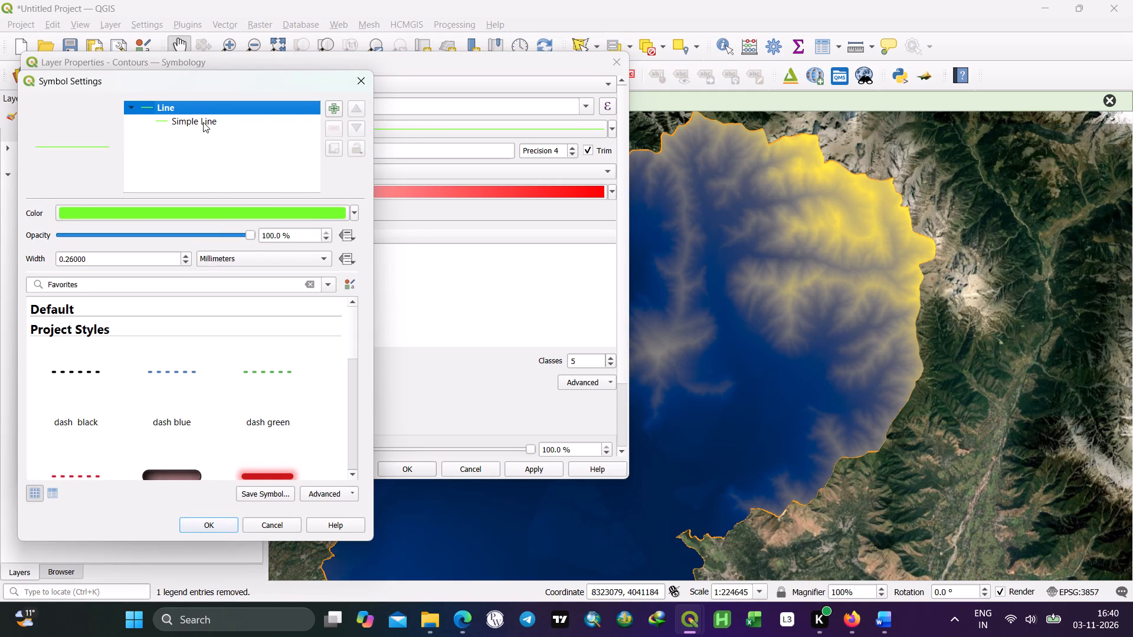
pyautogui.click(203, 122)
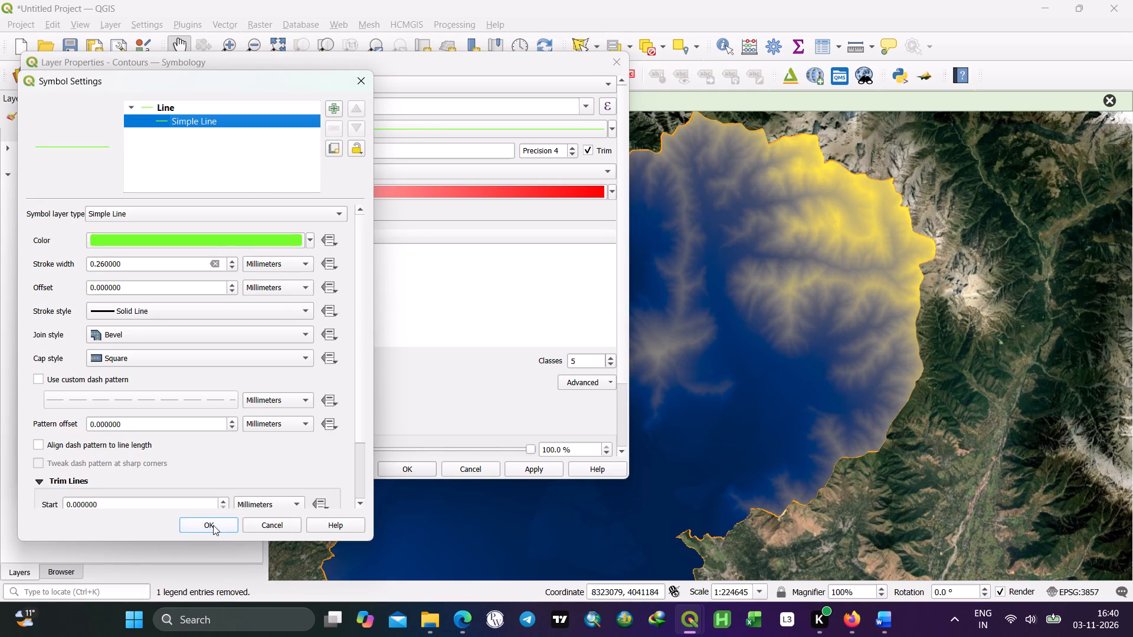
pyautogui.click(213, 525)
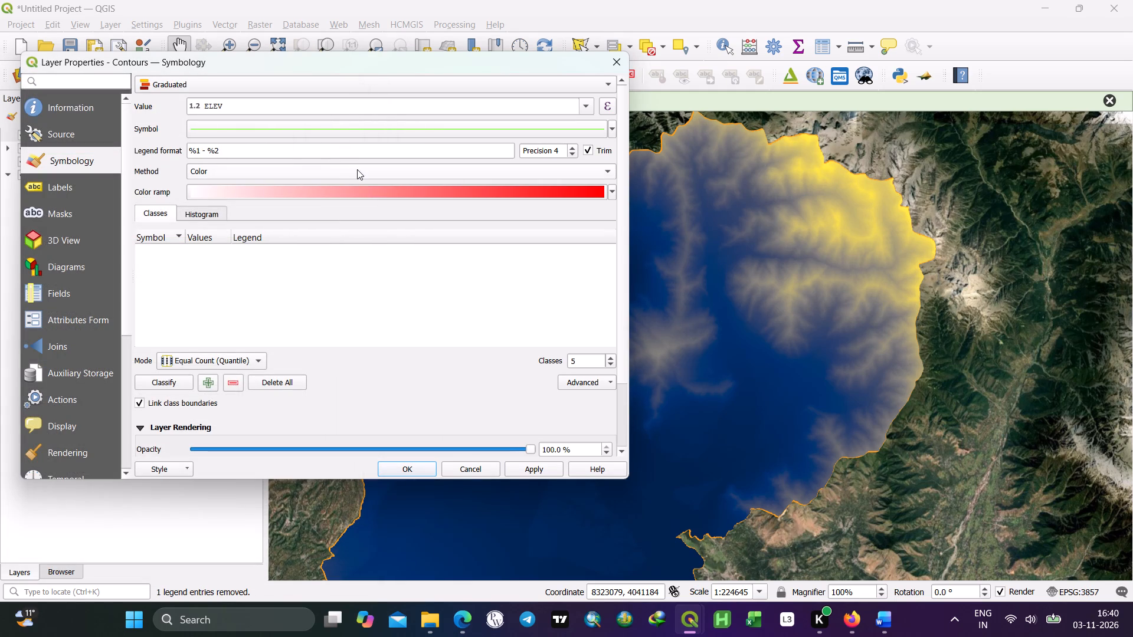
pyautogui.click(357, 169)
pyautogui.click(357, 169)
pyautogui.click(338, 193)
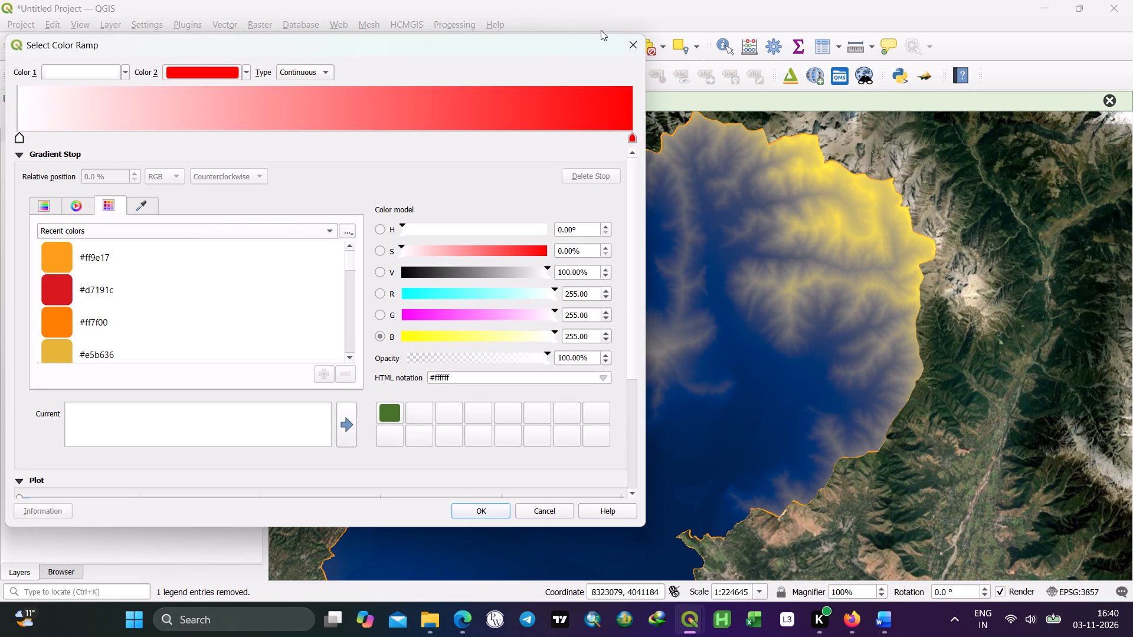
pyautogui.click(630, 46)
pyautogui.click(608, 60)
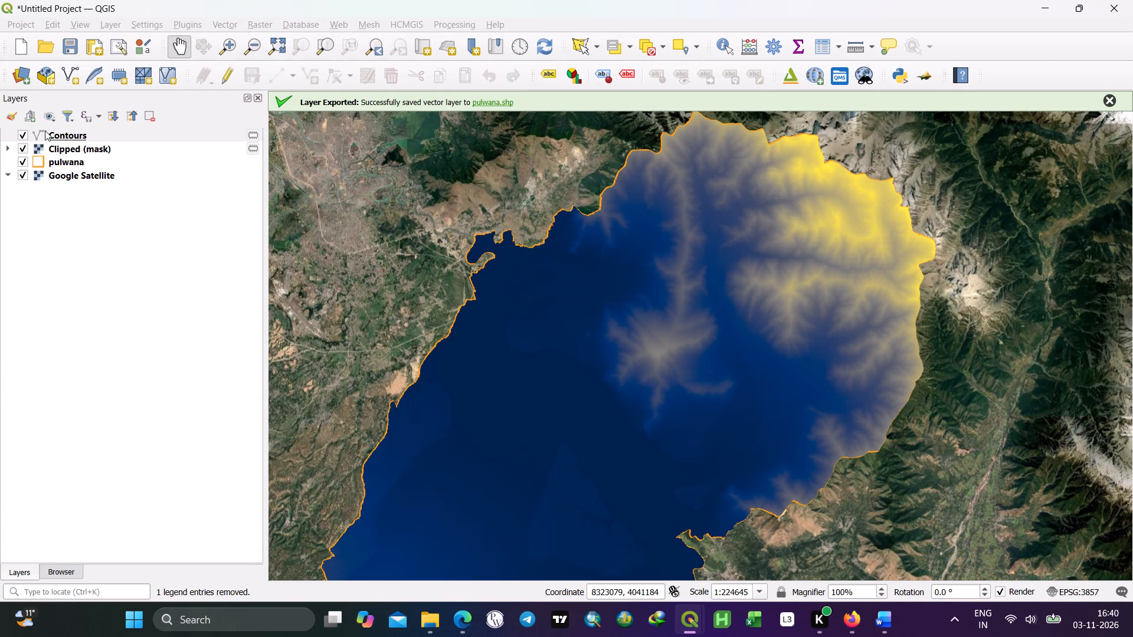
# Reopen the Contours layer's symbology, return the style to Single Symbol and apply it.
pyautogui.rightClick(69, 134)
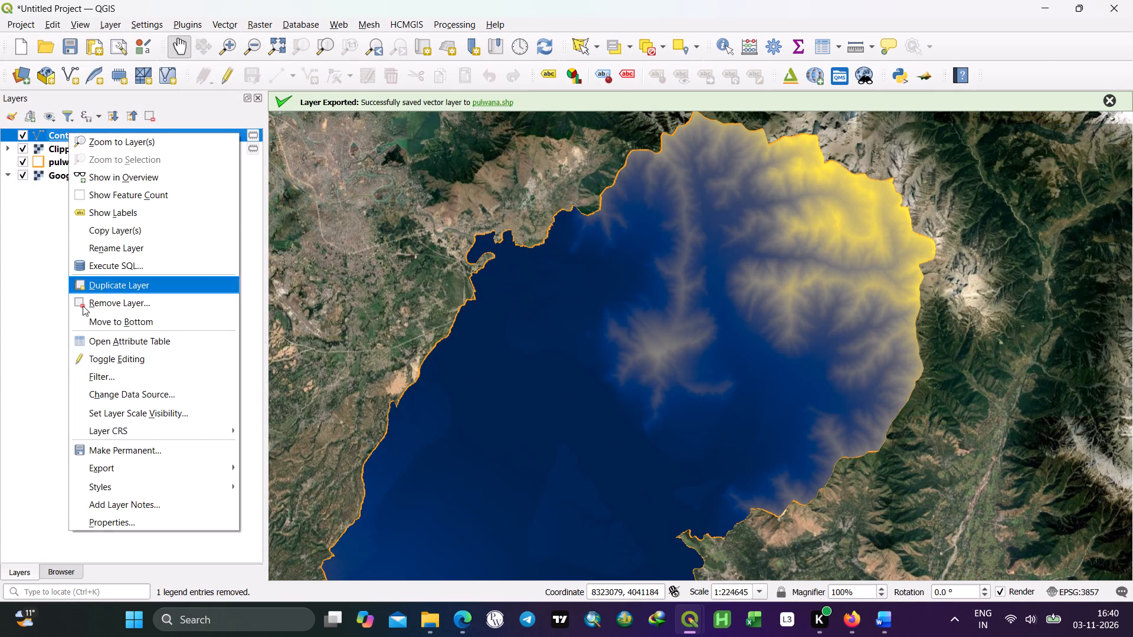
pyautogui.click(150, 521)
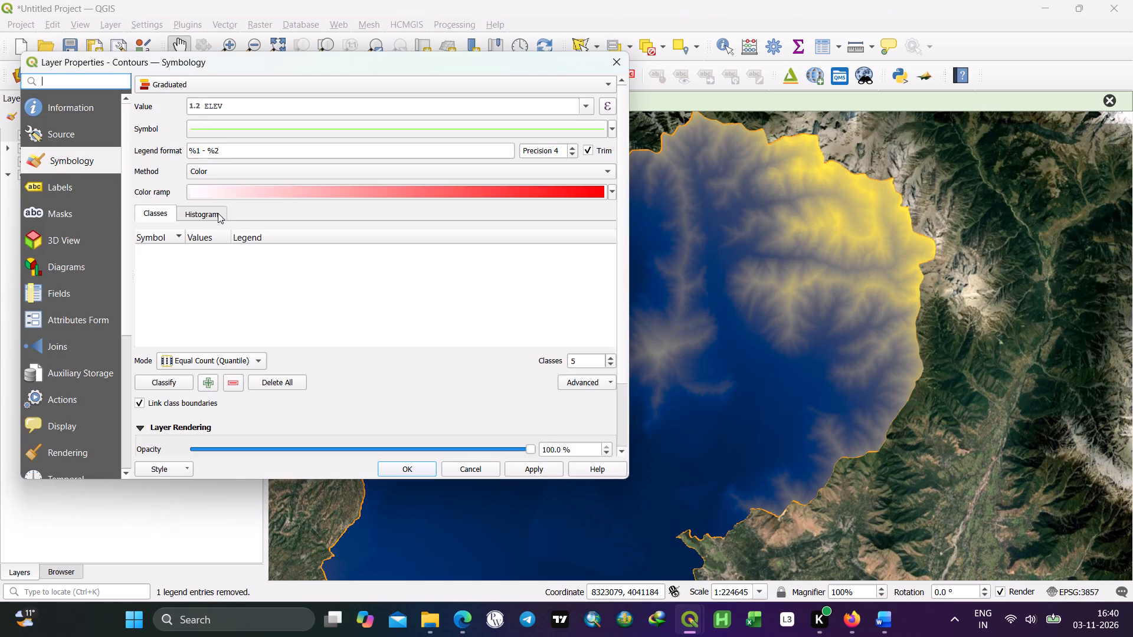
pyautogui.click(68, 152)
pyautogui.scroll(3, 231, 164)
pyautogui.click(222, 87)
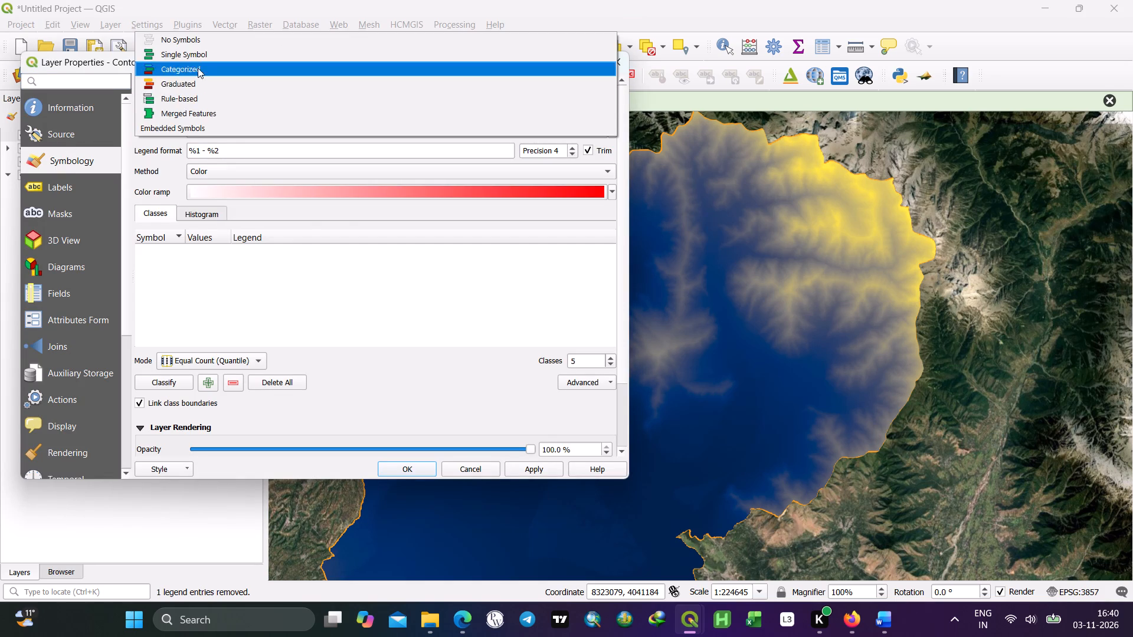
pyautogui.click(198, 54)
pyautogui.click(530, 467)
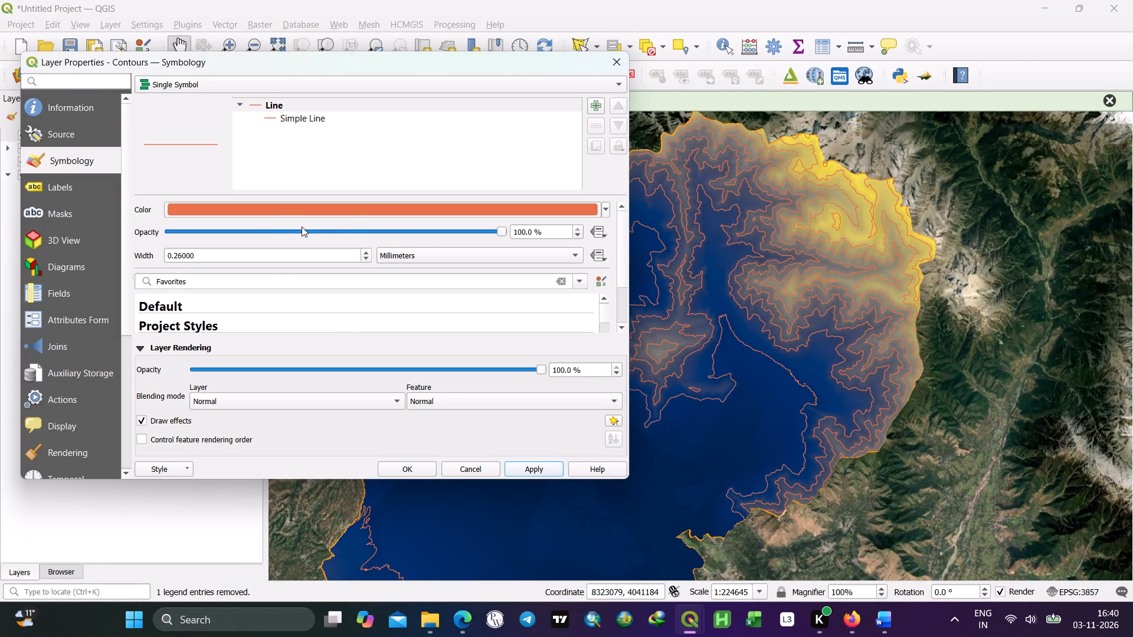
# Style the Contours layer as Graduated, with ELEV as the value and the Greens color ramp.
pyautogui.click(195, 83)
pyautogui.click(194, 112)
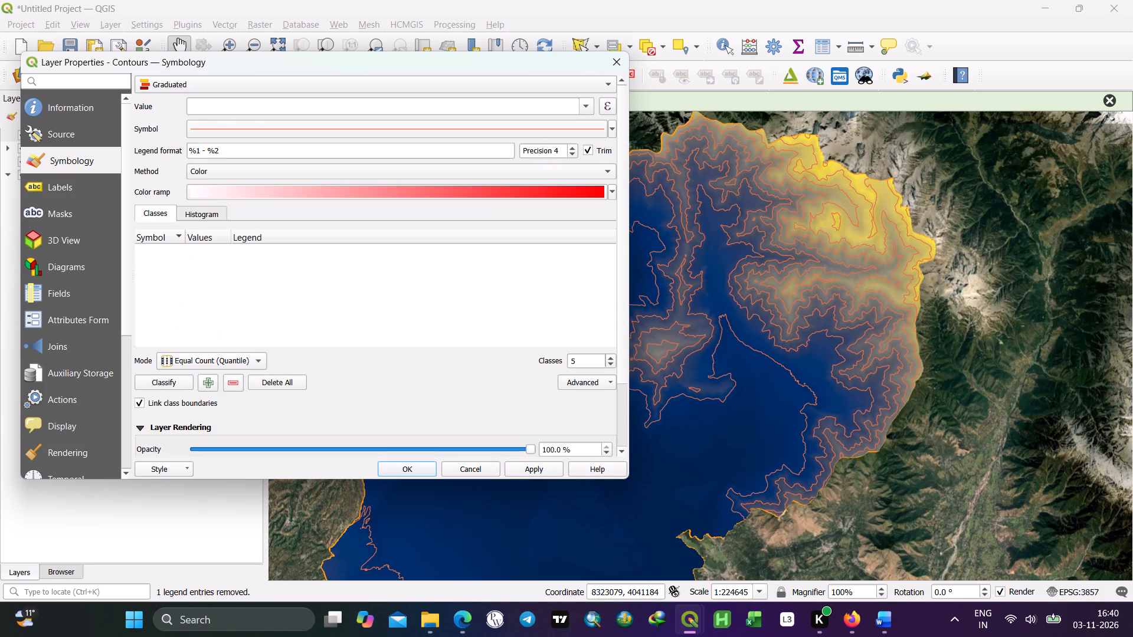
pyautogui.click(588, 105)
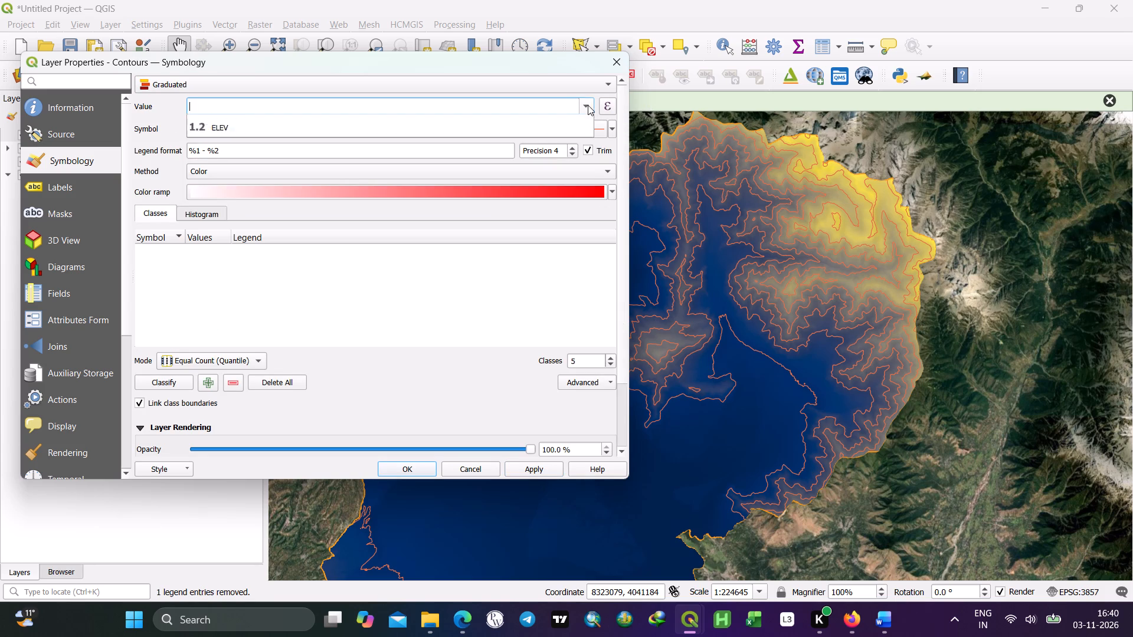
pyautogui.click(363, 156)
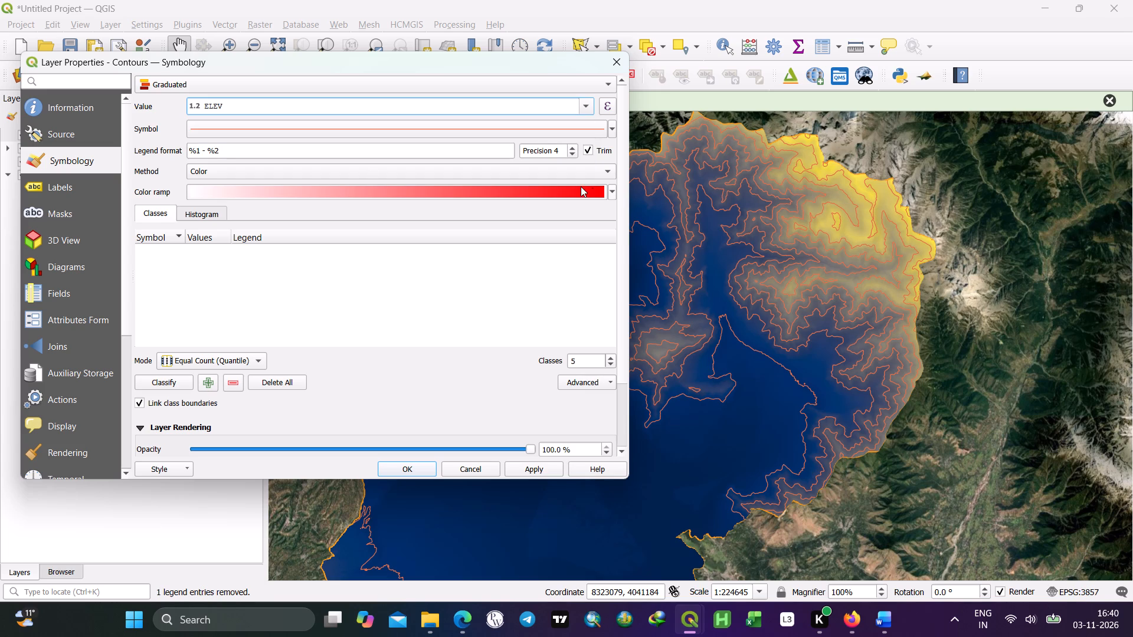
pyautogui.click(610, 188)
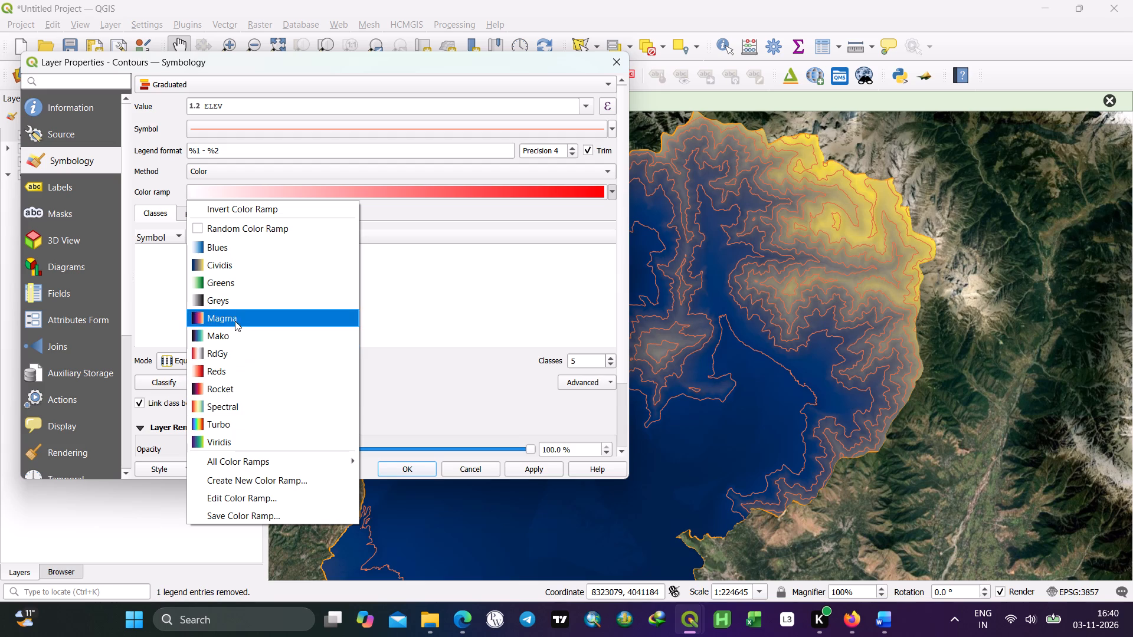
pyautogui.click(227, 287)
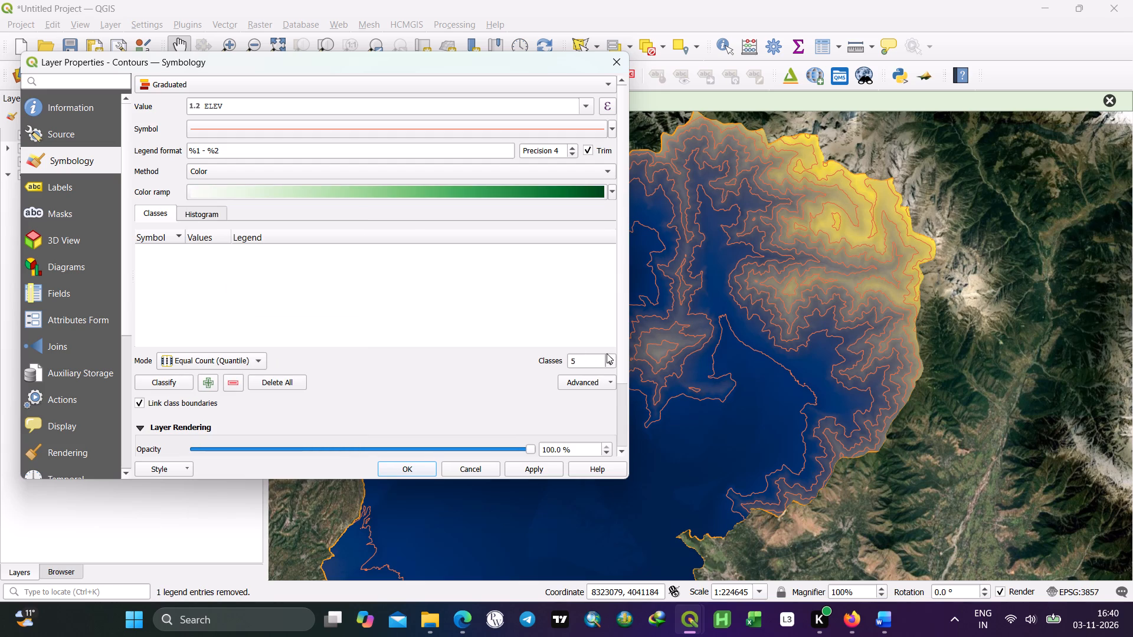
# Set the graduated contour classification to 6 Equal Count (Quantile) classes and apply it to the layer.
pyautogui.click(608, 354)
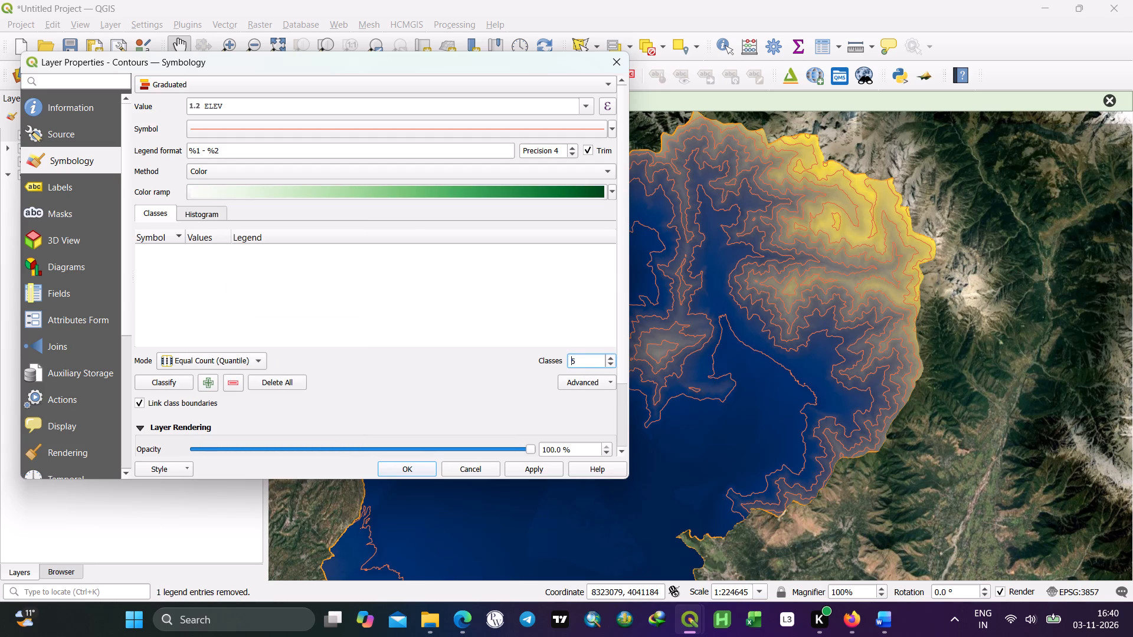
pyautogui.click(610, 360)
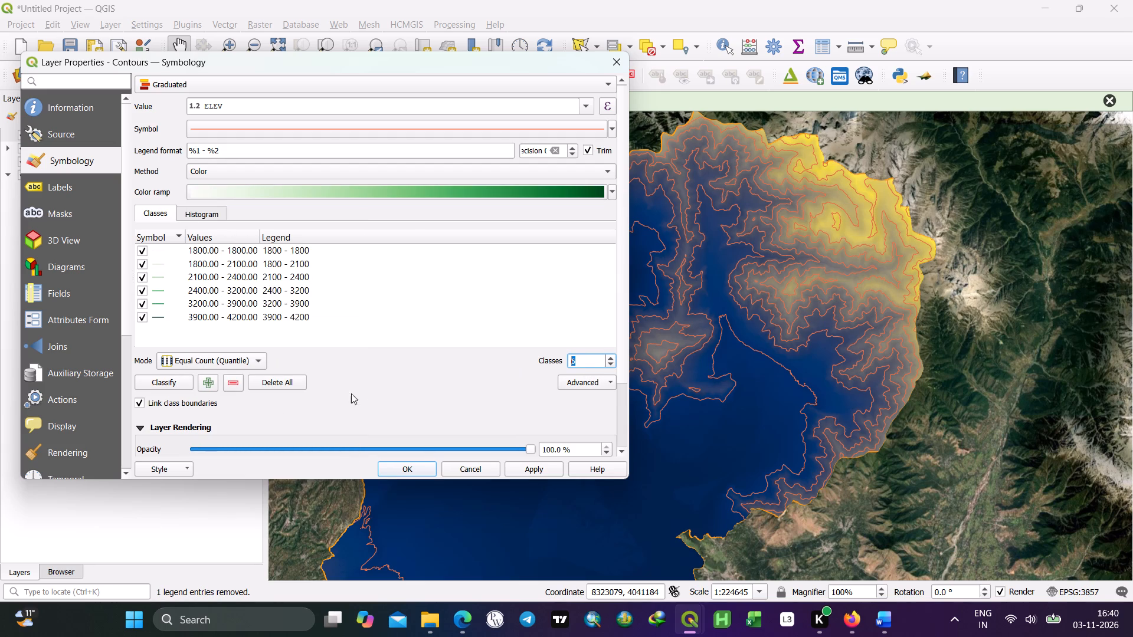
pyautogui.click(140, 428)
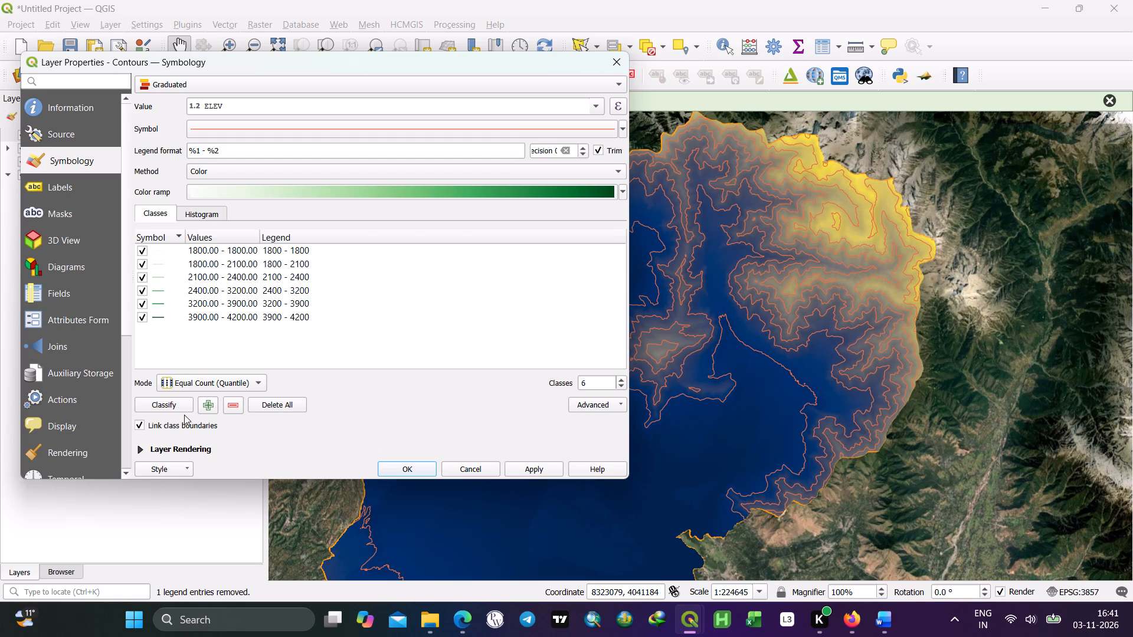
pyautogui.scroll(-2, 185, 414)
pyautogui.click(143, 452)
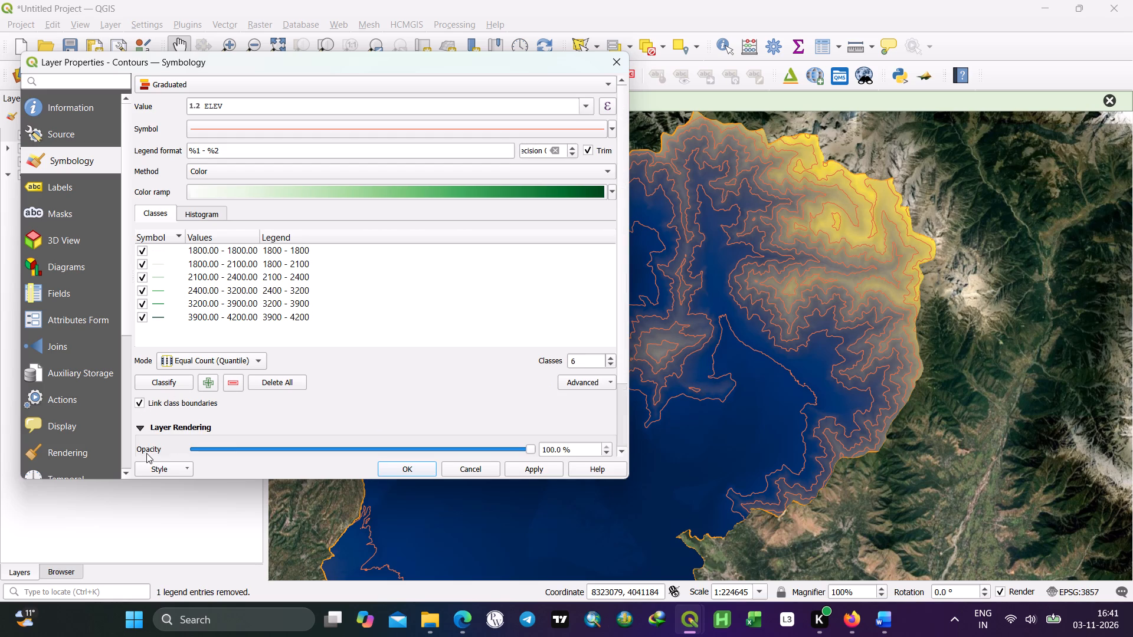
pyautogui.scroll(-3, 227, 416)
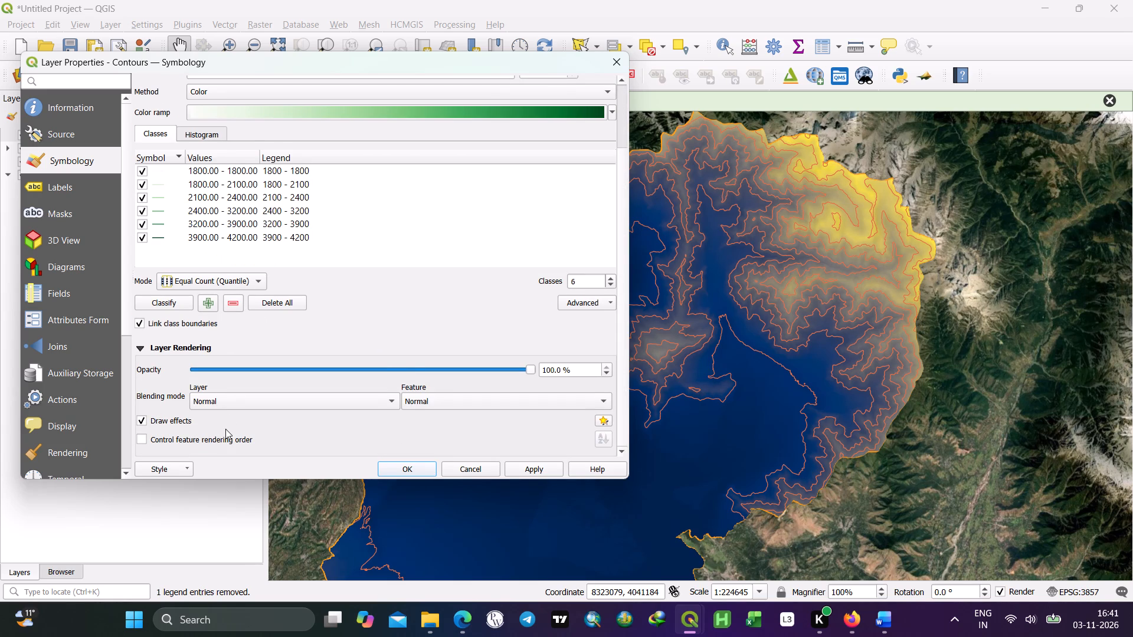
pyautogui.click(531, 467)
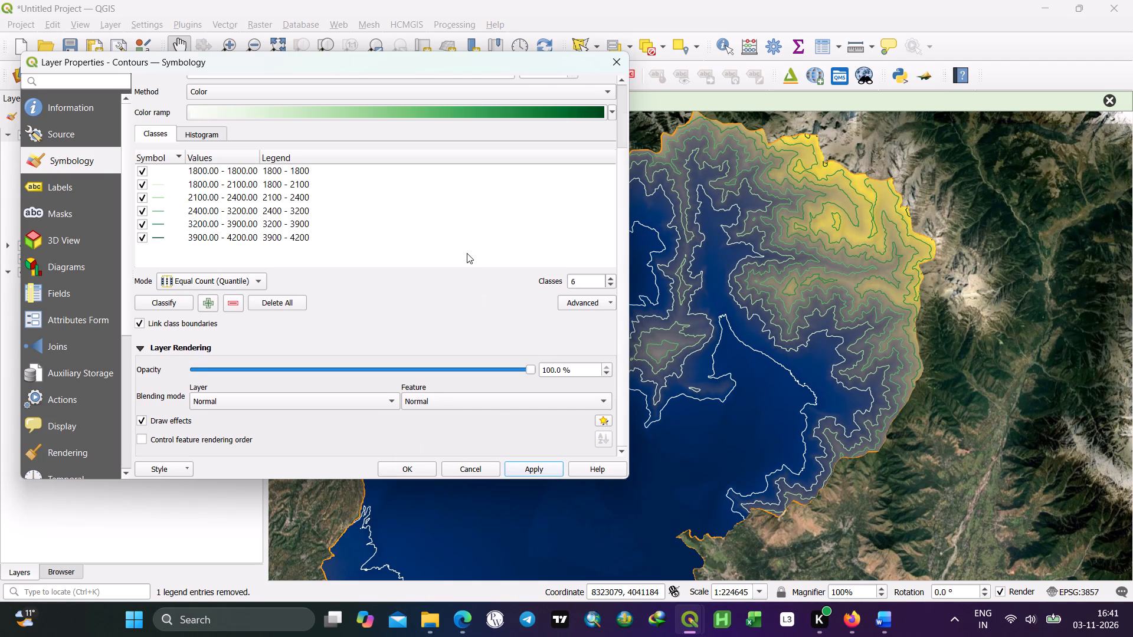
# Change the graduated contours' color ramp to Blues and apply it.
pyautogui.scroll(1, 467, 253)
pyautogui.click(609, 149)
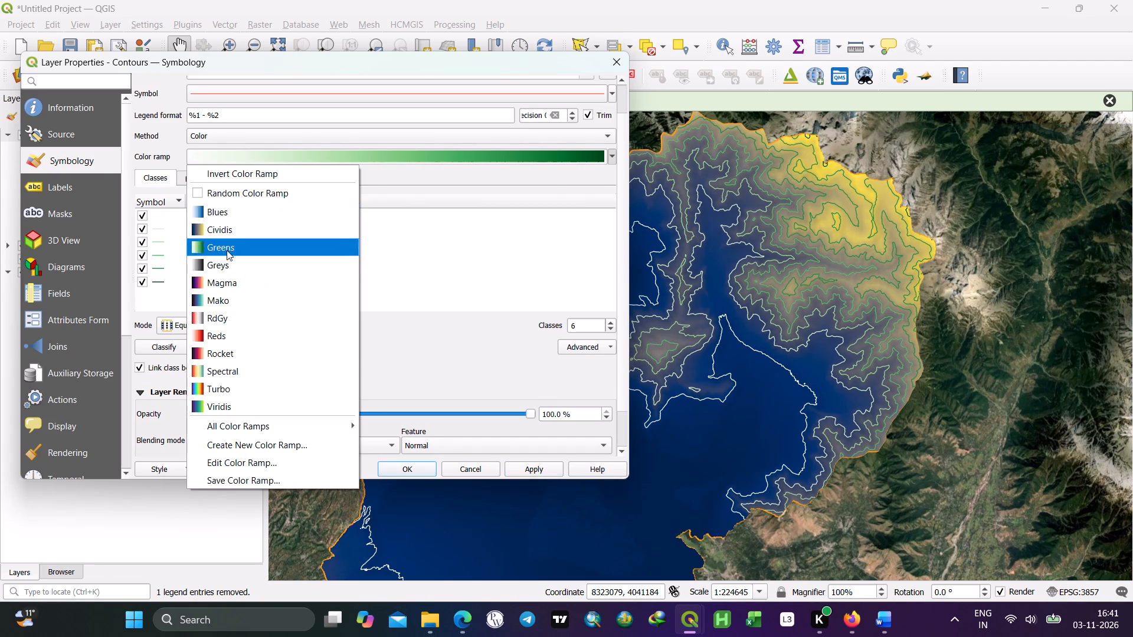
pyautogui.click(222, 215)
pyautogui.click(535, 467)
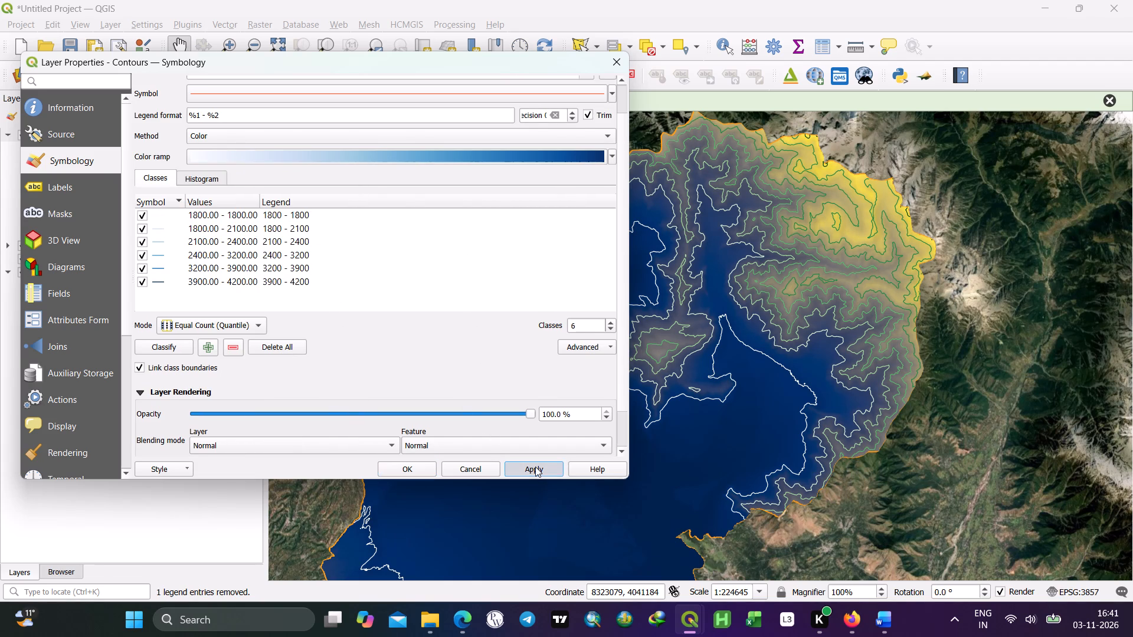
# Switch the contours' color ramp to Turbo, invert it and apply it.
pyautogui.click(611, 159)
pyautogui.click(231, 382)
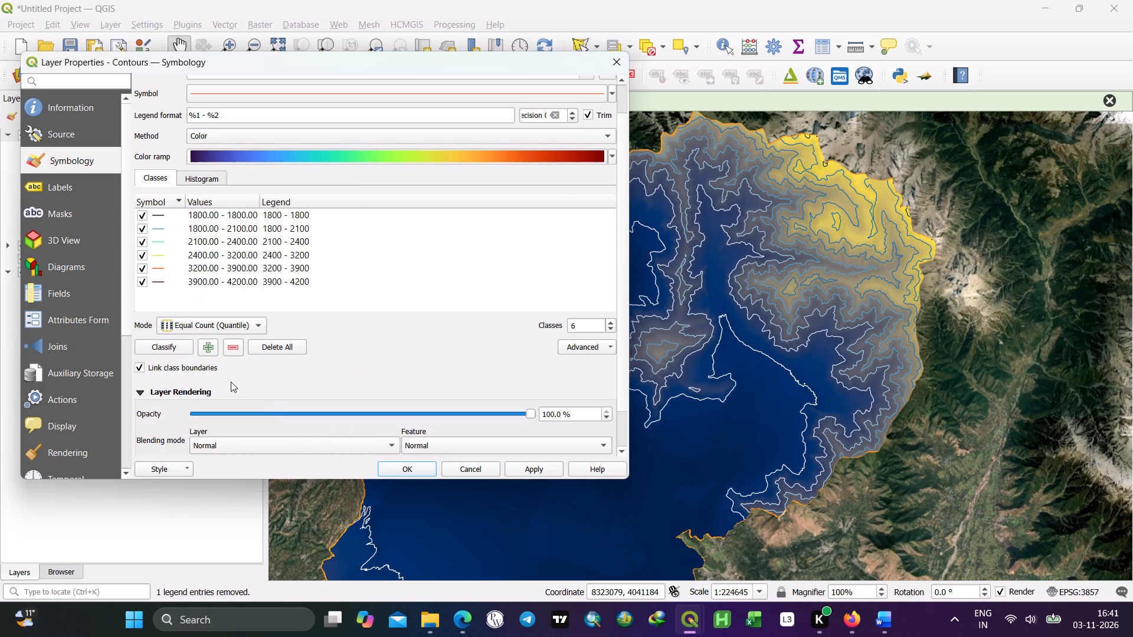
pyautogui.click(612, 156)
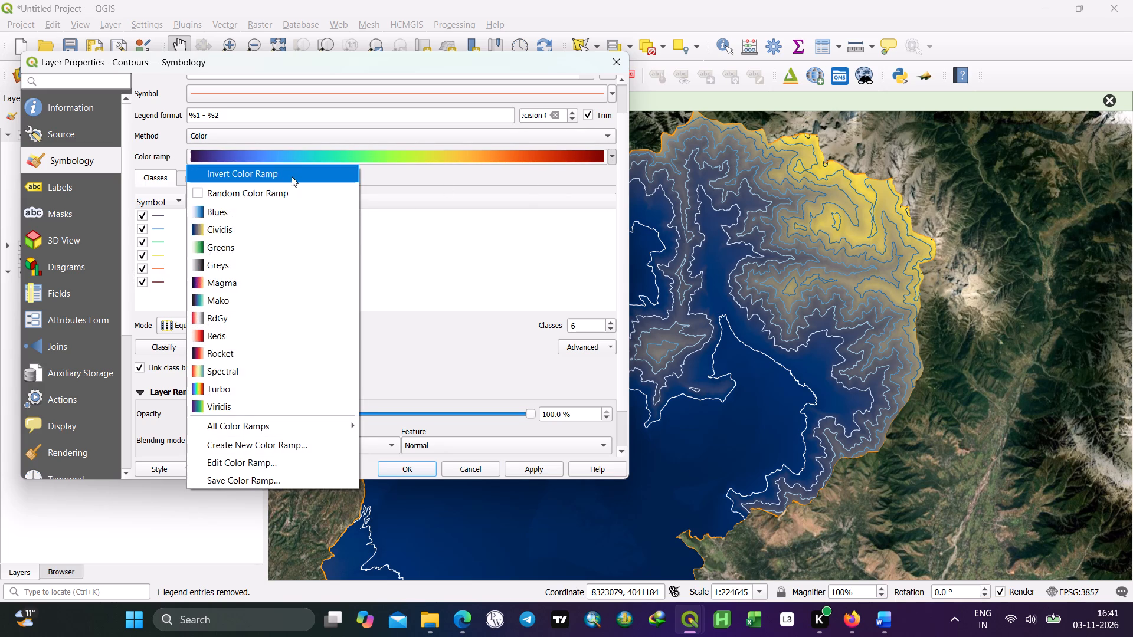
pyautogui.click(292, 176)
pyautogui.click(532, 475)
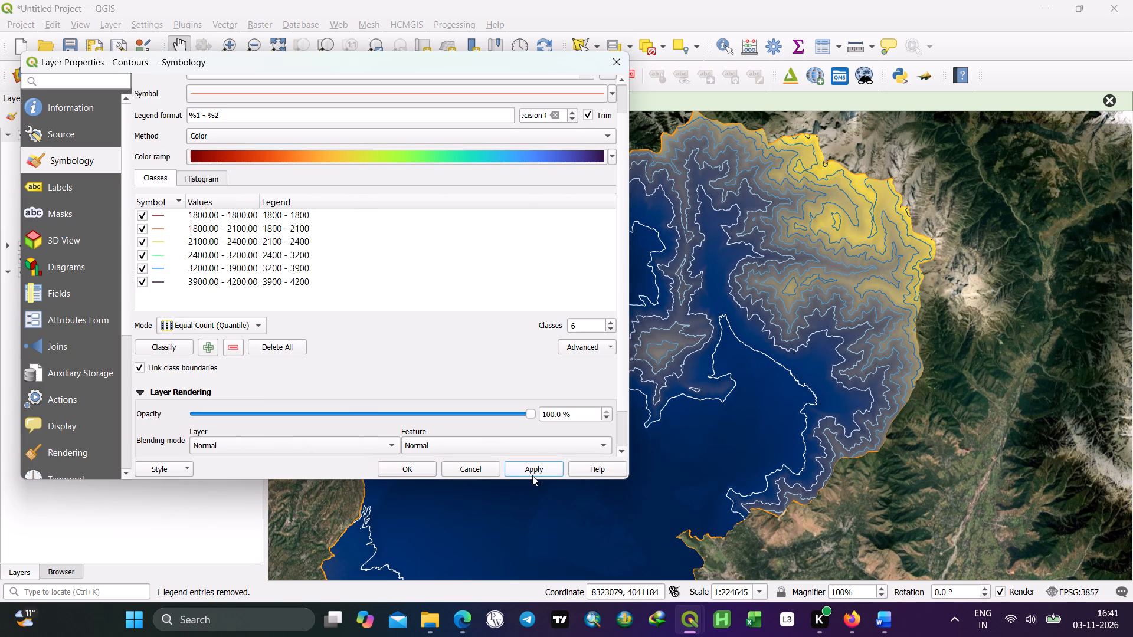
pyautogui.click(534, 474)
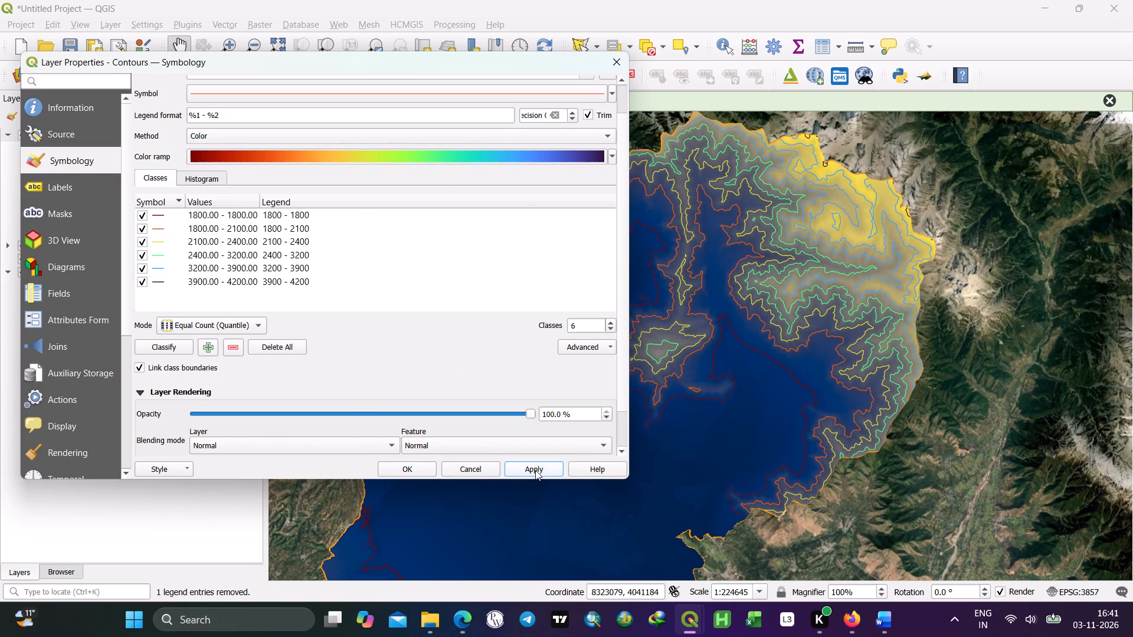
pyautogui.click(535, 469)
# Colour the graduated contours with the inverted Viridis ramp, apply it and close the layer properties.
pyautogui.click(615, 162)
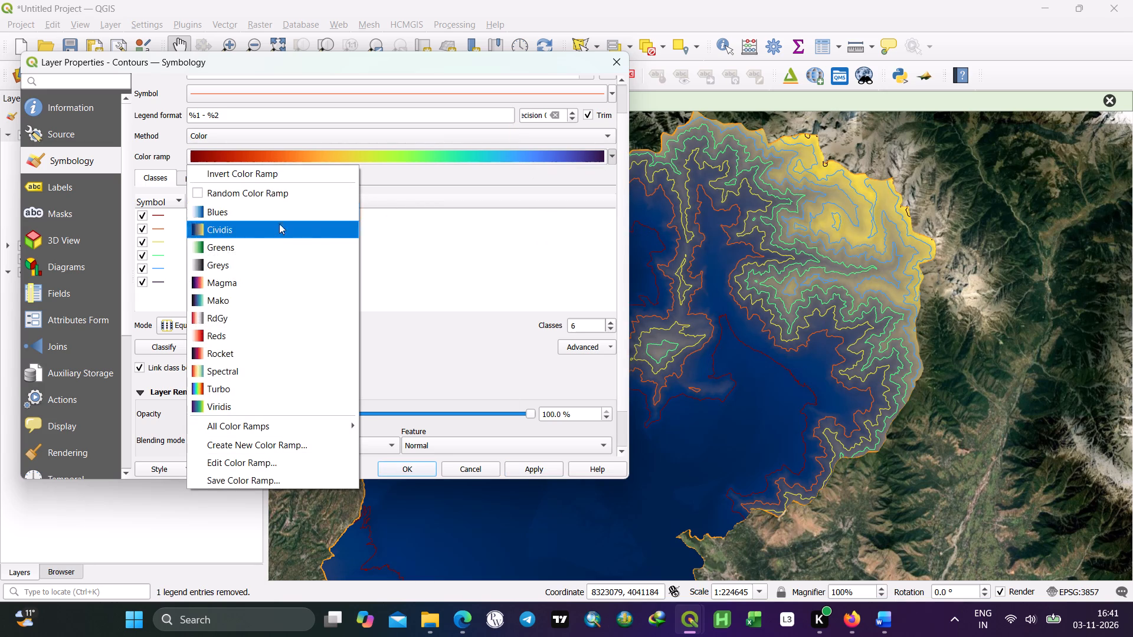
pyautogui.click(244, 403)
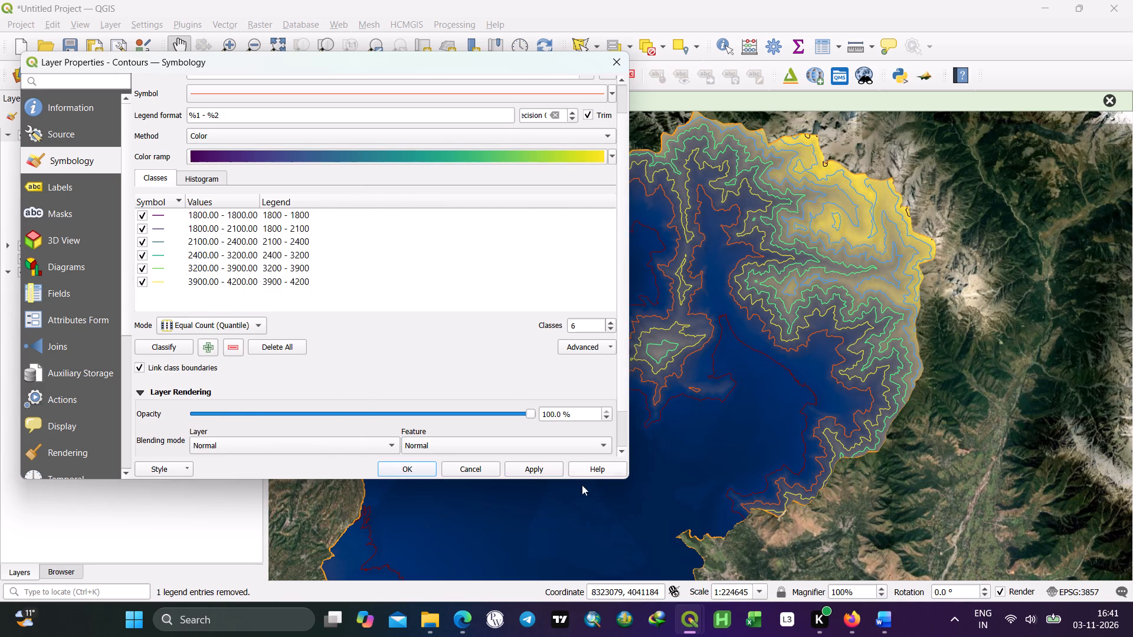
pyautogui.click(543, 472)
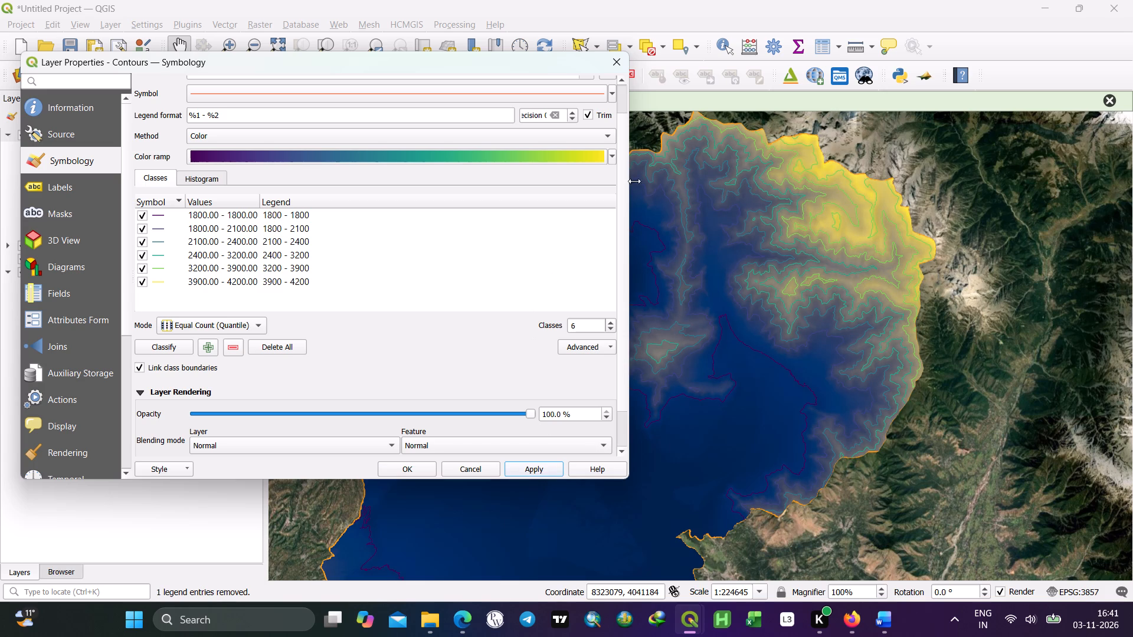
pyautogui.click(610, 160)
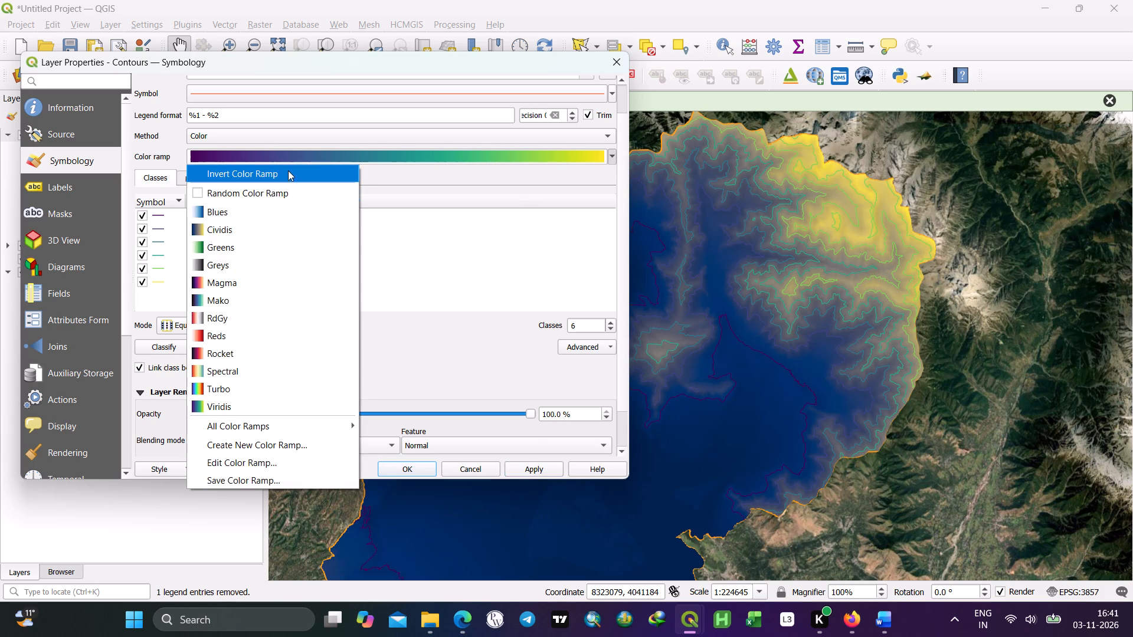
pyautogui.click(288, 170)
pyautogui.click(532, 475)
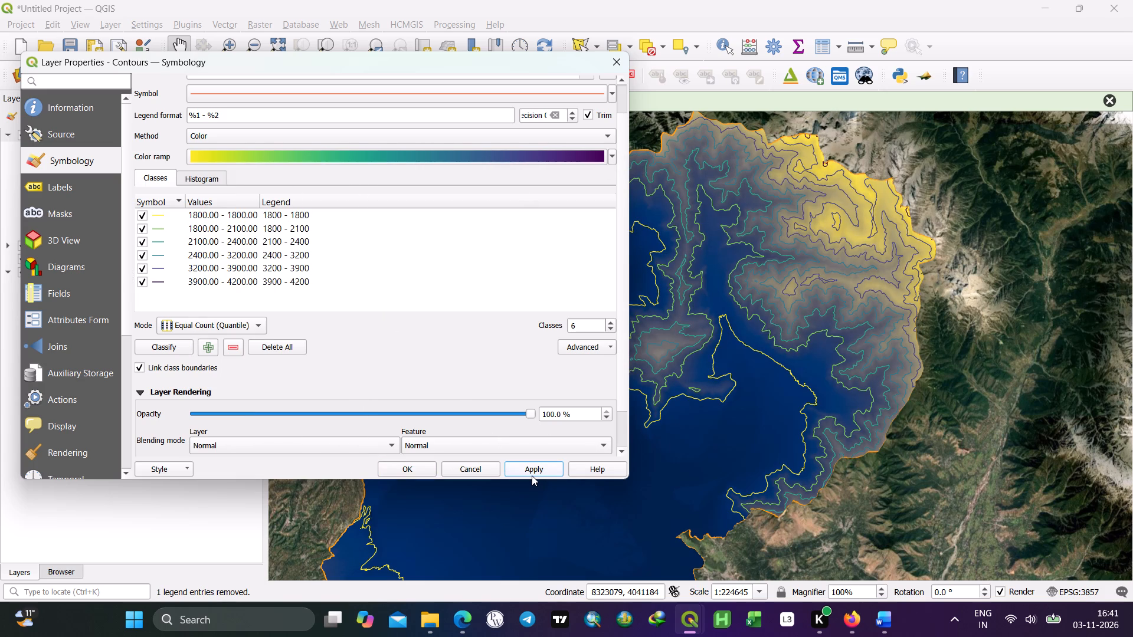
pyautogui.click(400, 468)
# Hide the Google Satellite and pulwana layers, keeping only Contours and the Clipped (mask) DEM visible.
pyautogui.scroll(-1, 758, 372)
pyautogui.scroll(1, 768, 363)
pyautogui.moveTo(762, 369); pyautogui.dragTo(754, 346)
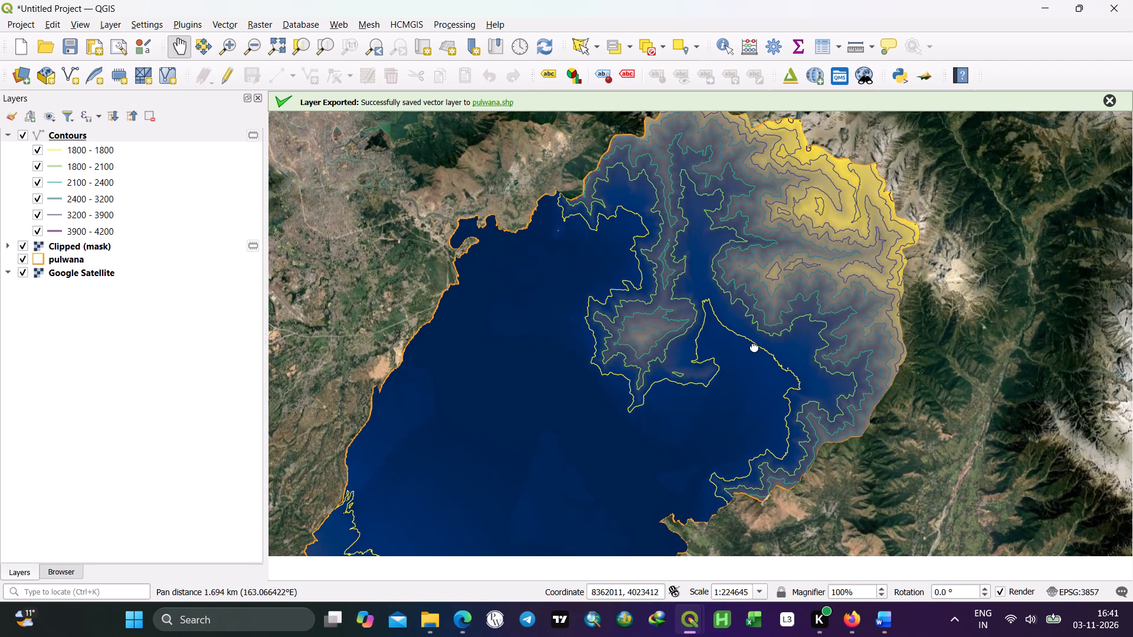
pyautogui.moveTo(754, 346); pyautogui.dragTo(744, 352)
pyautogui.scroll(1, 743, 361)
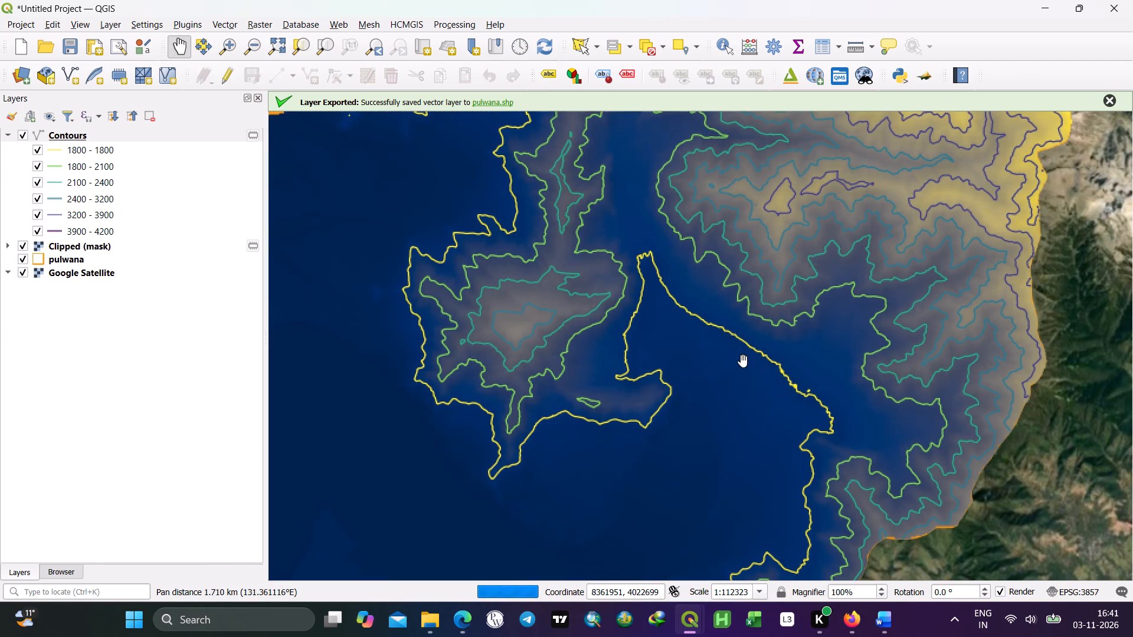
pyautogui.scroll(-1, 742, 362)
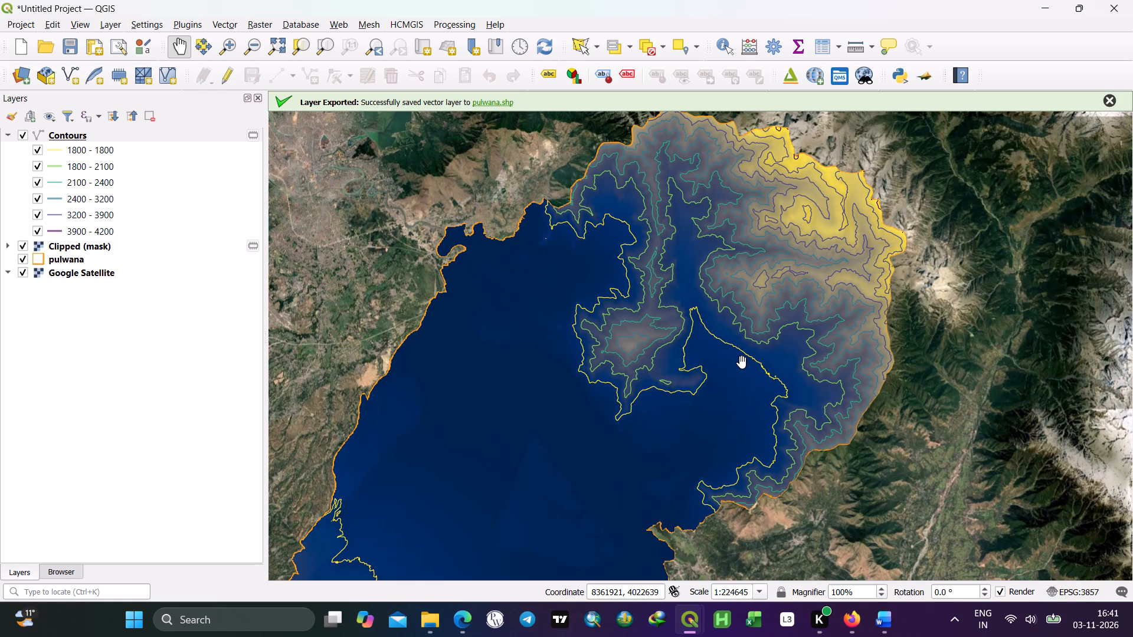
pyautogui.click(19, 271)
pyautogui.click(20, 257)
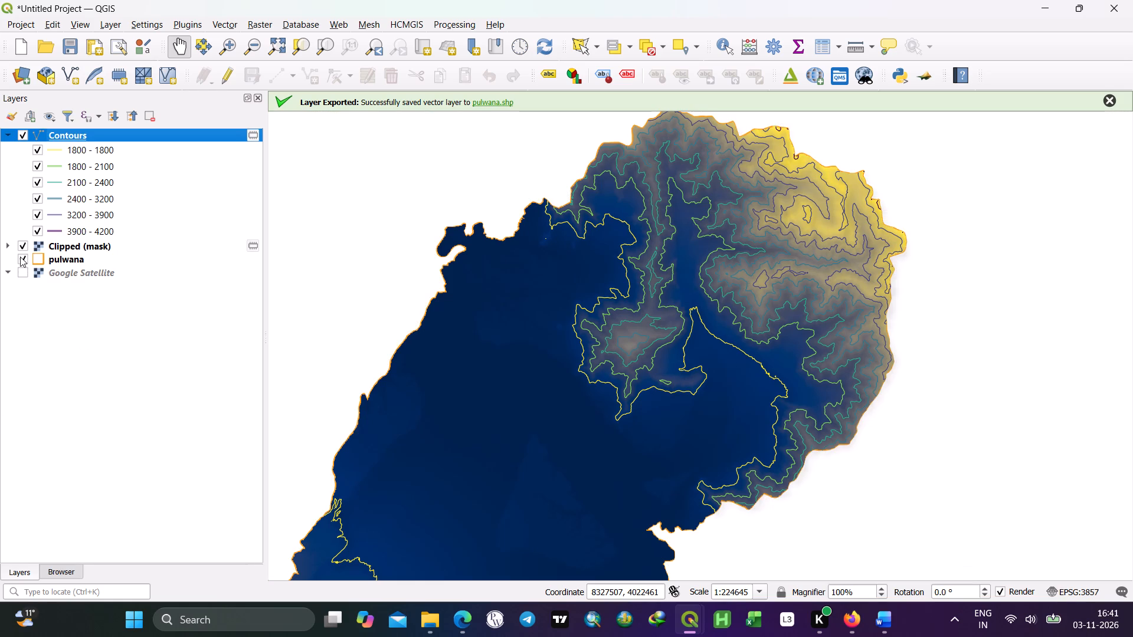
pyautogui.click(21, 247)
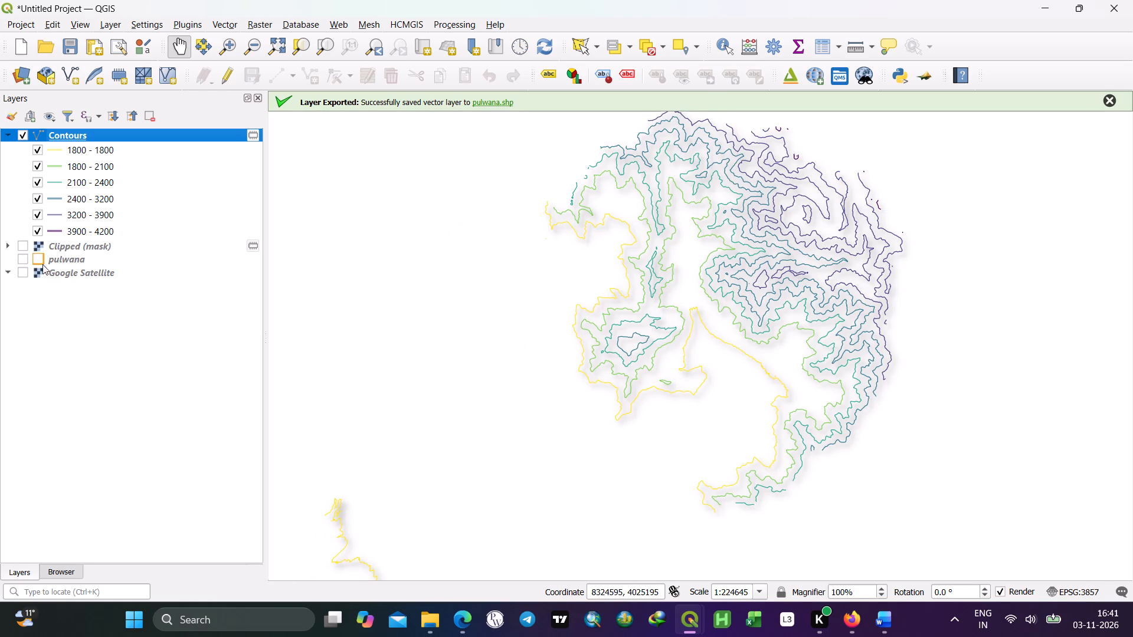
pyautogui.click(19, 242)
pyautogui.click(19, 242)
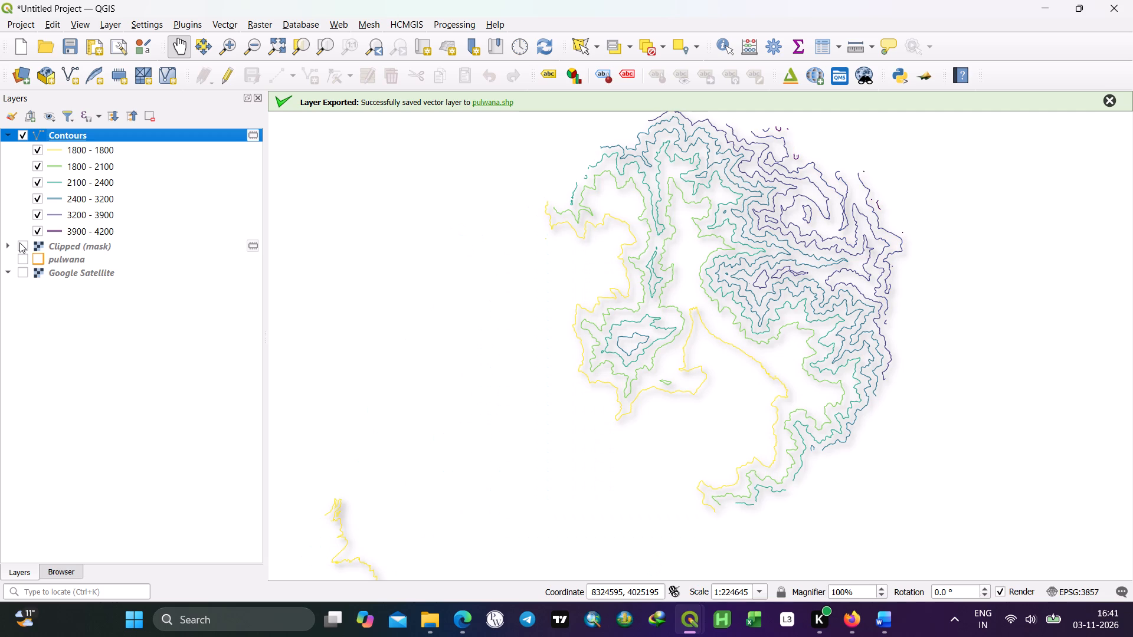
pyautogui.click(19, 242)
pyautogui.scroll(-1, 600, 340)
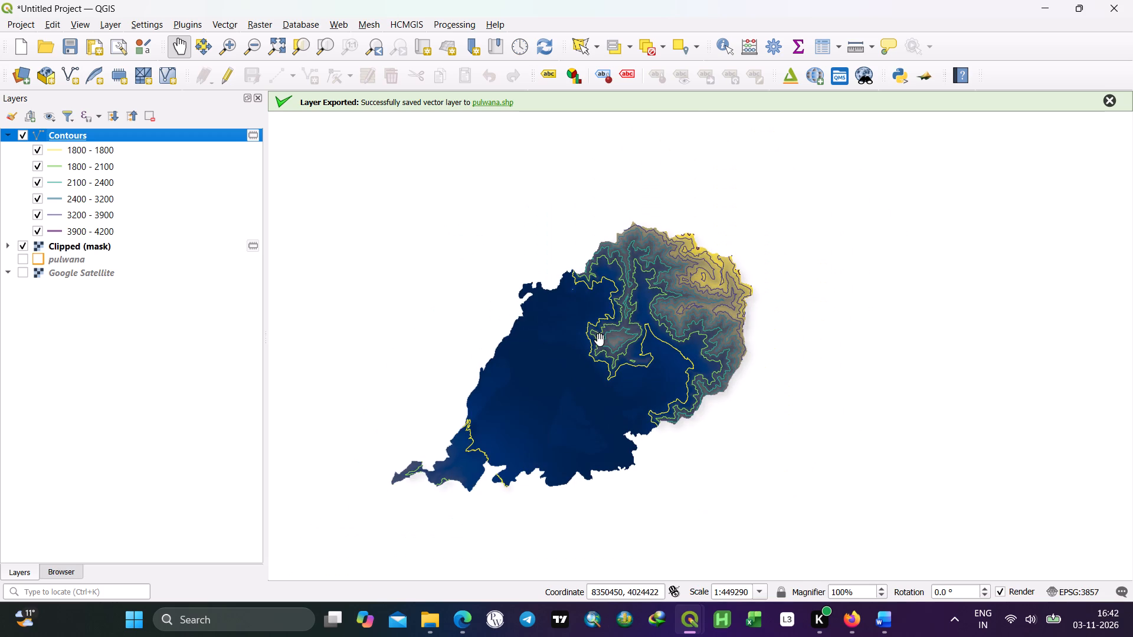
pyautogui.moveTo(518, 431); pyautogui.dragTo(541, 423)
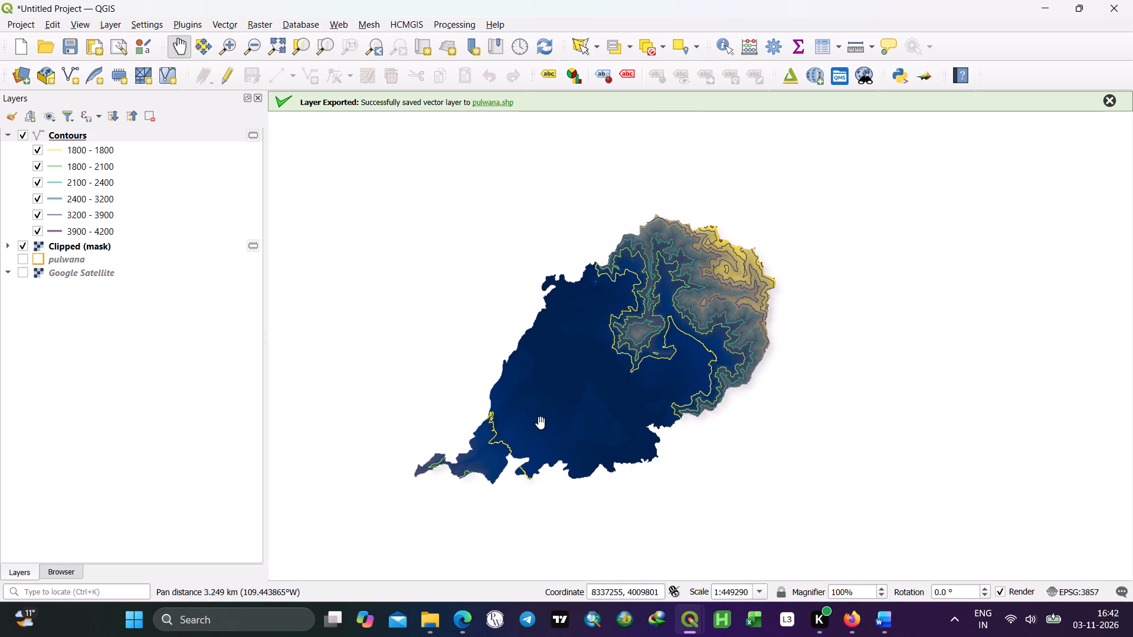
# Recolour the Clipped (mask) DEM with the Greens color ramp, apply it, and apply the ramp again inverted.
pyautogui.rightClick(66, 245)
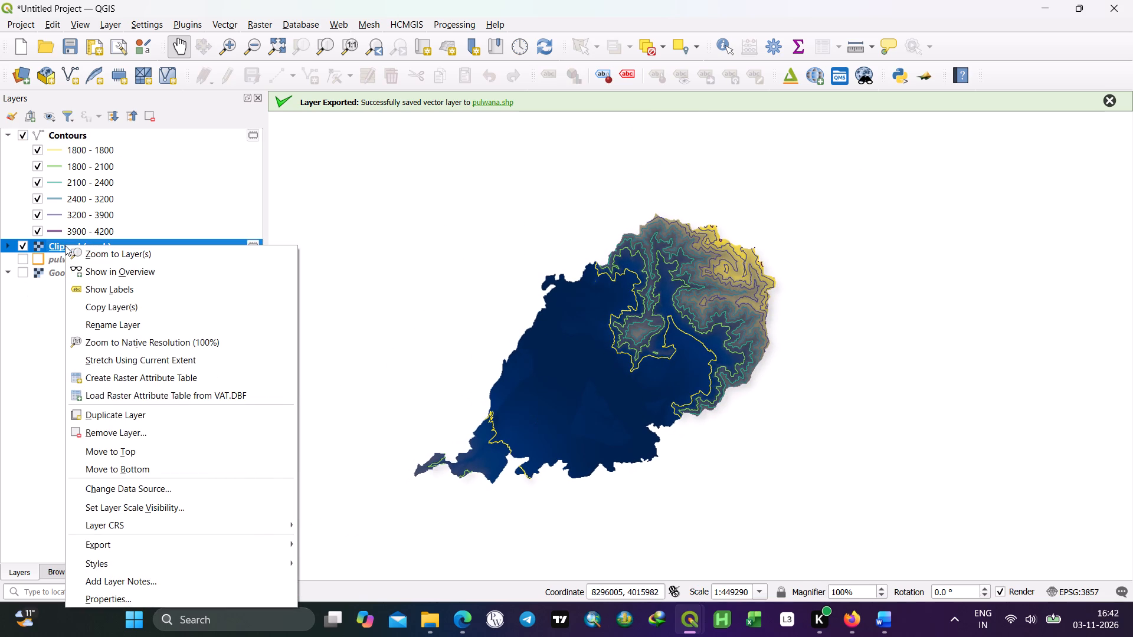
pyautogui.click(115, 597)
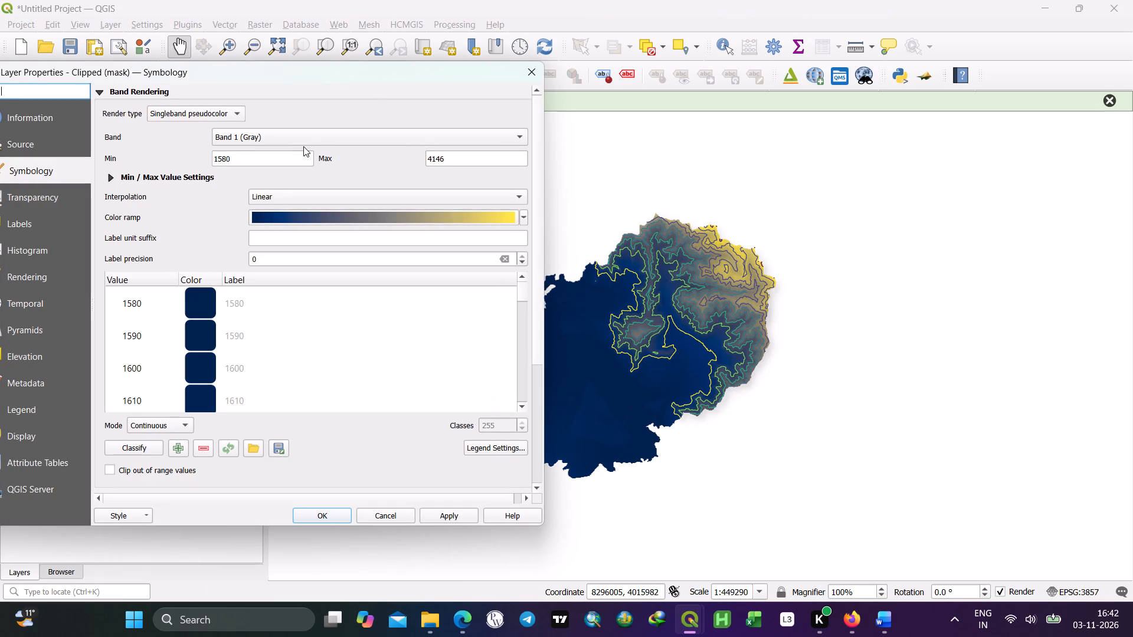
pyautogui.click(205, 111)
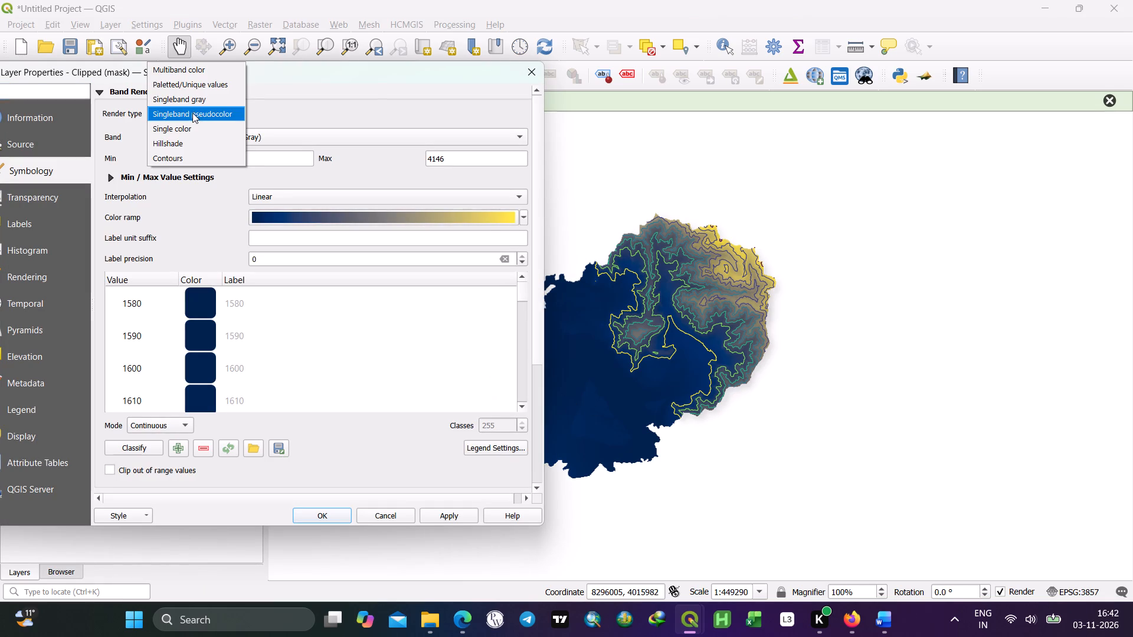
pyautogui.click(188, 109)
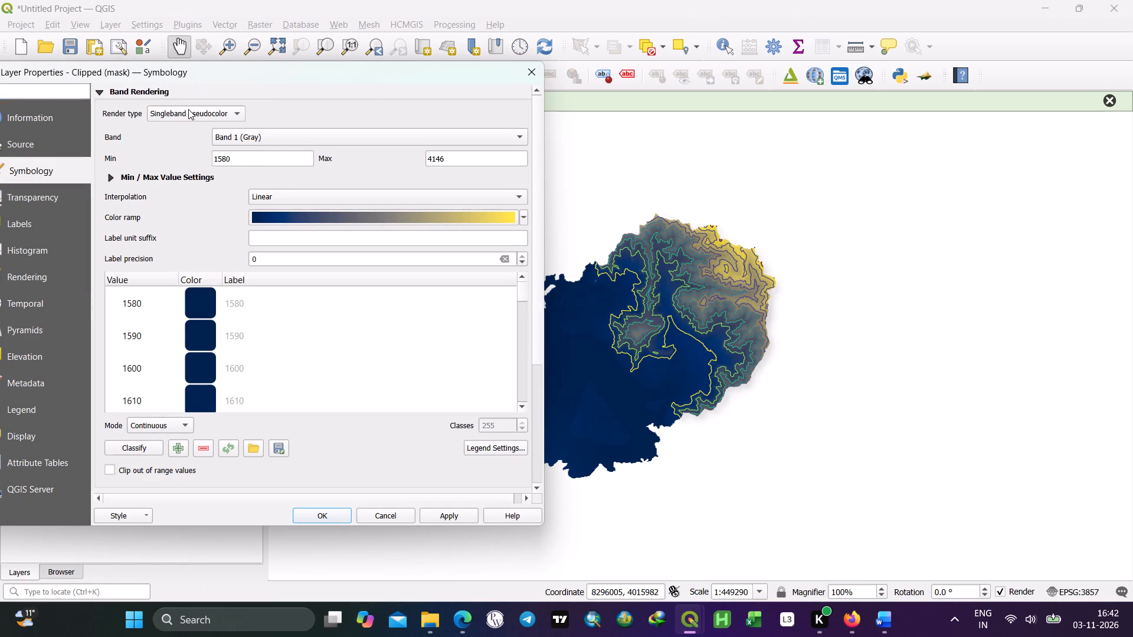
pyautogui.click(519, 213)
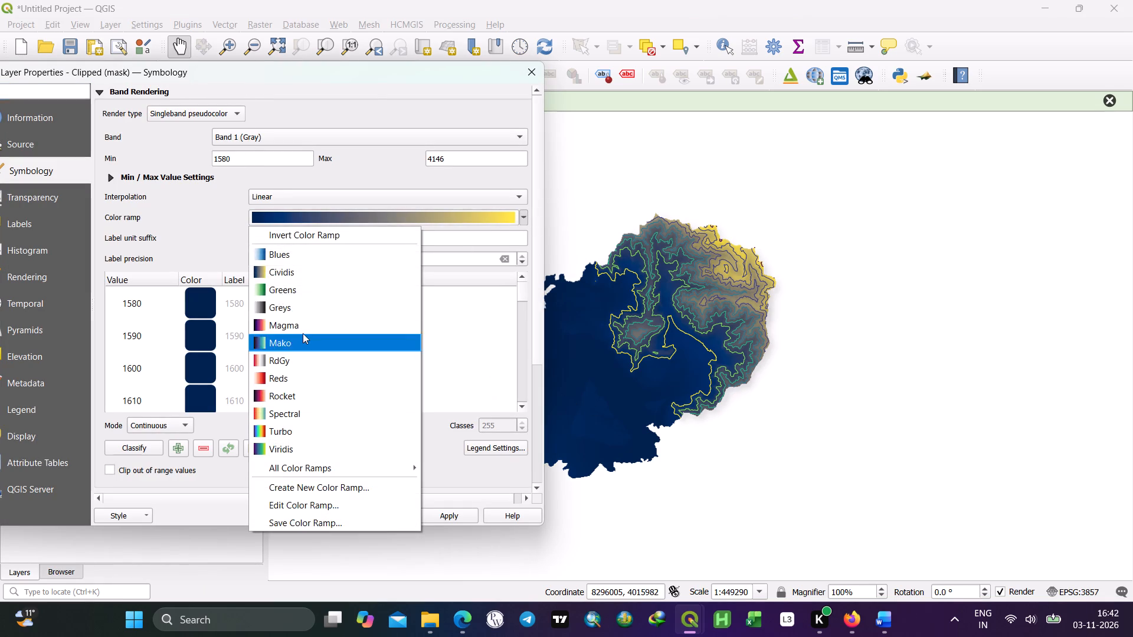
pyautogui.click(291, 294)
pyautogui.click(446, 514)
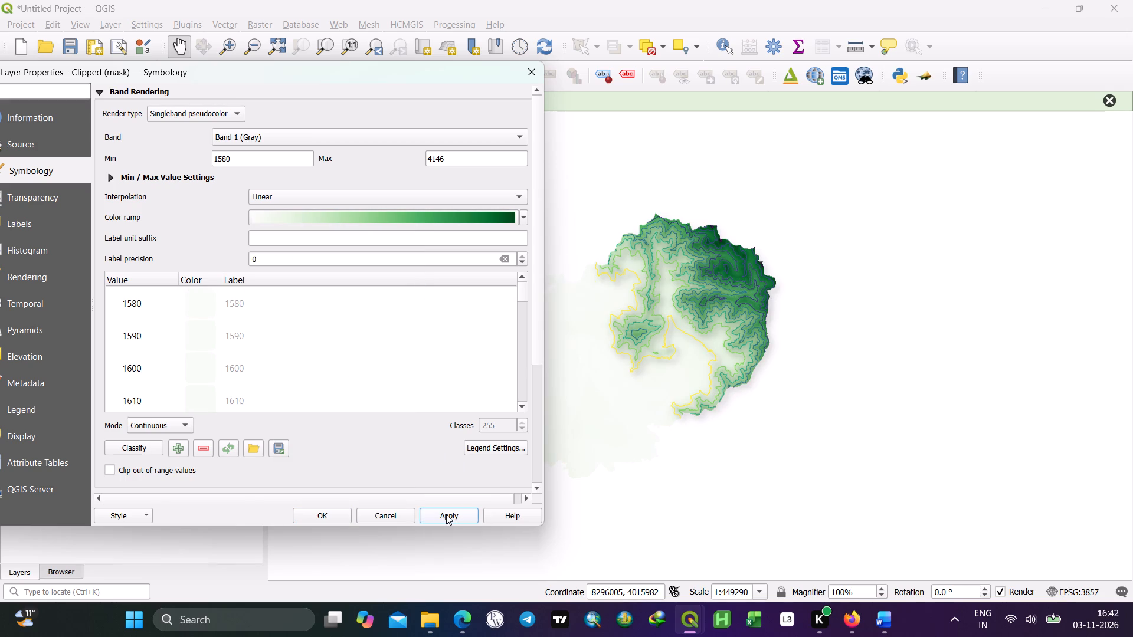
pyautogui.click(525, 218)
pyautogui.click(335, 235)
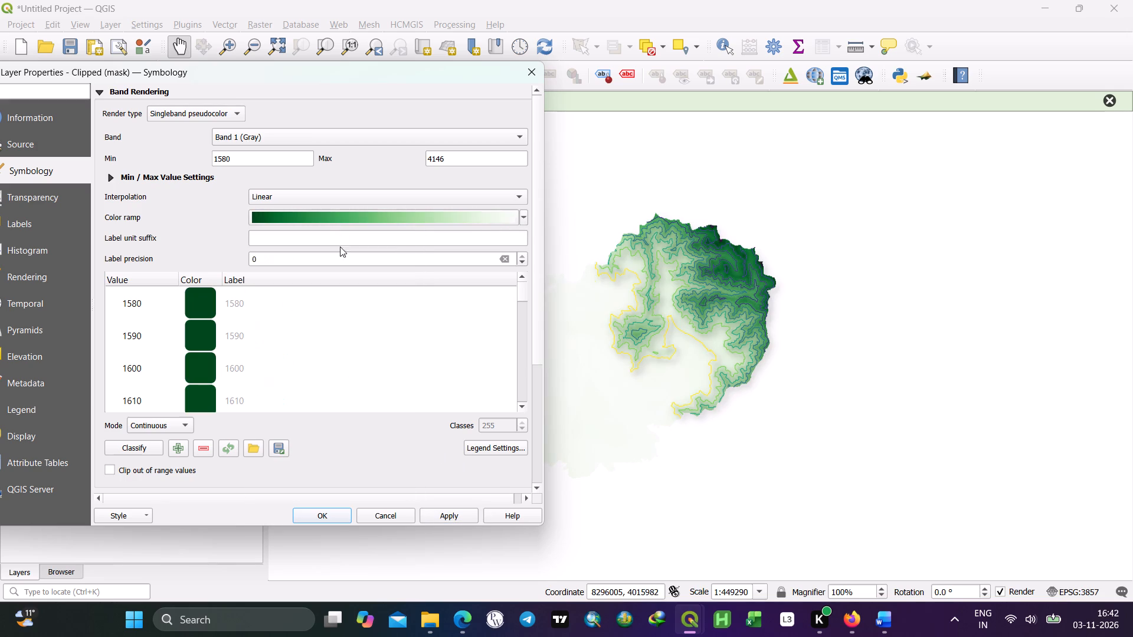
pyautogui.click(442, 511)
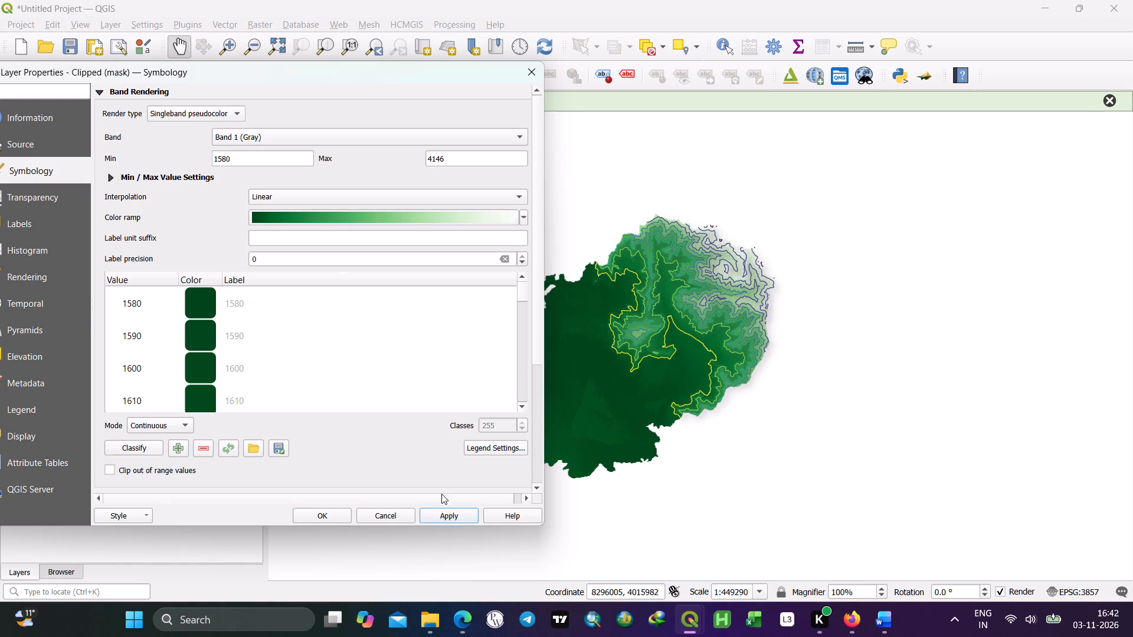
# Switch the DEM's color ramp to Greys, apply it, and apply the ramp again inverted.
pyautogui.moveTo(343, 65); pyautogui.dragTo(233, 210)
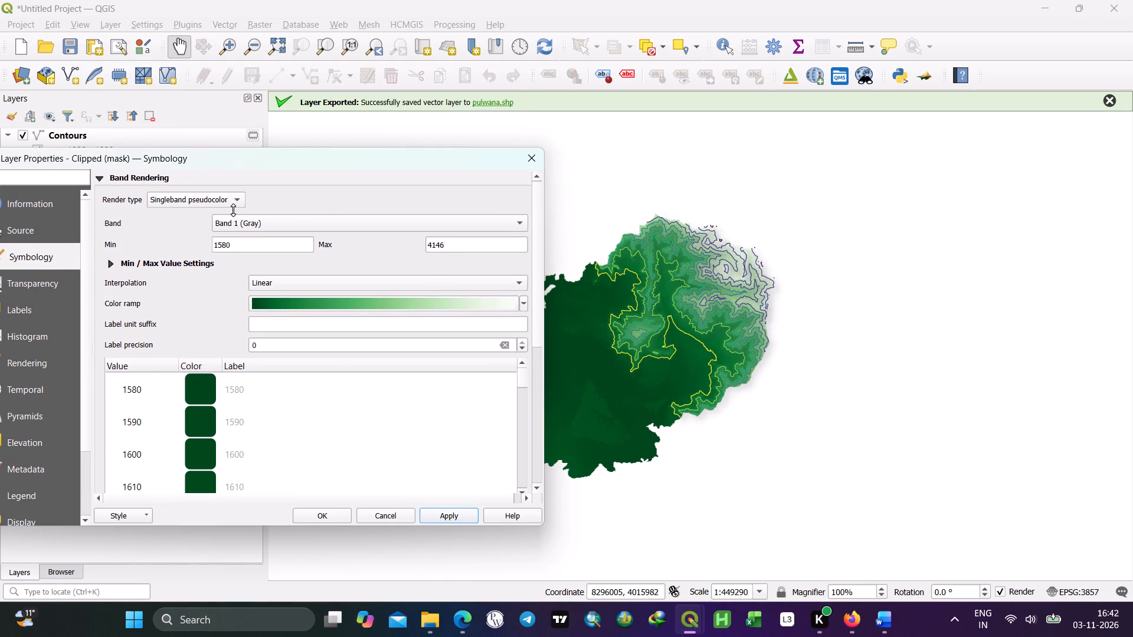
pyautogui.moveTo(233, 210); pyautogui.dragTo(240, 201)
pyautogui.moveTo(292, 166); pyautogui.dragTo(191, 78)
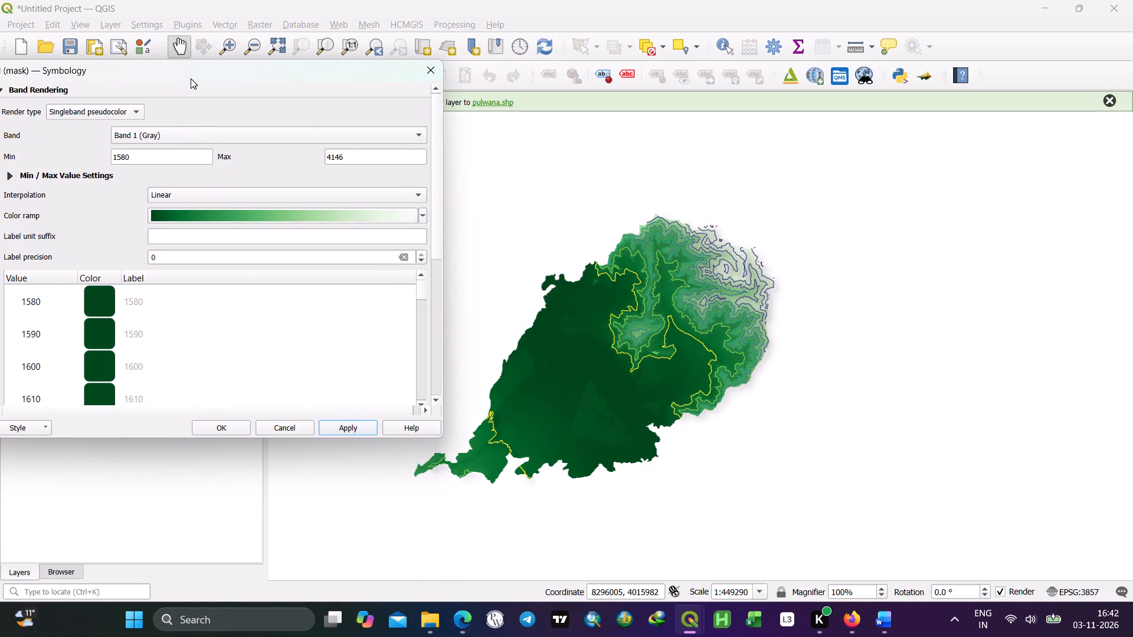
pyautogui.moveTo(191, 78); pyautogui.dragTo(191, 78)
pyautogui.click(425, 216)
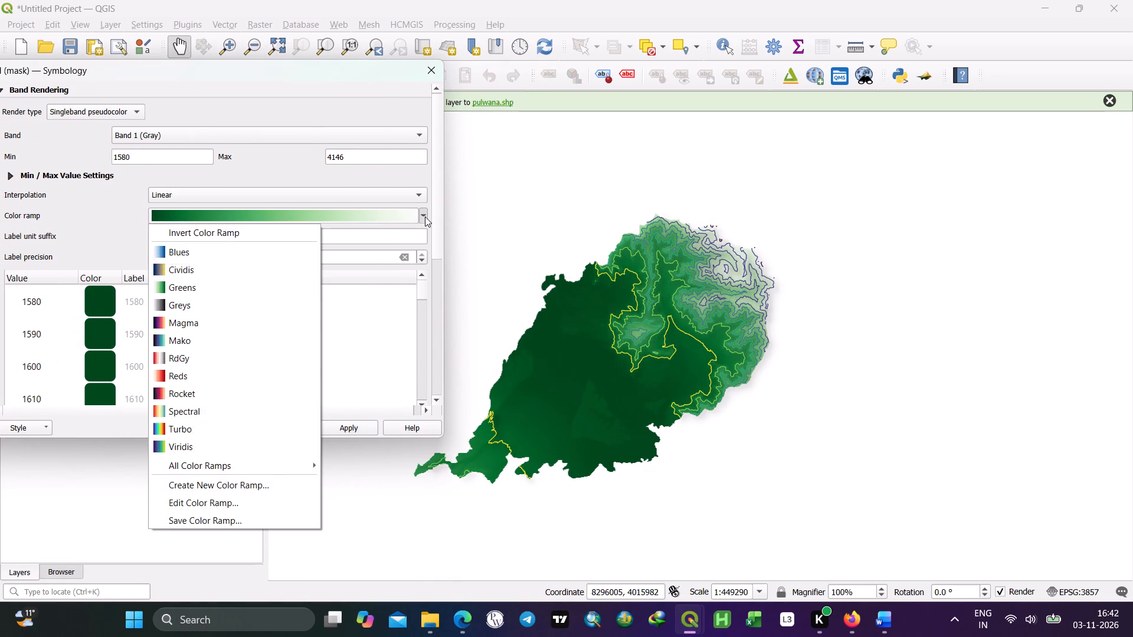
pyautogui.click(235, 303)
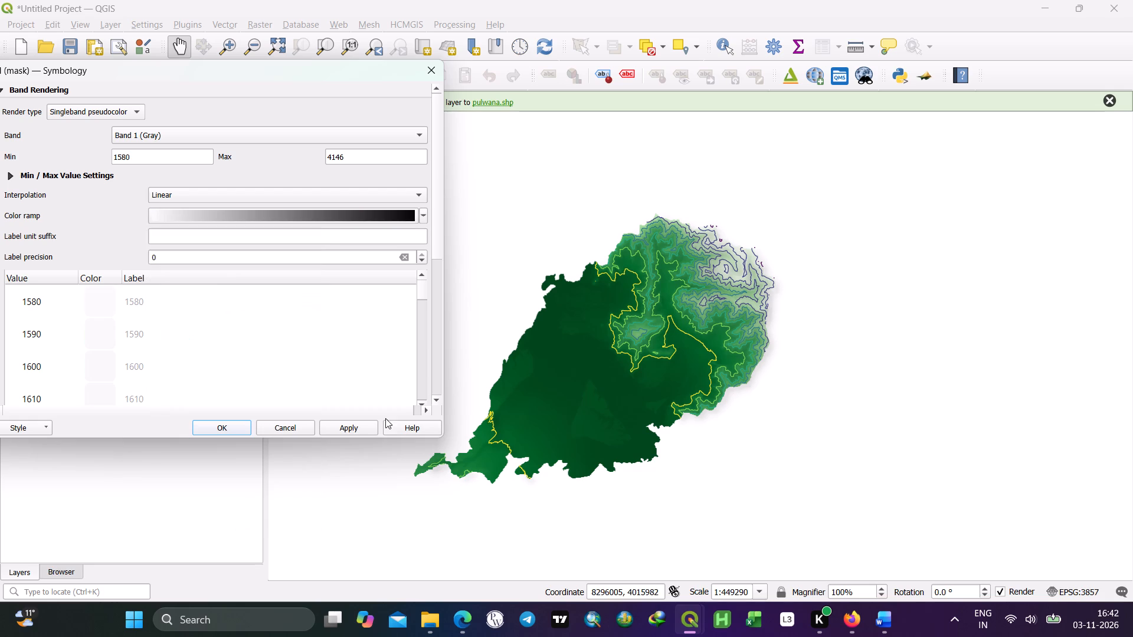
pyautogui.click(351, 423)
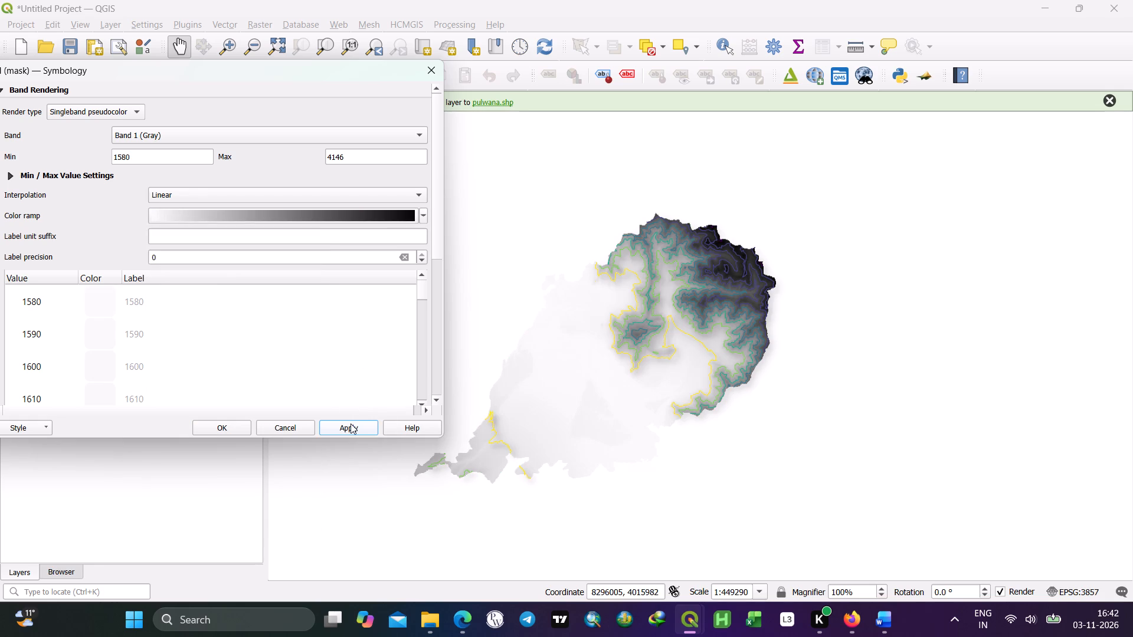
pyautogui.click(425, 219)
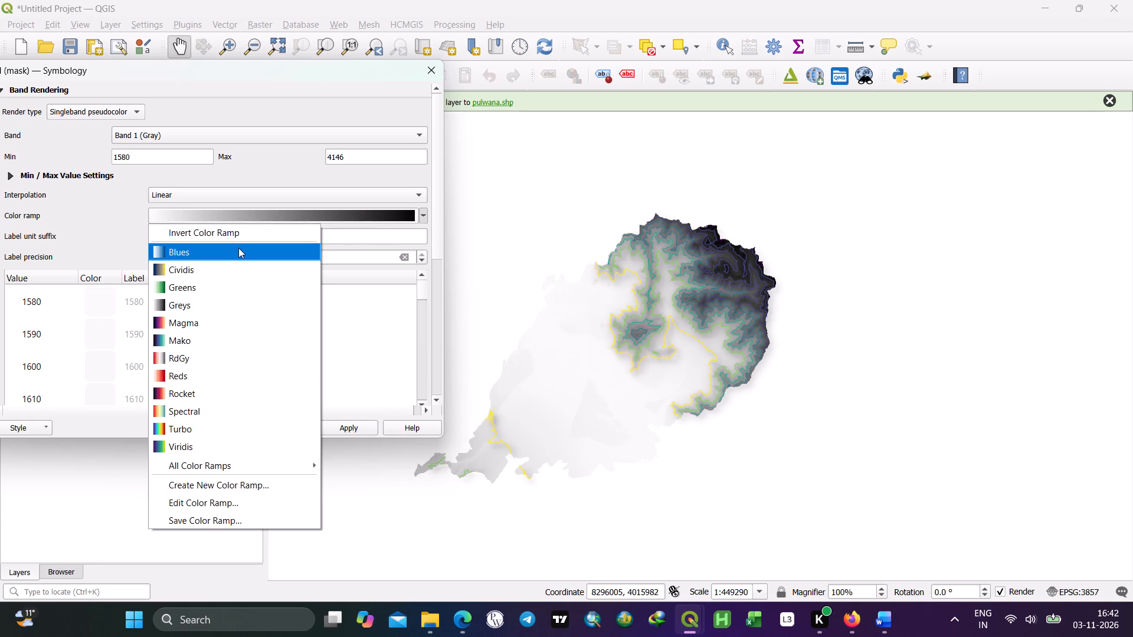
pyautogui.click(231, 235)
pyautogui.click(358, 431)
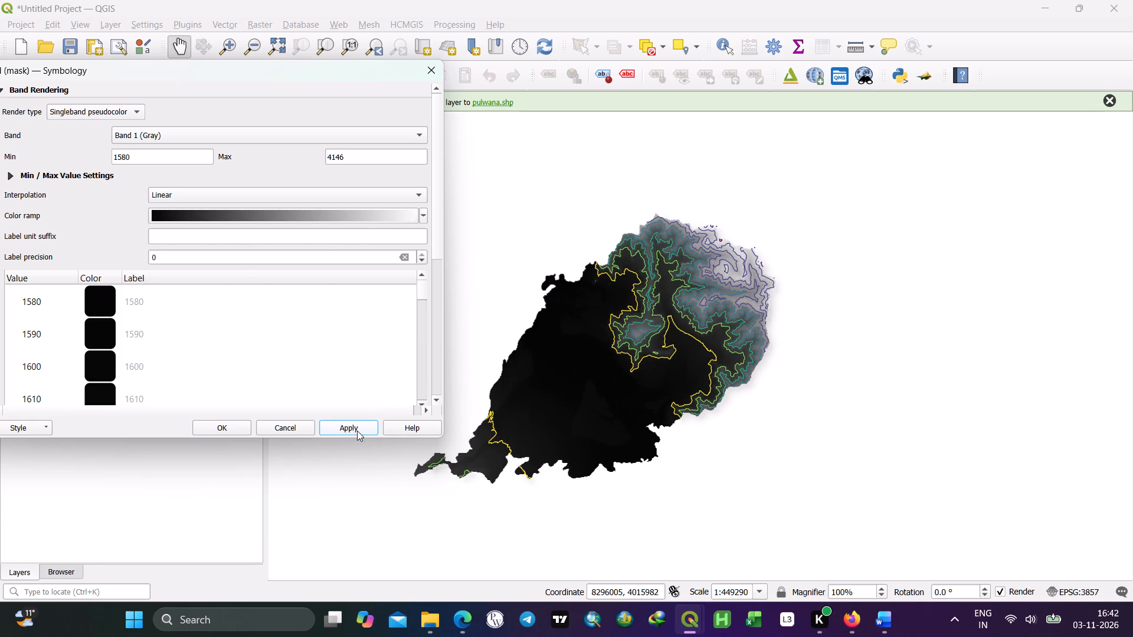
# Colour the Clipped (mask) DEM with the inverted Magma ramp, apply it and close the layer properties.
pyautogui.click(424, 216)
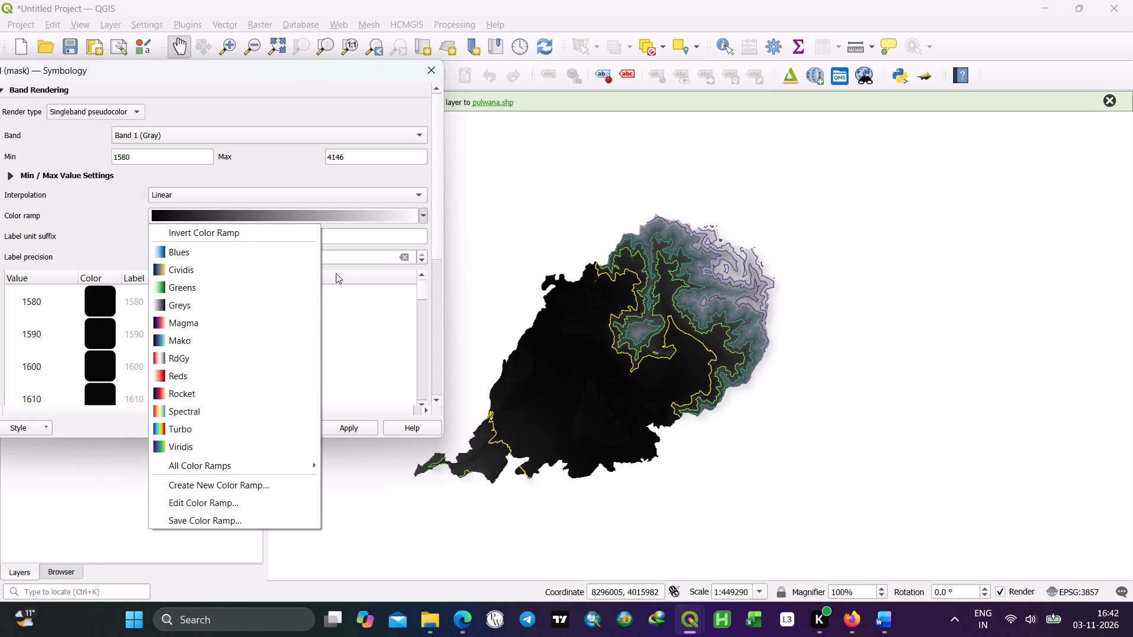
pyautogui.click(193, 330)
pyautogui.click(347, 425)
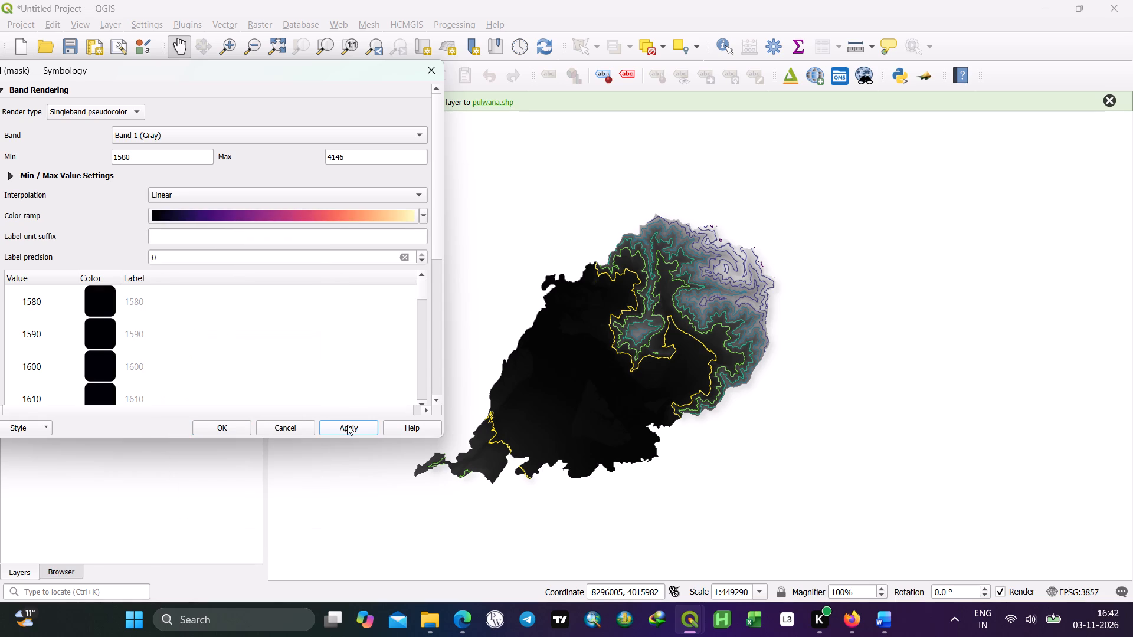
pyautogui.click(421, 218)
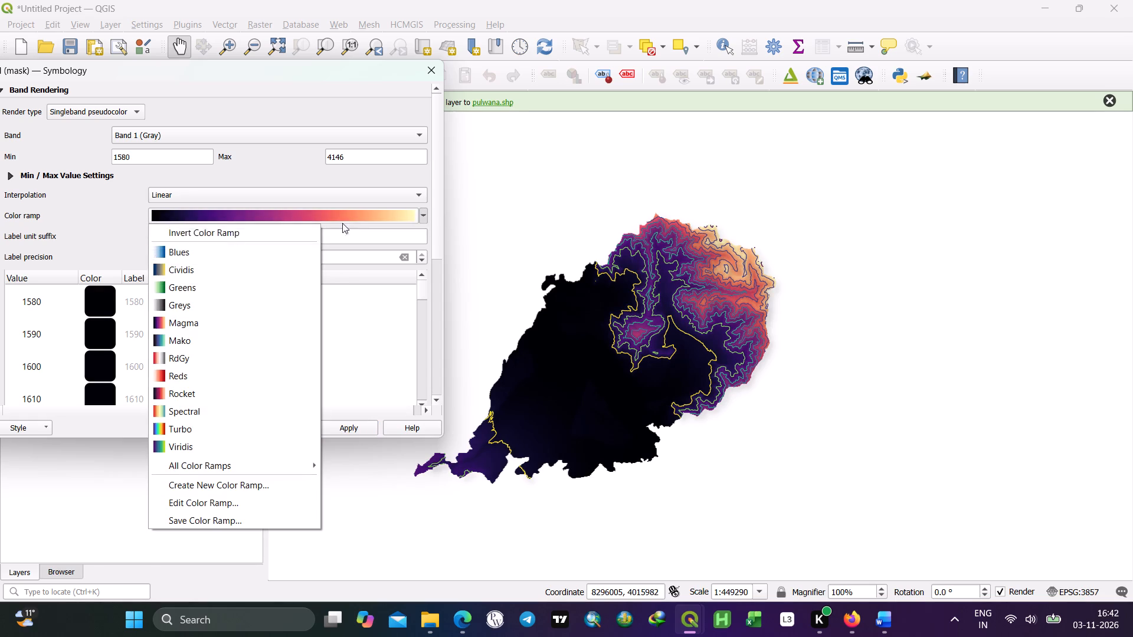
pyautogui.click(226, 235)
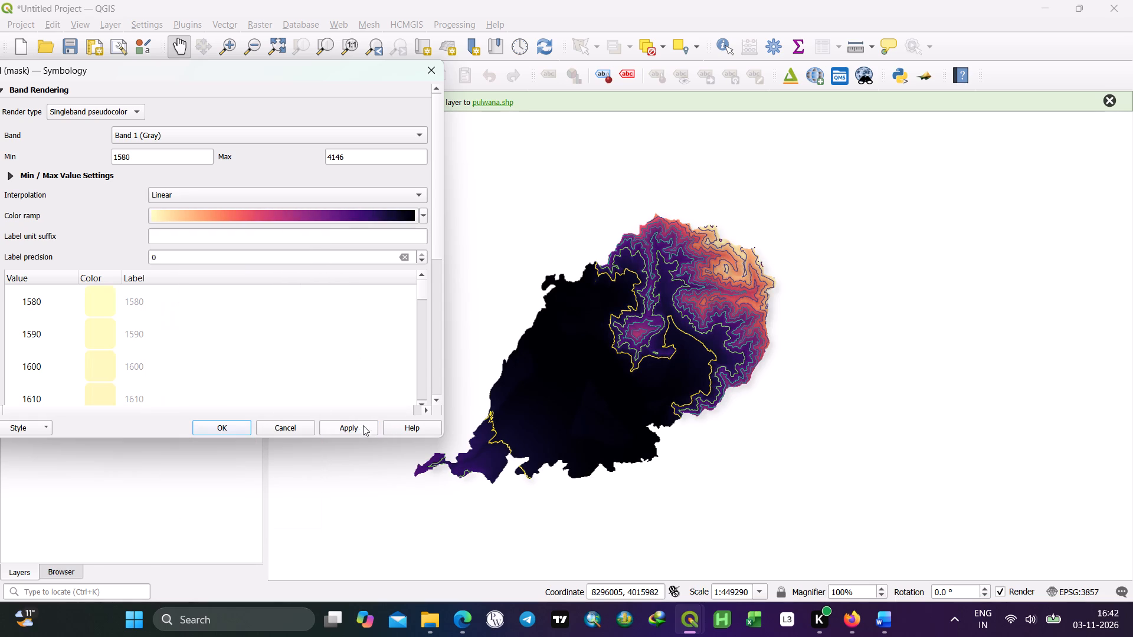
pyautogui.click(352, 419)
pyautogui.click(346, 425)
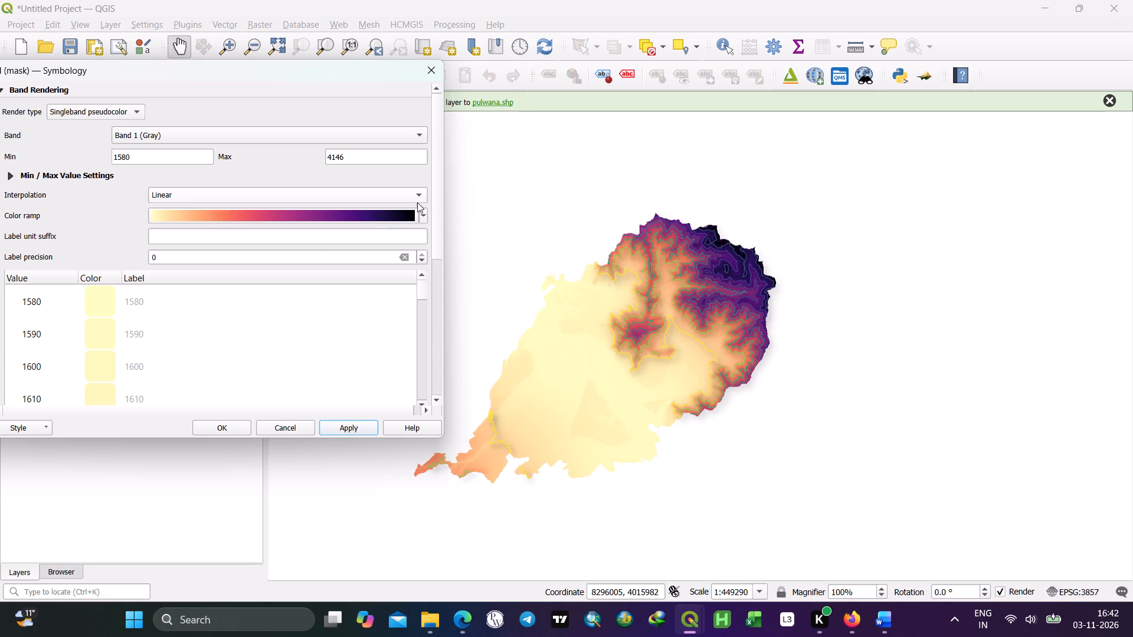
pyautogui.scroll(-2, 707, 330)
pyautogui.scroll(-2, 165, 315)
pyautogui.moveTo(202, 67); pyautogui.dragTo(311, 52)
pyautogui.scroll(-4, 169, 319)
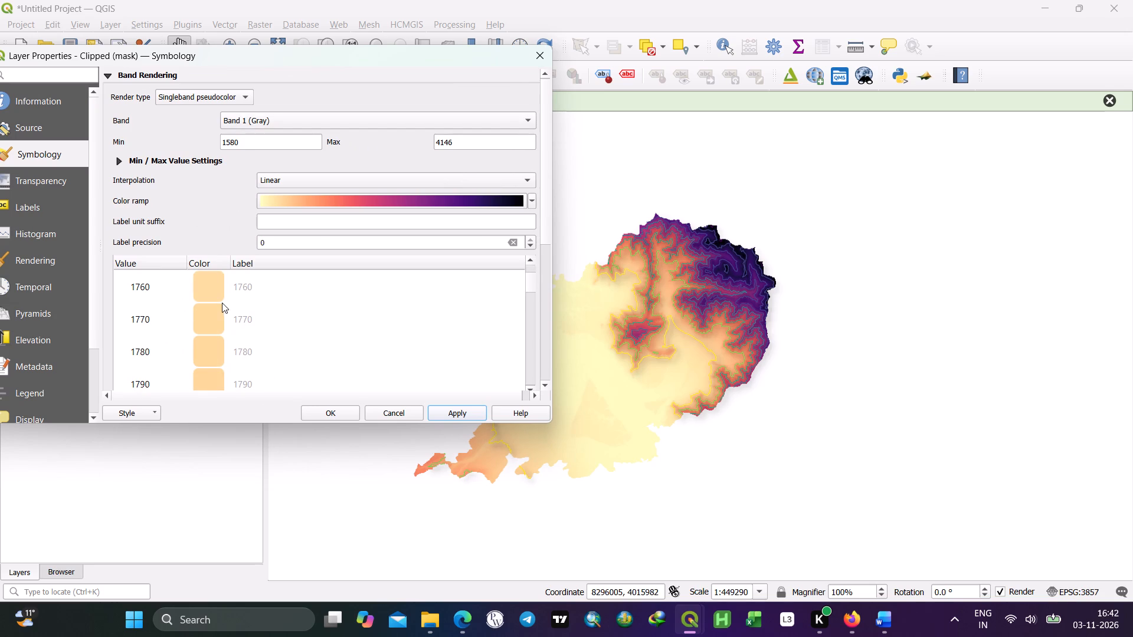
pyautogui.click(326, 412)
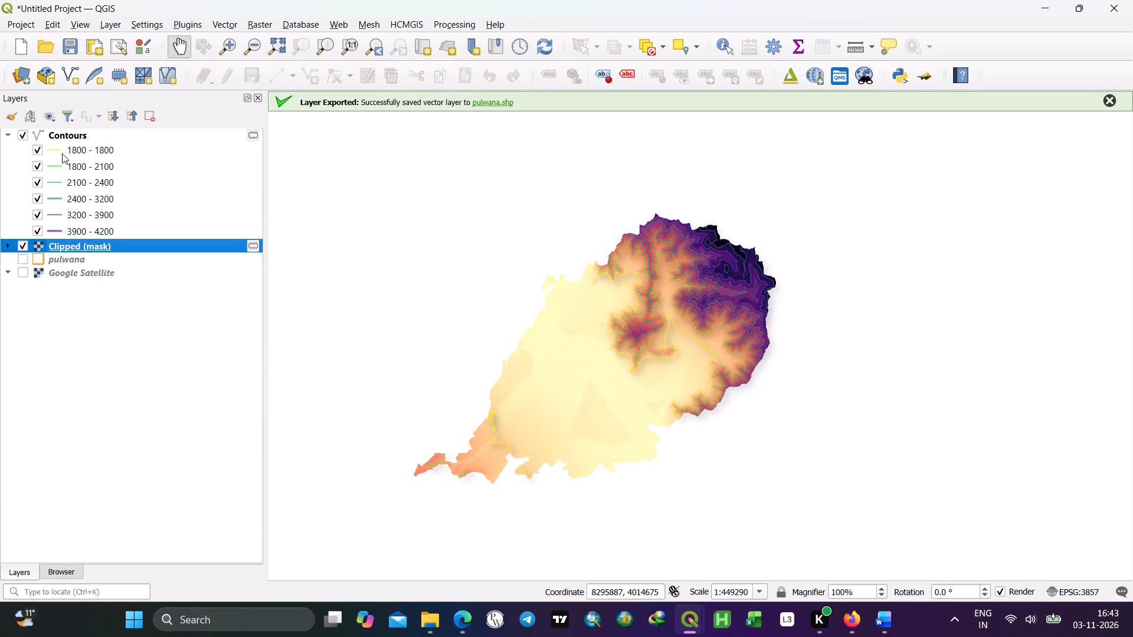
# Invert the graduated Contours layer's Viridis color ramp, apply it and close the layer properties.
pyautogui.rightClick(70, 135)
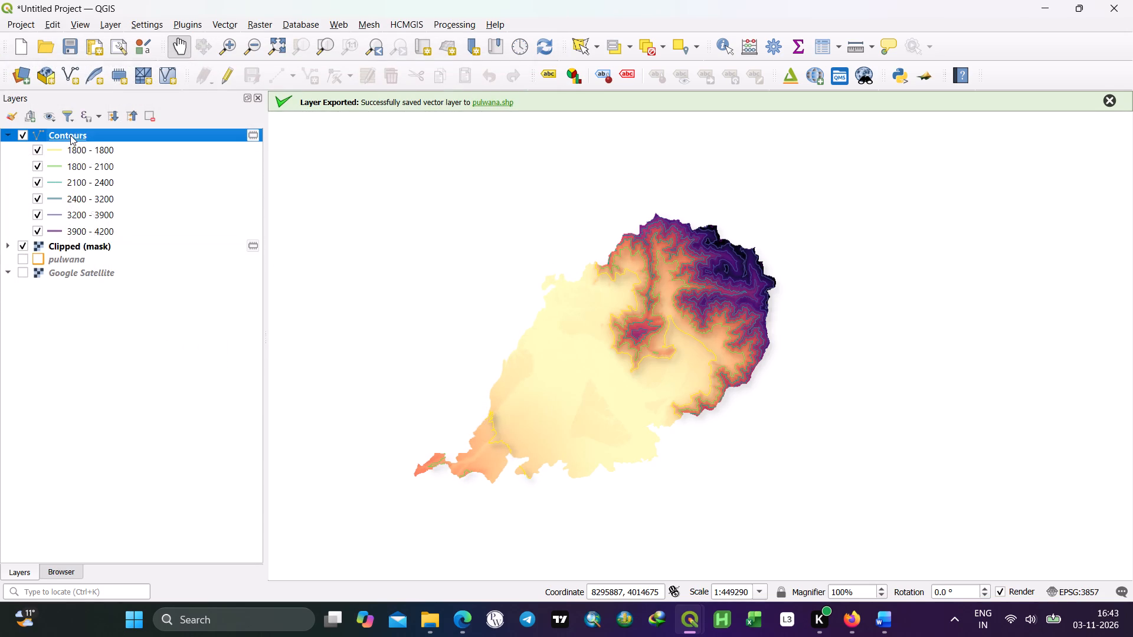
pyautogui.click(148, 518)
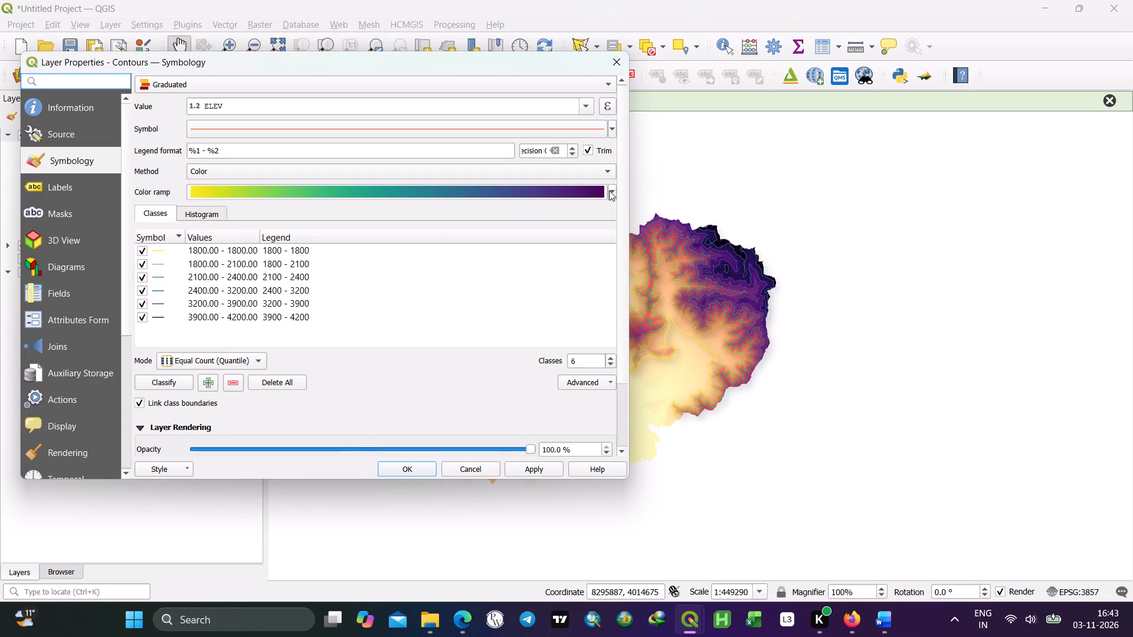
pyautogui.click(609, 191)
pyautogui.click(274, 206)
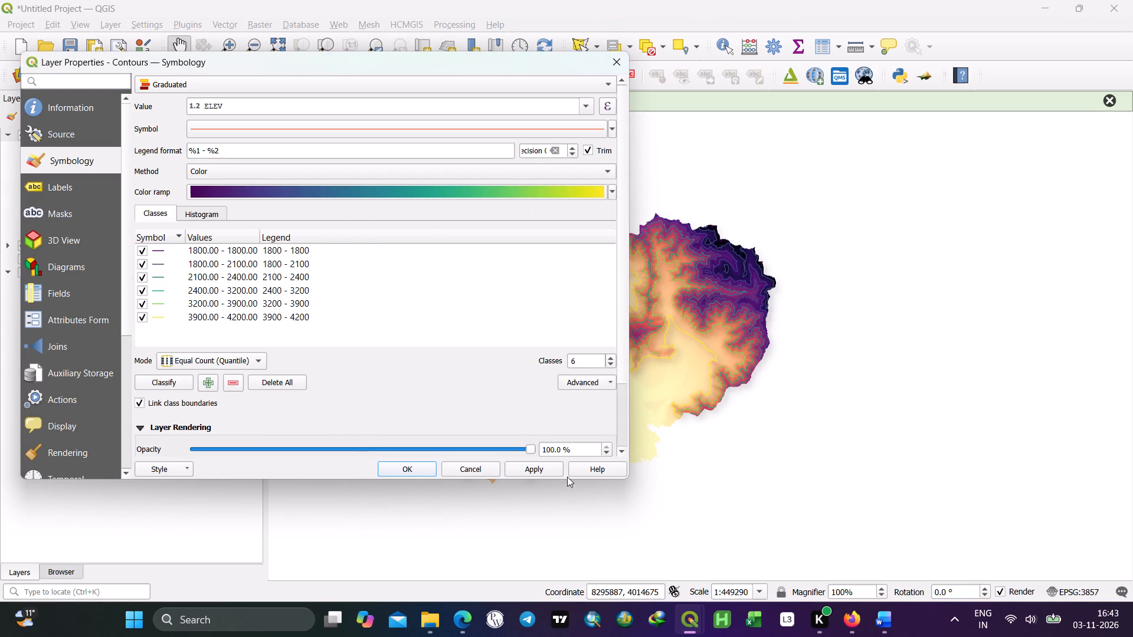
pyautogui.click(544, 467)
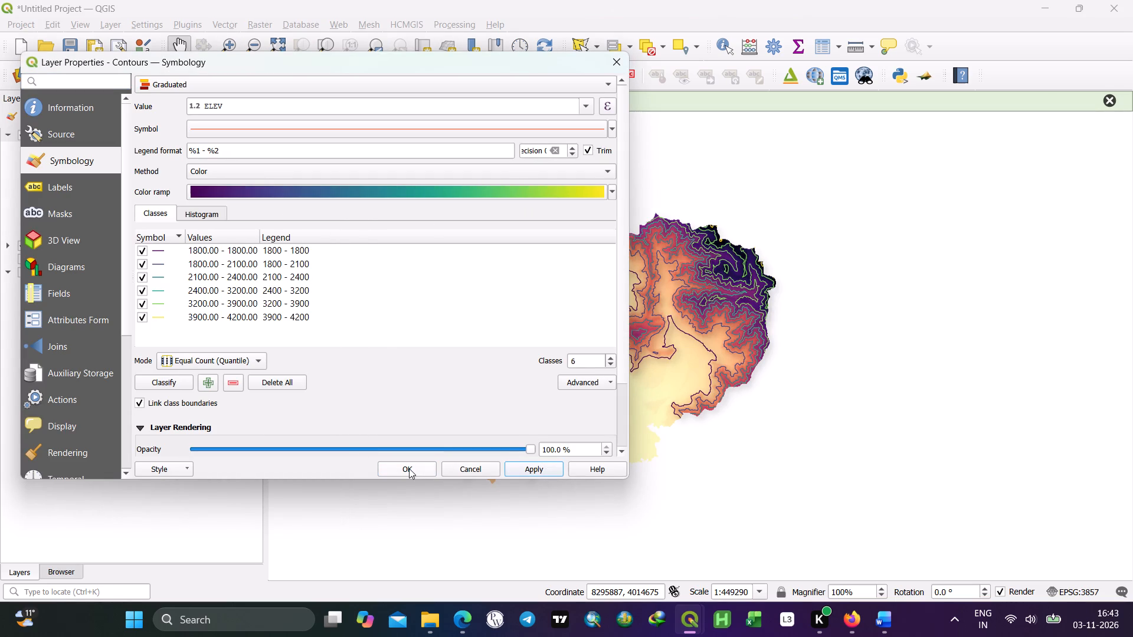
pyautogui.click(409, 468)
# Examine the contours over the mountainous northeastern terrain up close, comparing them with the Clipped (mask) DEM hidden and shown.
pyautogui.scroll(2, 687, 369)
pyautogui.scroll(-1, 687, 369)
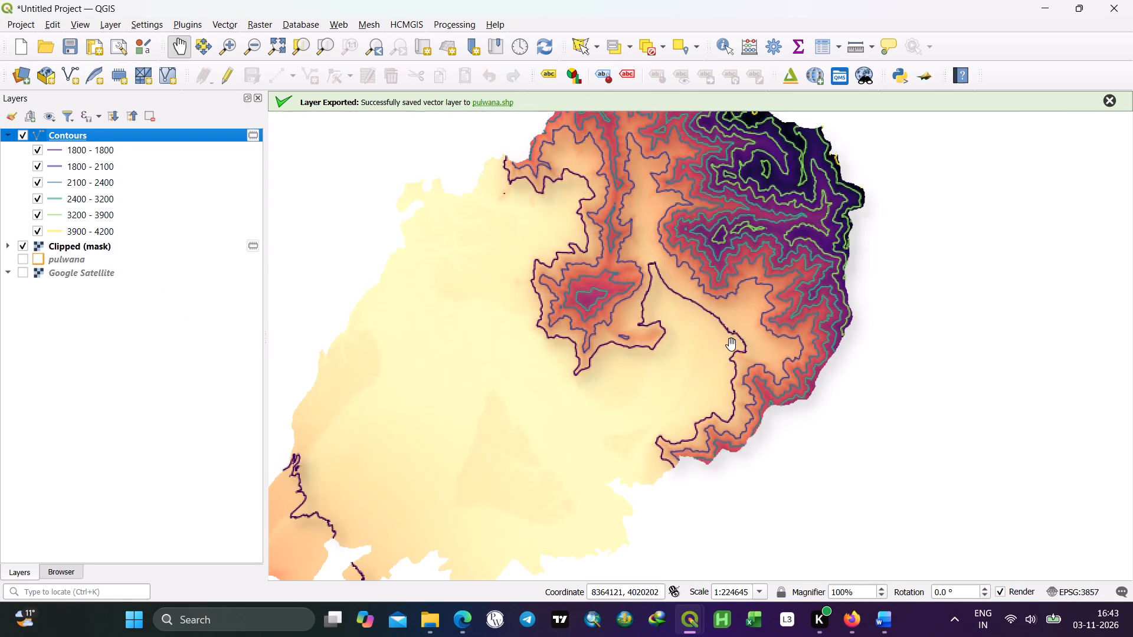
pyautogui.moveTo(732, 342); pyautogui.dragTo(705, 389)
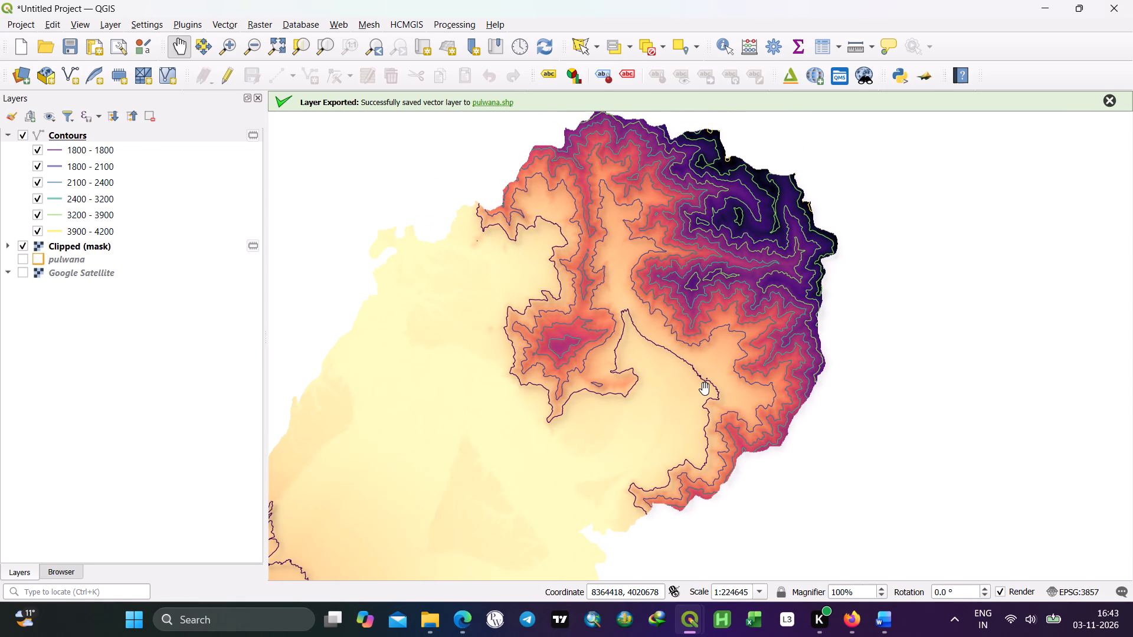
pyautogui.moveTo(699, 312); pyautogui.dragTo(681, 337)
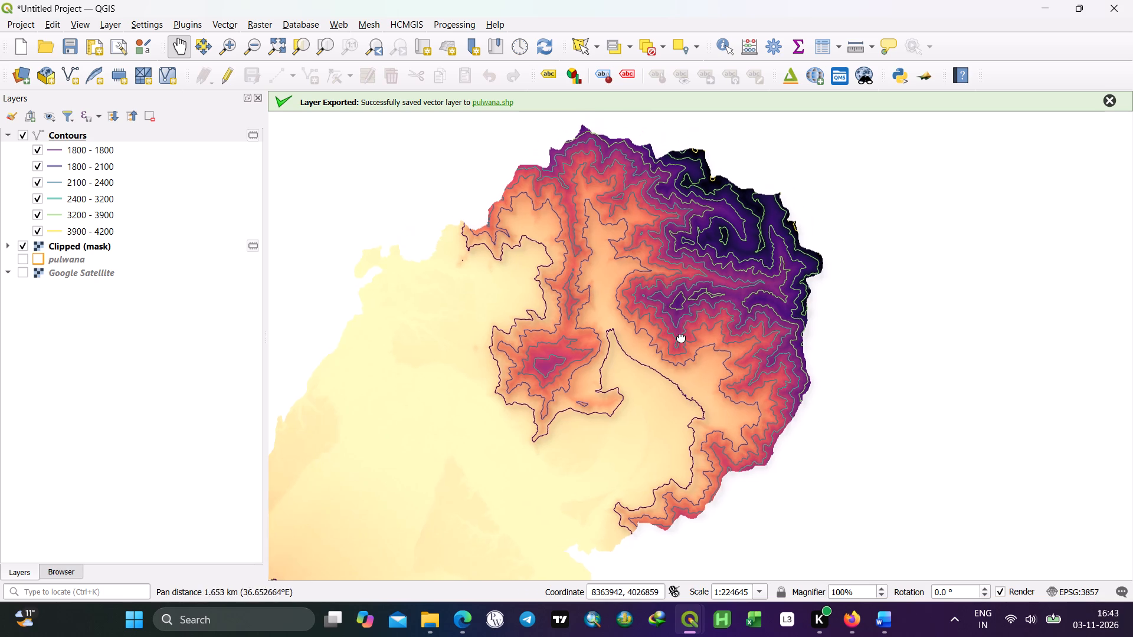
pyautogui.moveTo(681, 337); pyautogui.dragTo(679, 340)
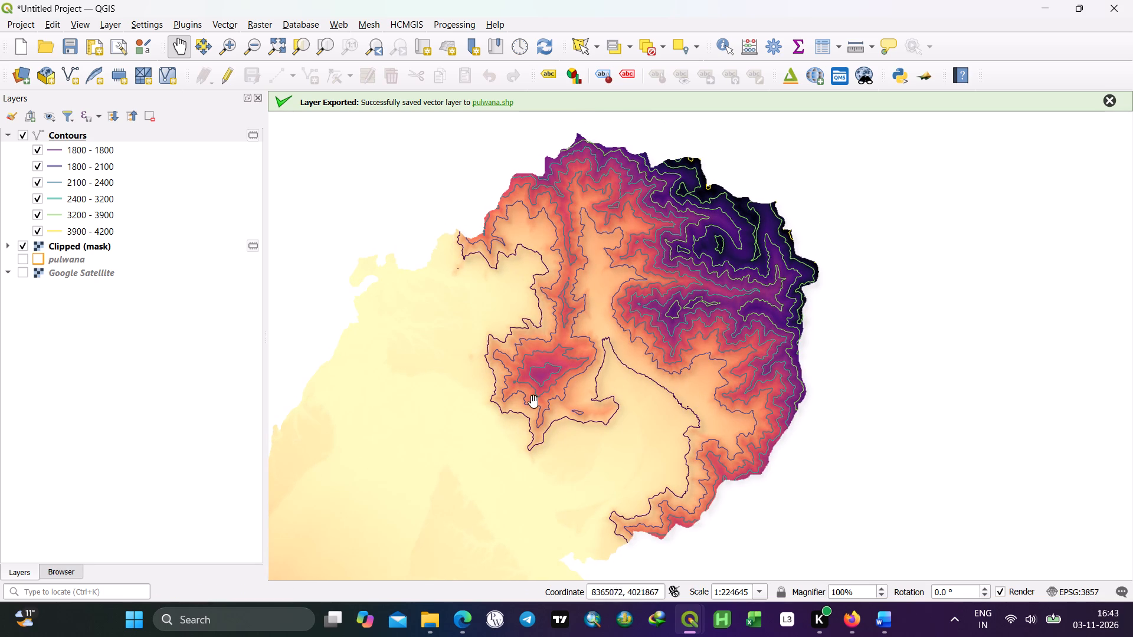
pyautogui.click(22, 243)
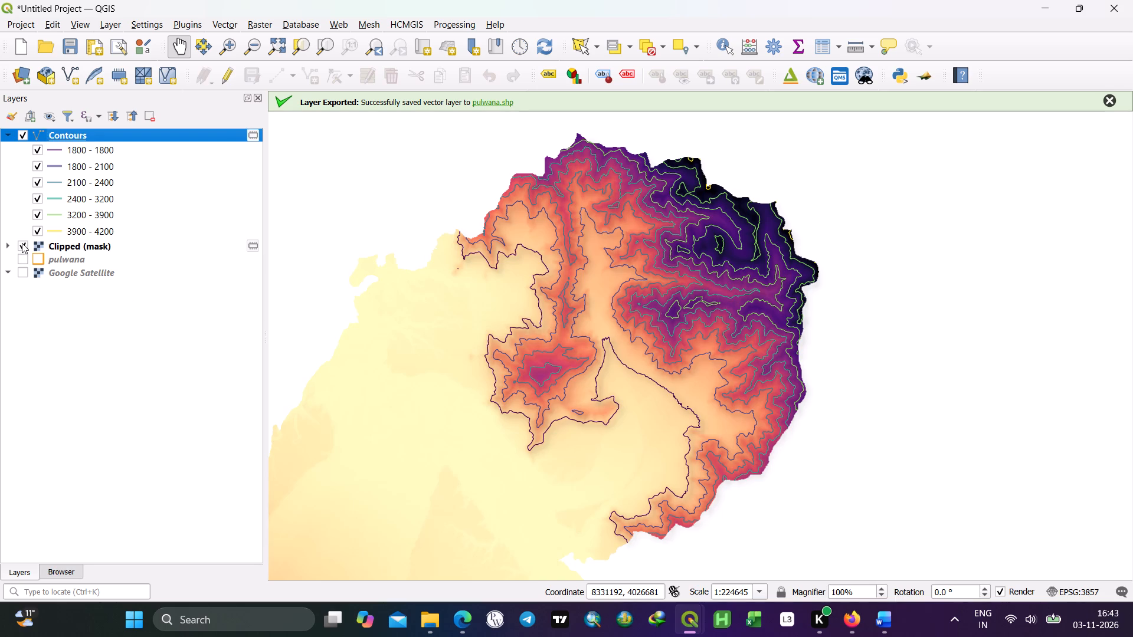
pyautogui.click(22, 243)
pyautogui.click(22, 243)
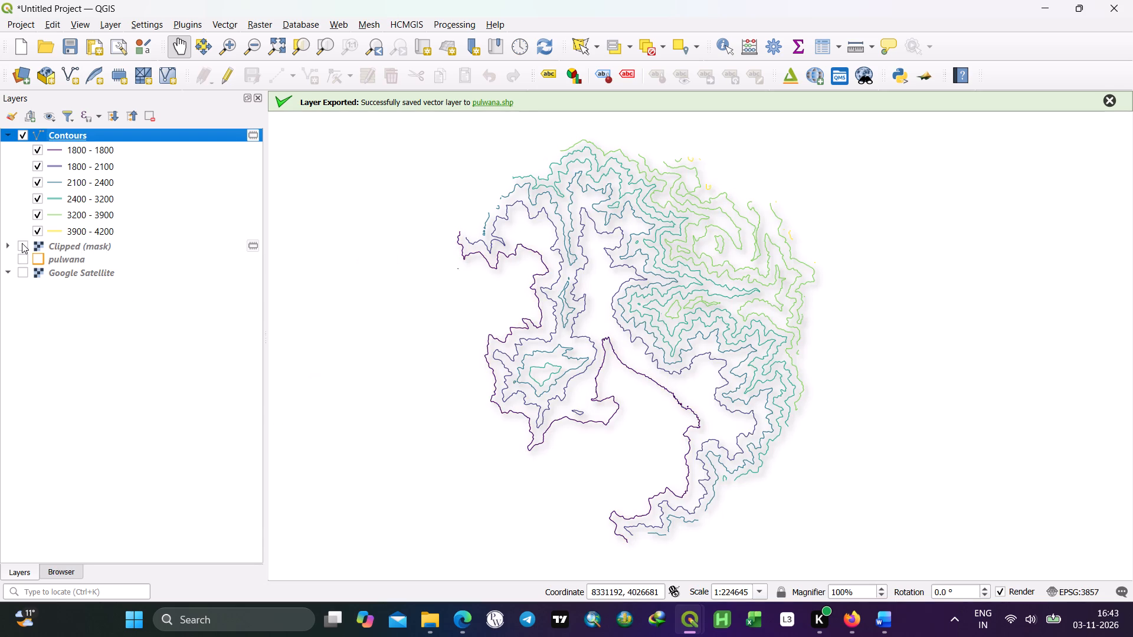
pyautogui.click(22, 243)
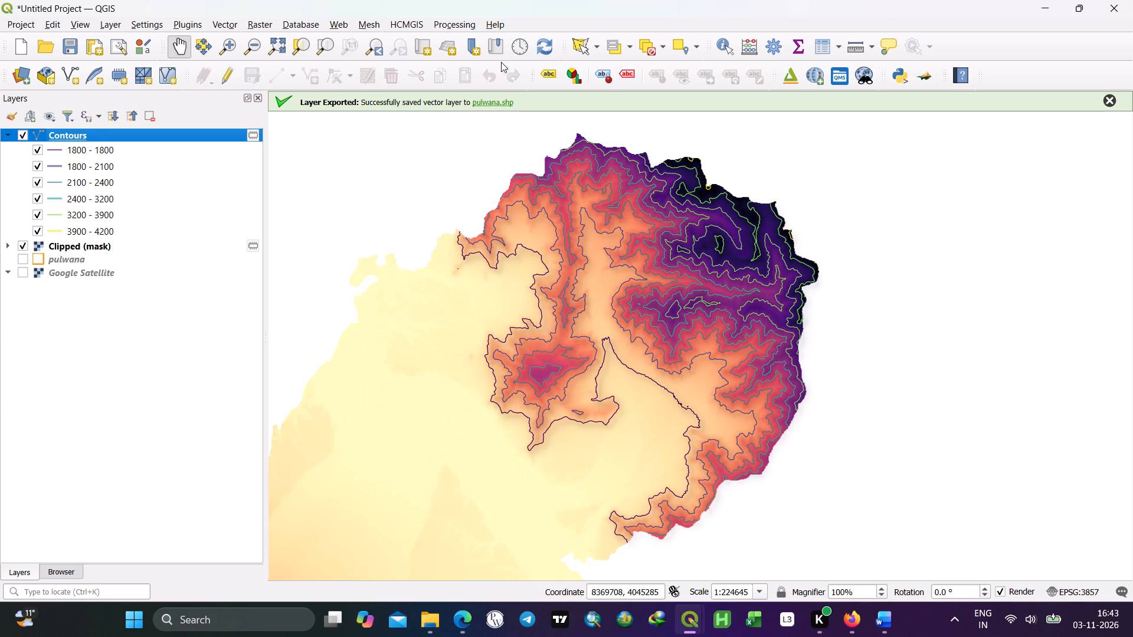
# Open a new 3D map view of the DEM and contours, maximize its window and reposition the map.
pyautogui.click(449, 46)
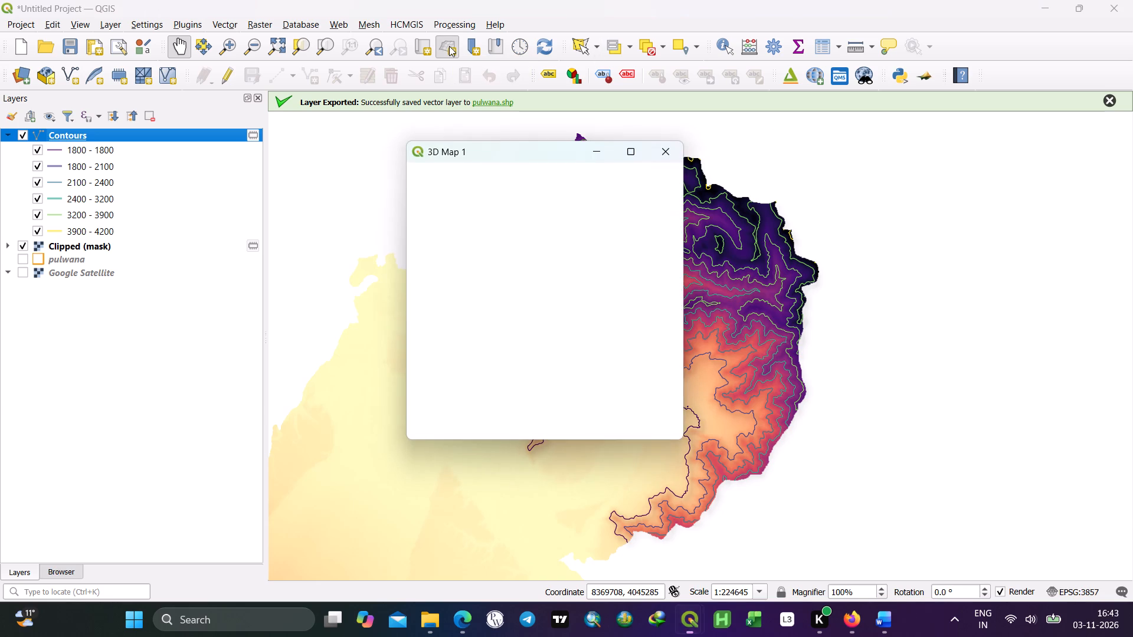
pyautogui.click(632, 156)
pyautogui.moveTo(529, 294); pyautogui.dragTo(618, 227)
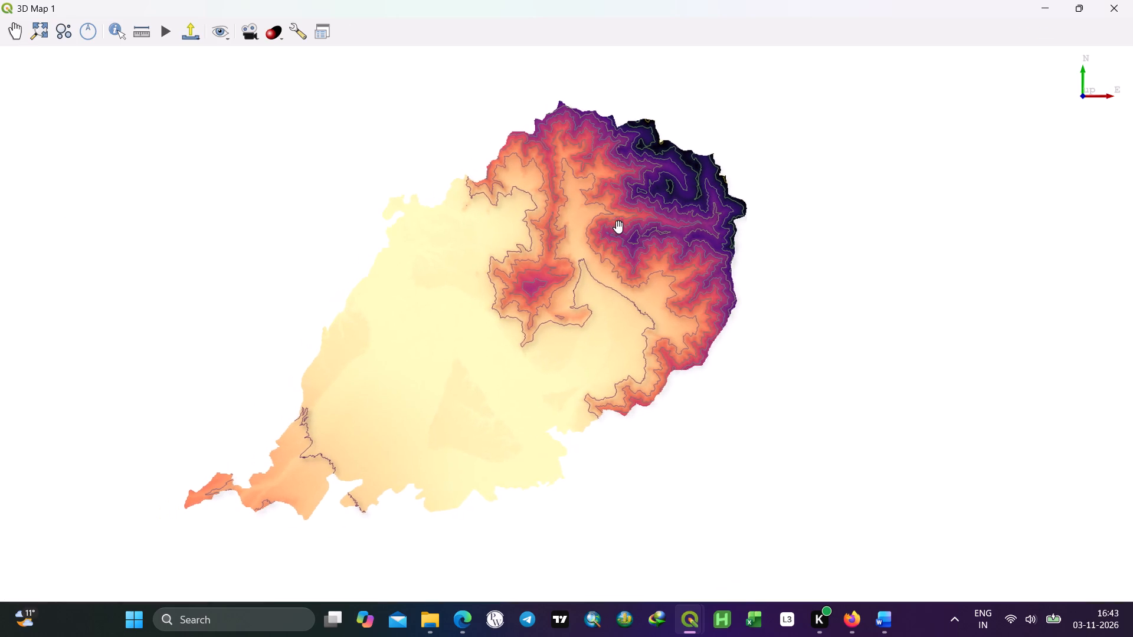
pyautogui.moveTo(618, 227); pyautogui.dragTo(620, 226)
# In the 3D configuration, set the terrain type to DEM (Raster Layer) and its vertical scale to 2.00.
pyautogui.click(299, 35)
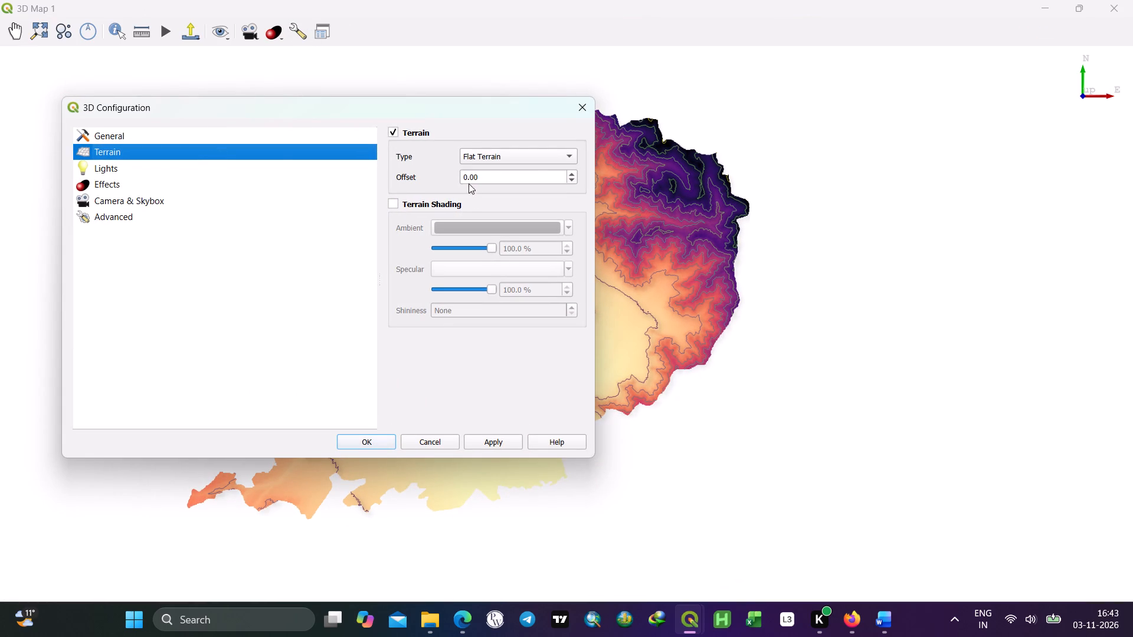
pyautogui.click(515, 152)
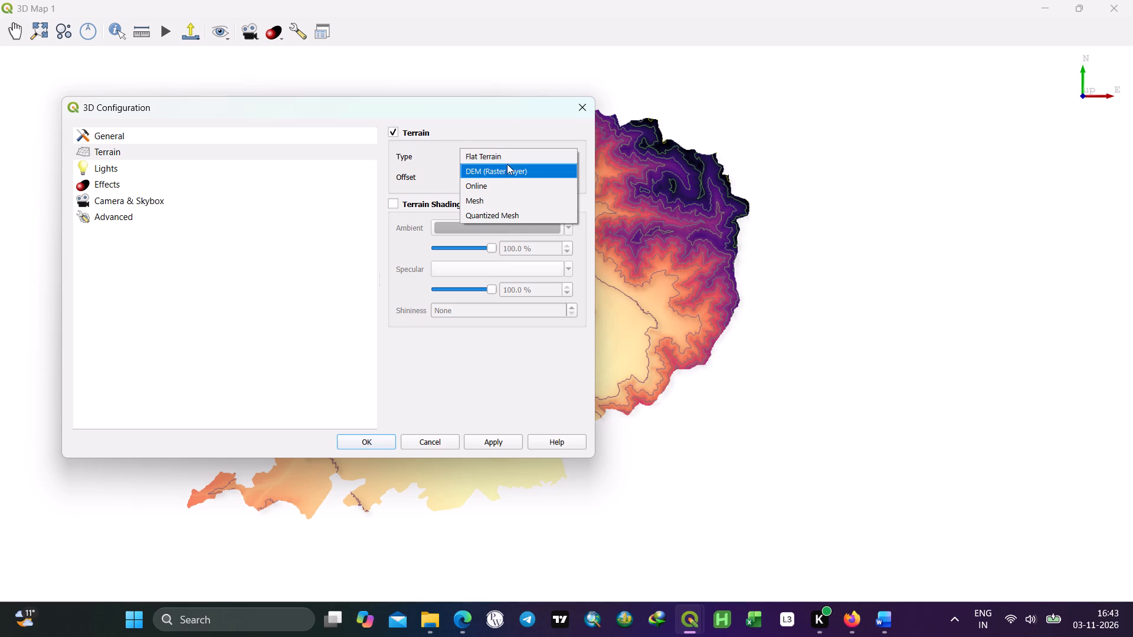
pyautogui.click(507, 169)
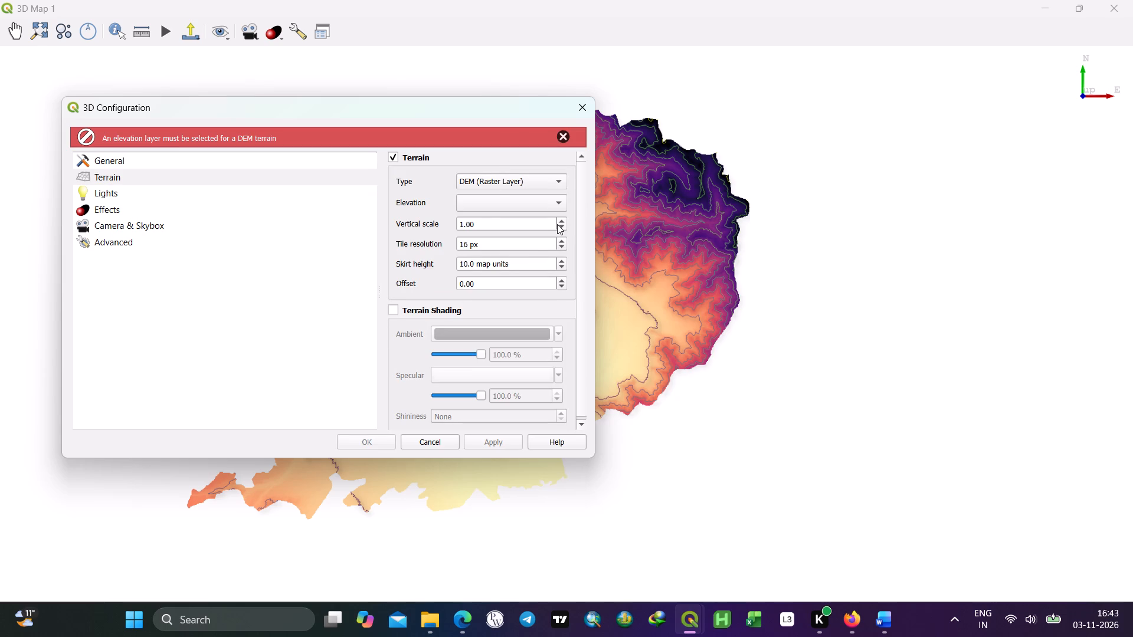
pyautogui.click(562, 221)
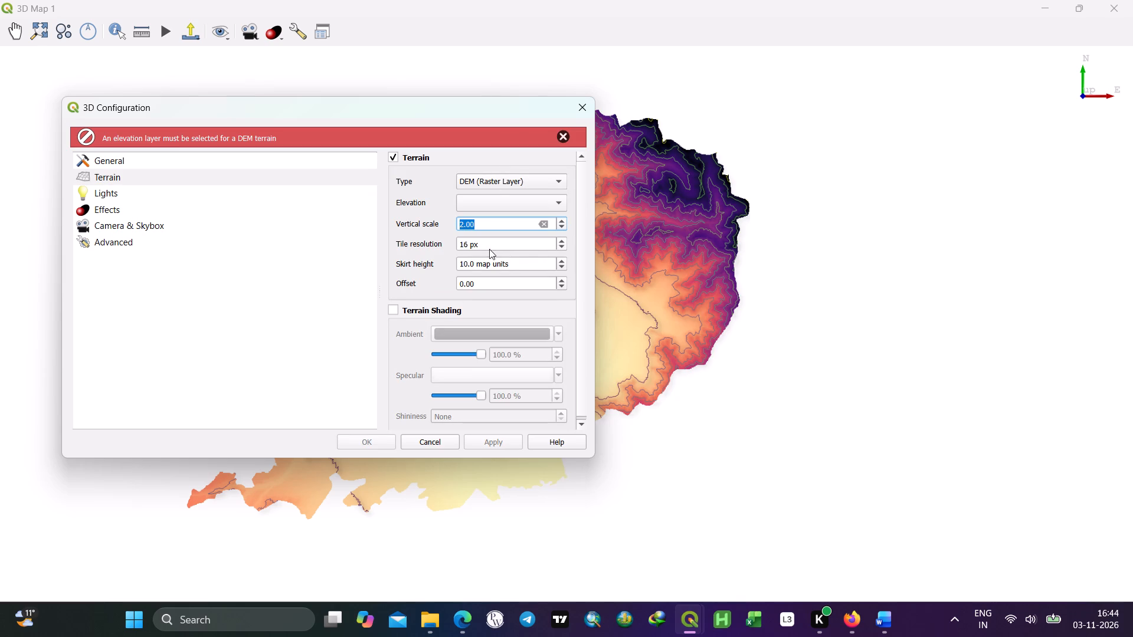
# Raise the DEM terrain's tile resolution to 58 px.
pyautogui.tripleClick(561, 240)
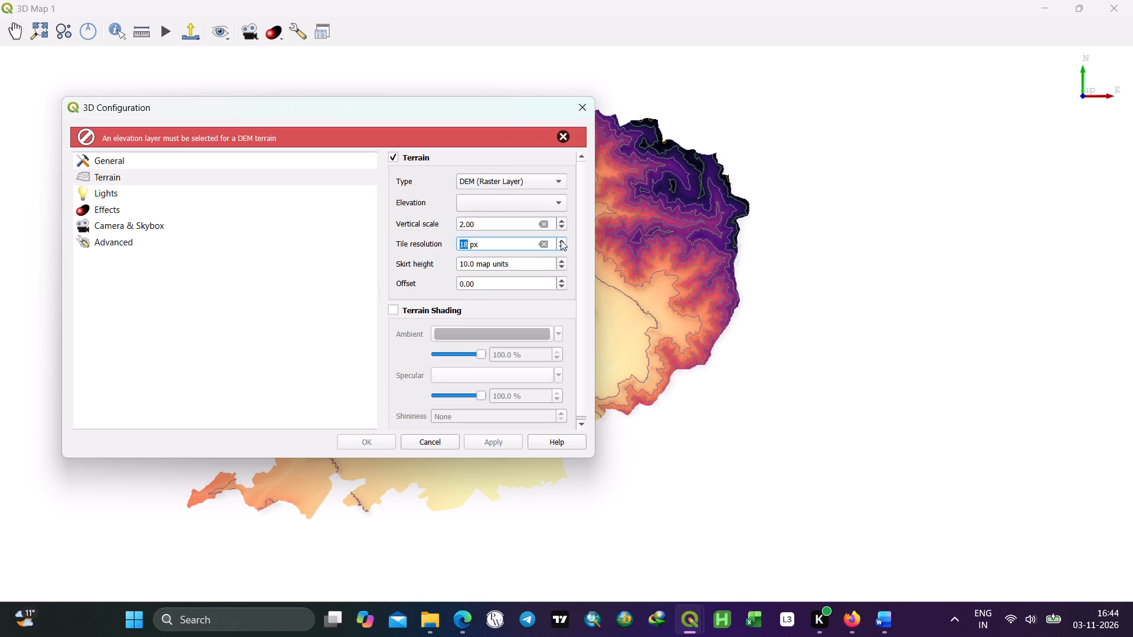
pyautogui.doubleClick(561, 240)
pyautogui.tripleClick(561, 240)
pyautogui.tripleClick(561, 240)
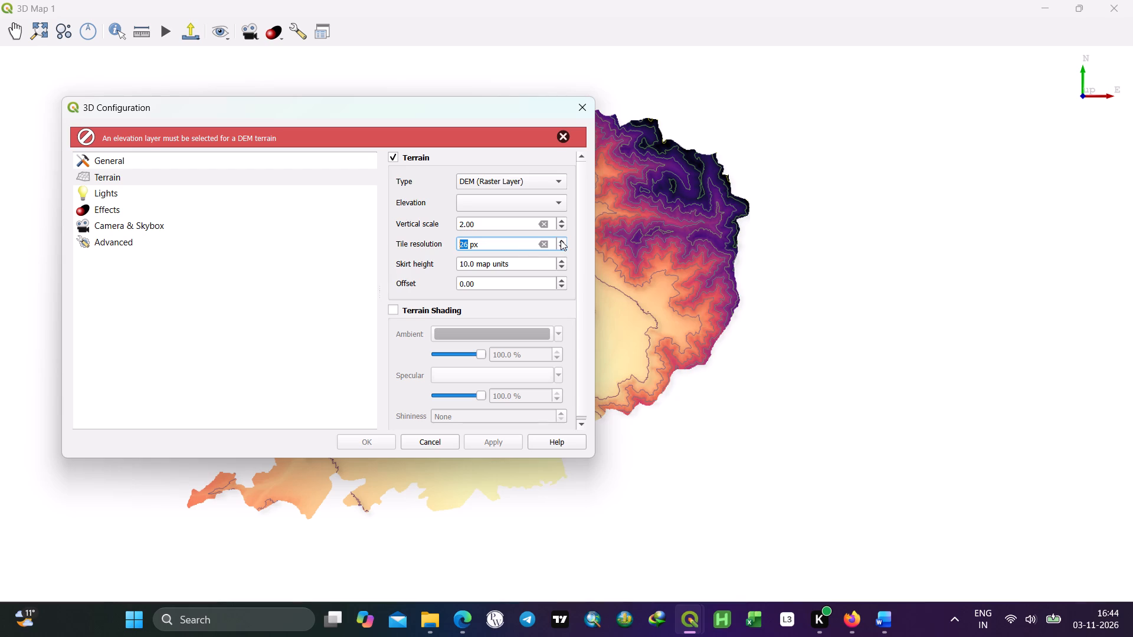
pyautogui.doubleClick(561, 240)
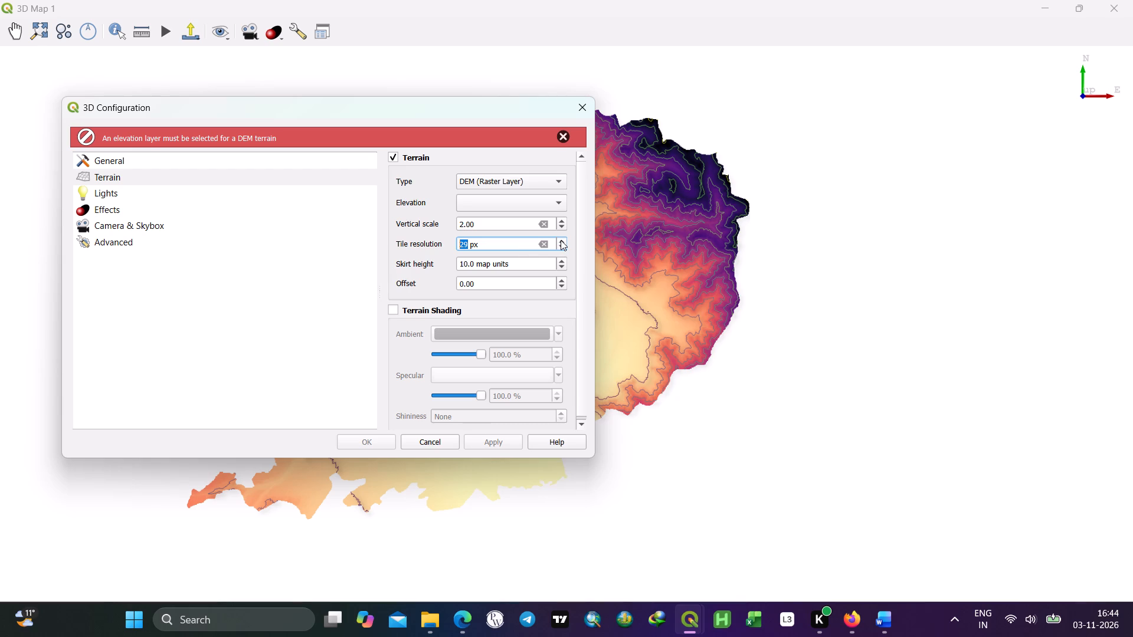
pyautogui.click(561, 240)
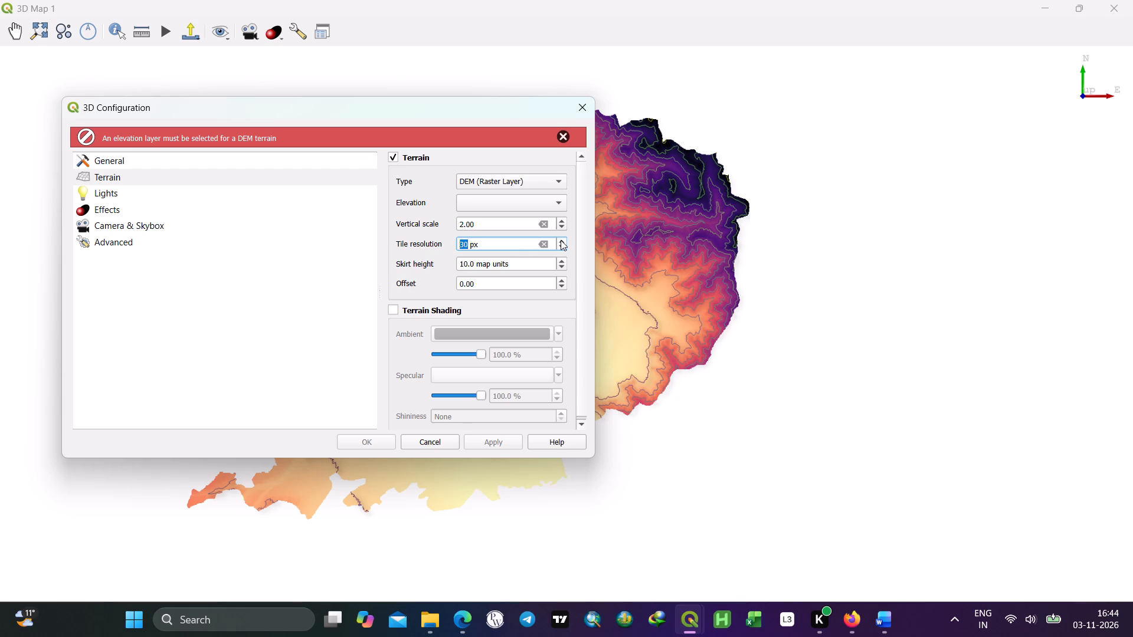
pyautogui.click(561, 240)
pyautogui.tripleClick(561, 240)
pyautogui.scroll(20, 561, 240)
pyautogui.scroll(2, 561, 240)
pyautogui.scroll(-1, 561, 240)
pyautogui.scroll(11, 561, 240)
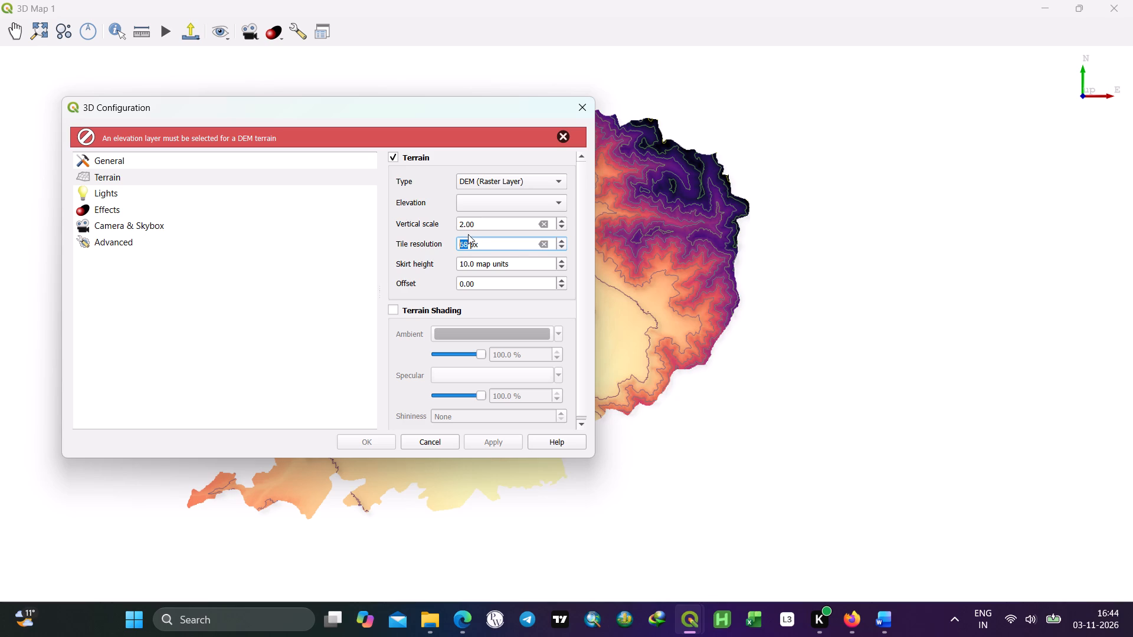
# Set the DEM terrain's tile resolution to 600 px.
pyautogui.click(466, 245)
pyautogui.press('BackSpace')
pyautogui.press('BackSpace')
pyautogui.press('BackSpace')
pyautogui.press('BackSpace')
pyautogui.write('600')
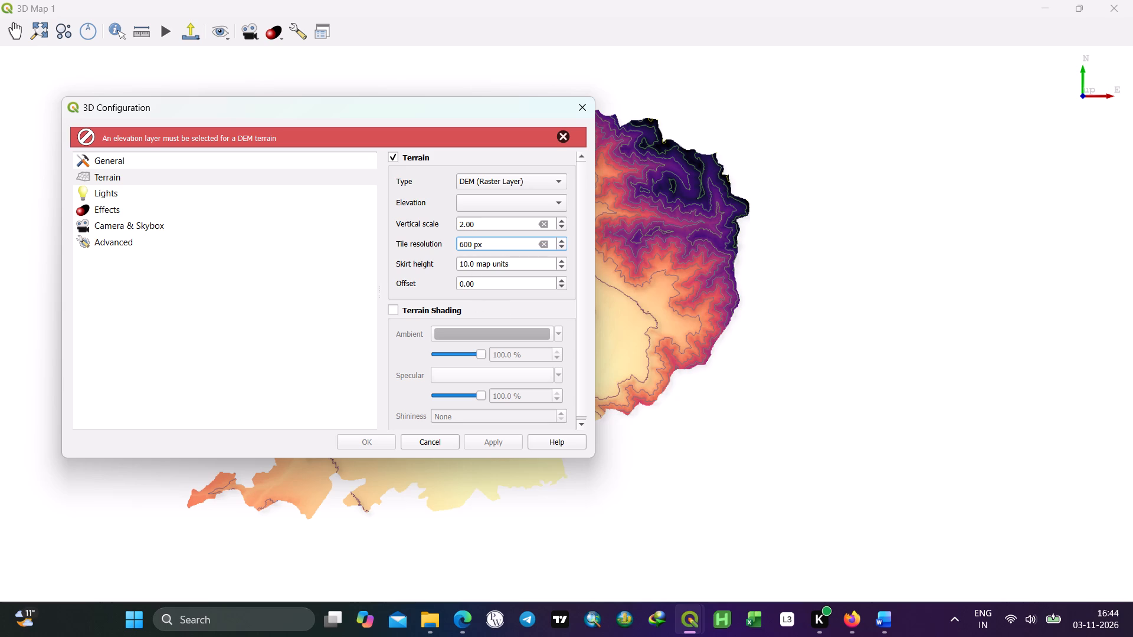
# Set the DEM terrain's skirt height to 900 map units.
pyautogui.click(466, 264)
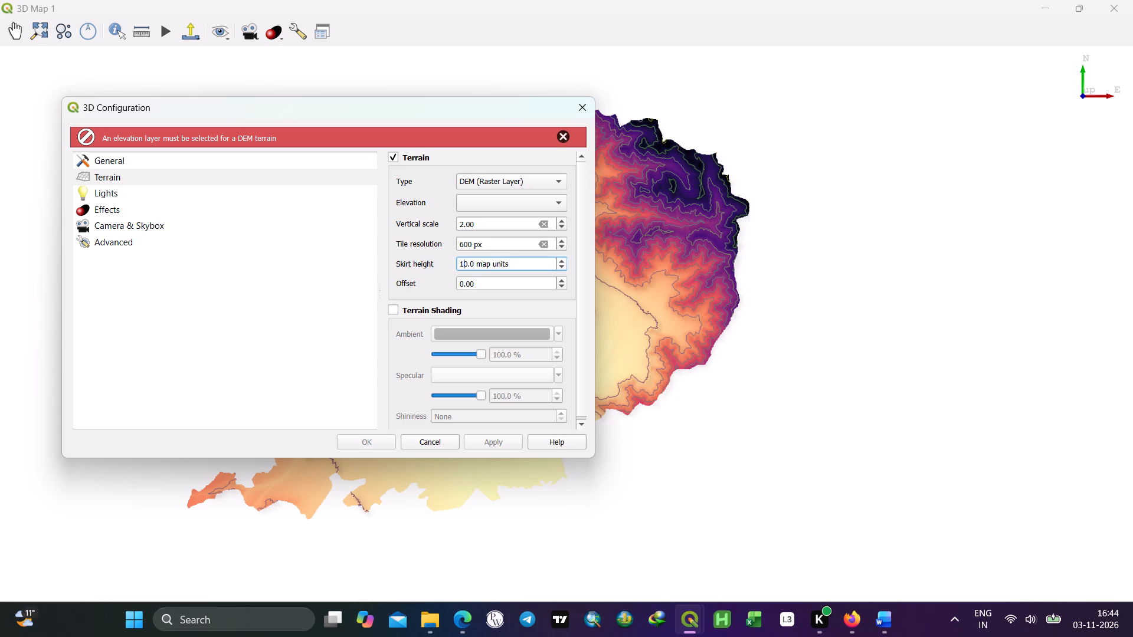
pyautogui.click(467, 263)
pyautogui.press('BackSpace')
pyautogui.press('BackSpace')
pyautogui.write('900')
# Choose Clipped (mask) as the terrain's elevation layer, apply the settings and close the 3D configuration.
pyautogui.scroll(-2, 493, 297)
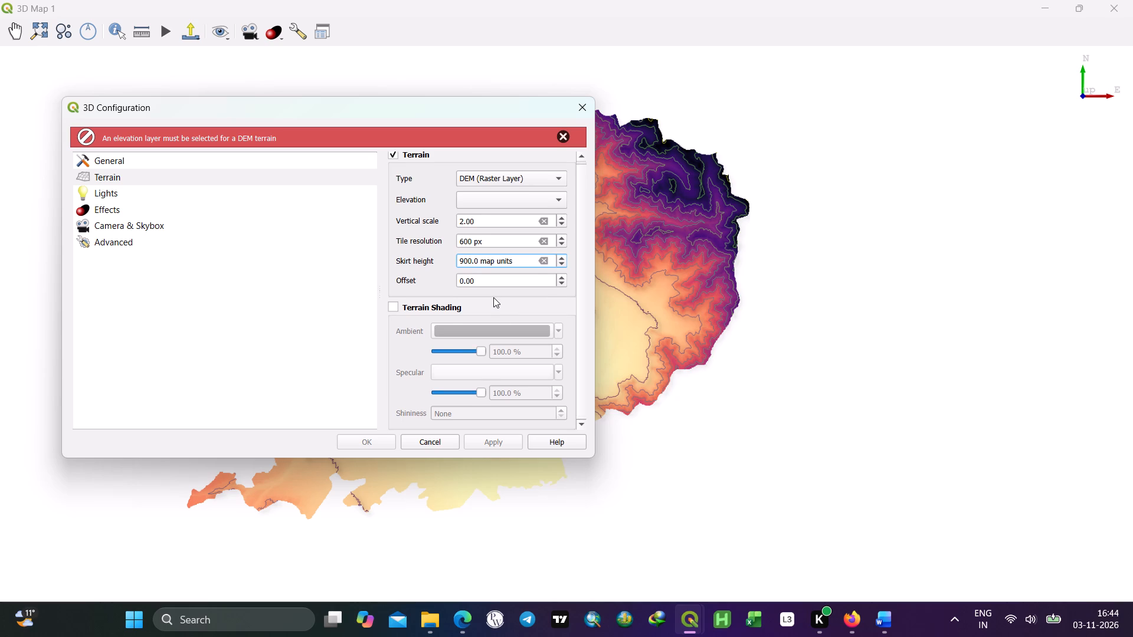
pyautogui.scroll(-2, 493, 297)
pyautogui.click(511, 202)
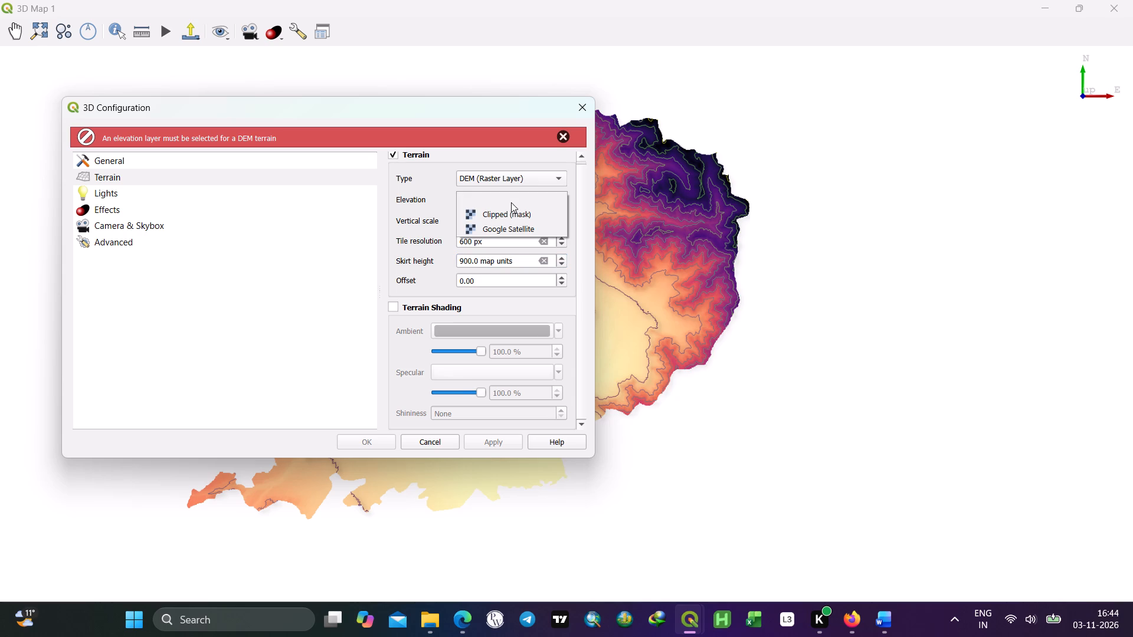
pyautogui.click(512, 211)
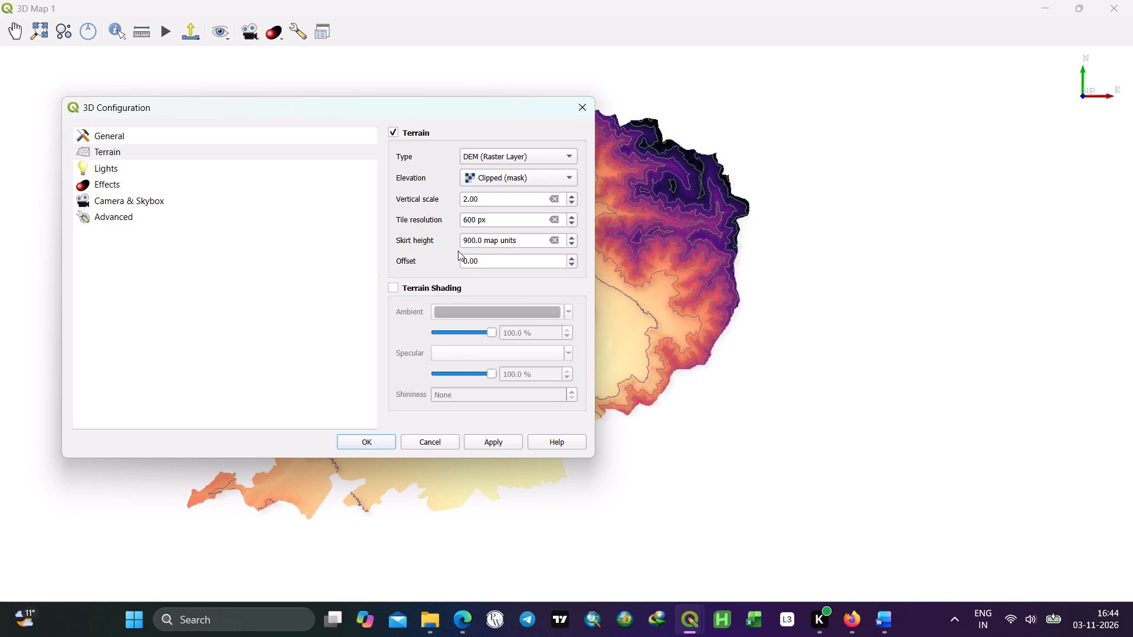
pyautogui.click(499, 442)
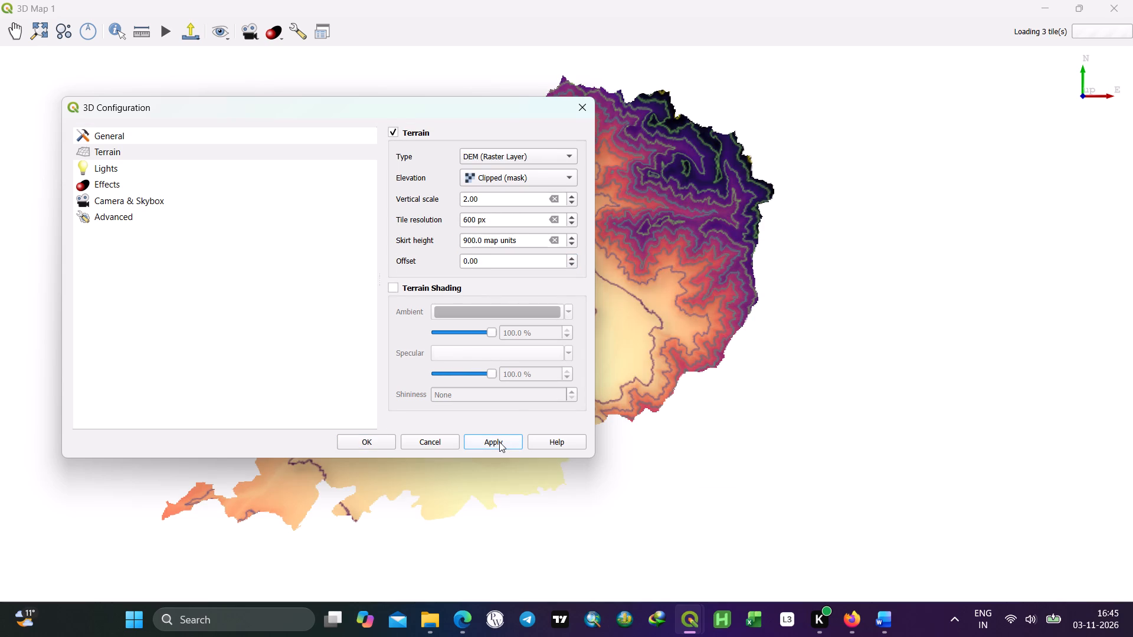
pyautogui.moveTo(438, 108); pyautogui.dragTo(479, 117)
pyautogui.click(618, 118)
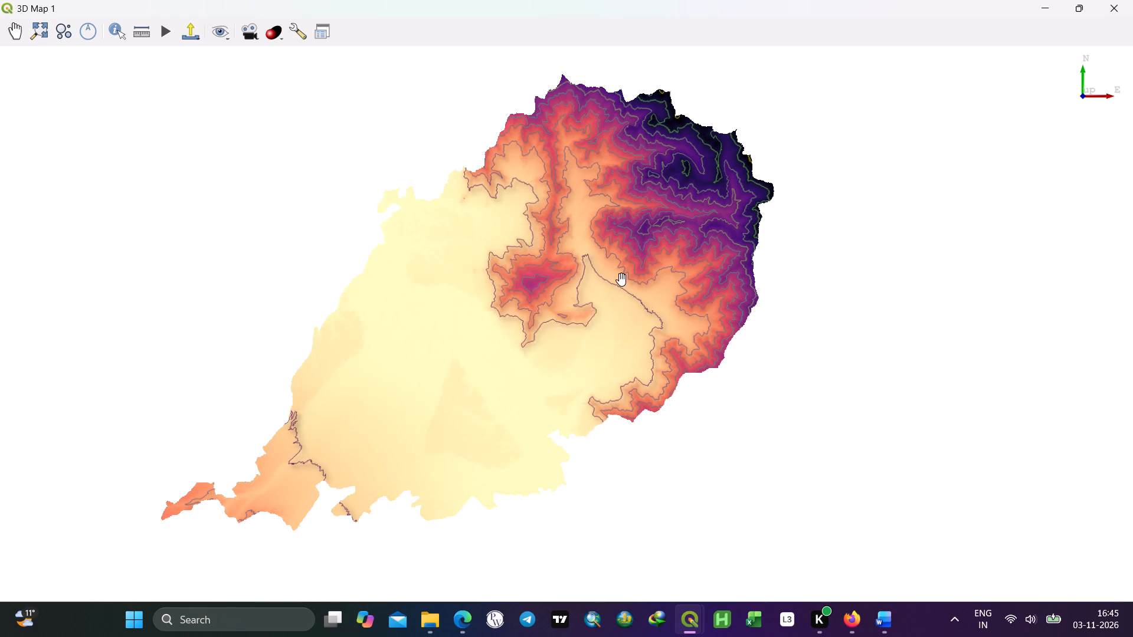
# Examine the 3D relief and draped contours from tilted angles, moving in on the mountainous northeastern part of the district.
pyautogui.moveTo(616, 274); pyautogui.dragTo(654, 290, button='middle')
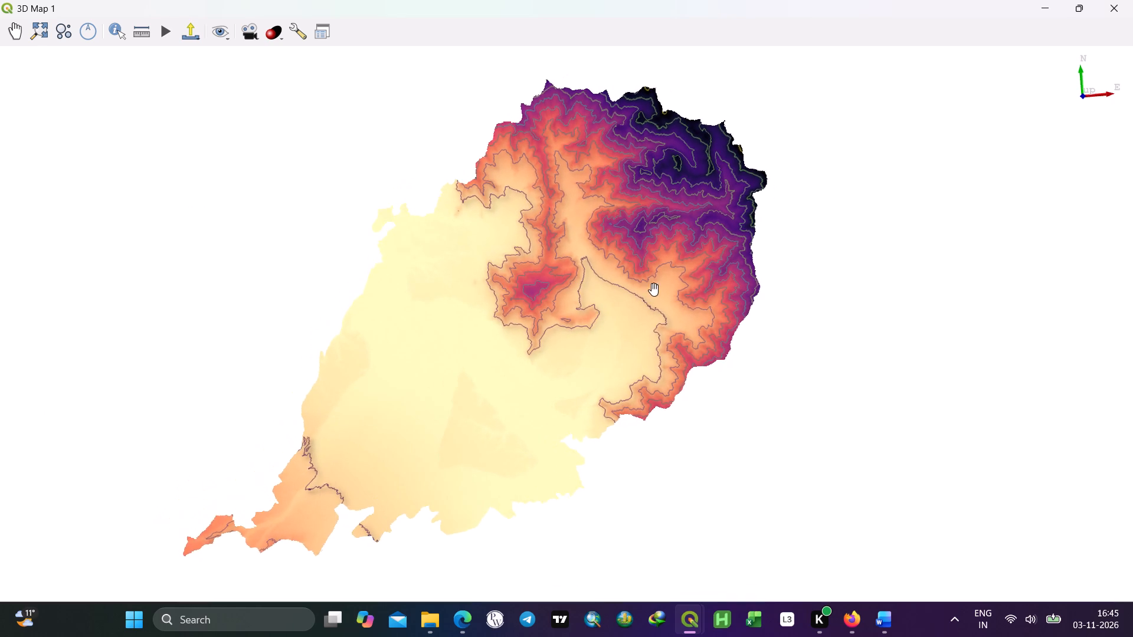
pyautogui.moveTo(654, 290); pyautogui.dragTo(686, 535, button='middle')
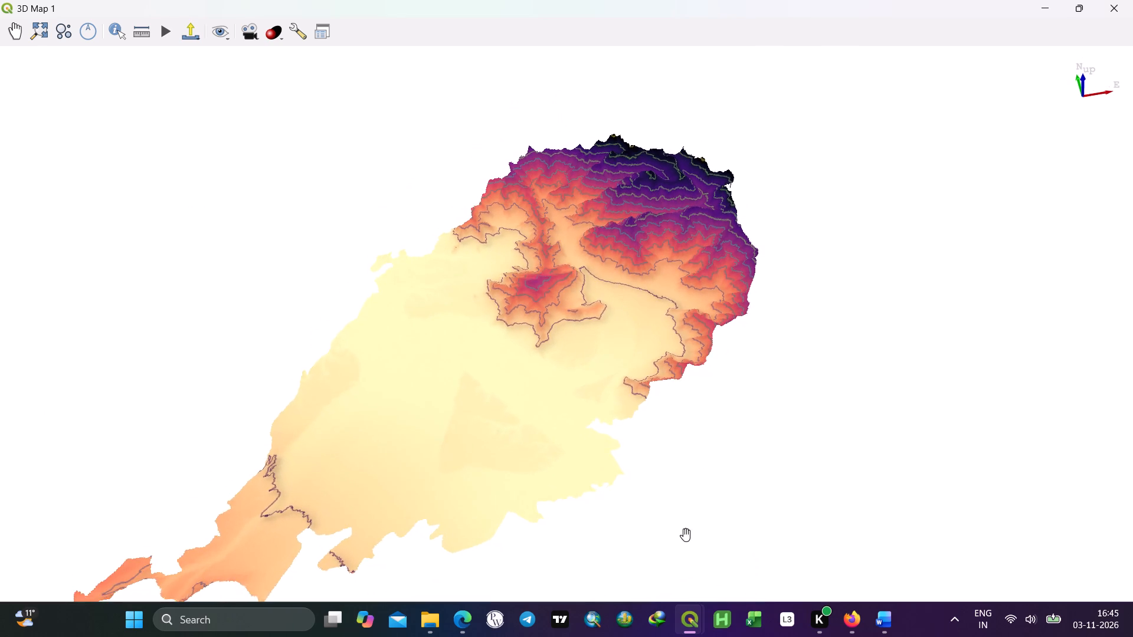
pyautogui.moveTo(686, 535); pyautogui.dragTo(600, 528, button='middle')
pyautogui.moveTo(656, 457); pyautogui.dragTo(640, 502, button='middle')
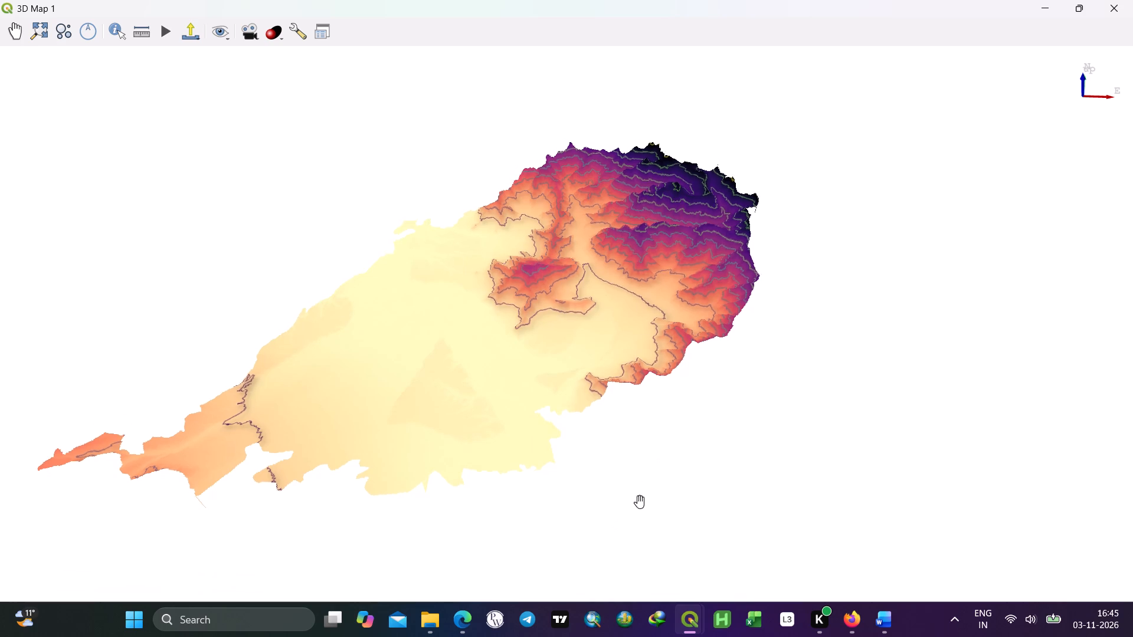
pyautogui.moveTo(640, 502); pyautogui.dragTo(625, 525, button='middle')
pyautogui.scroll(2, 639, 341)
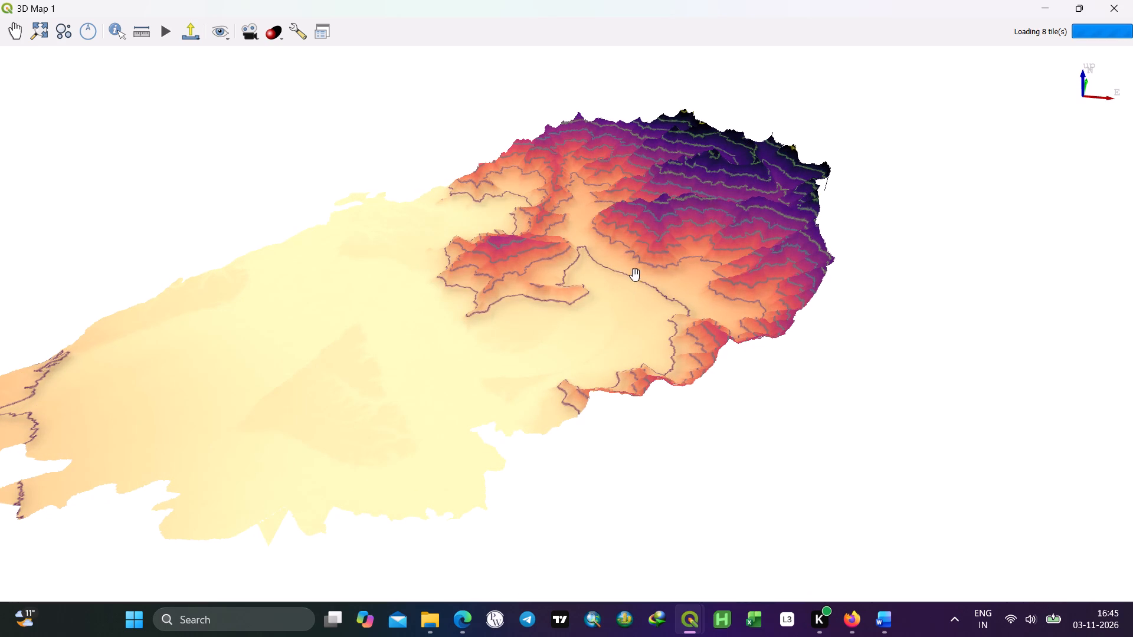
pyautogui.moveTo(635, 270); pyautogui.dragTo(614, 323, button='middle')
pyautogui.moveTo(664, 298); pyautogui.dragTo(634, 315, button='middle')
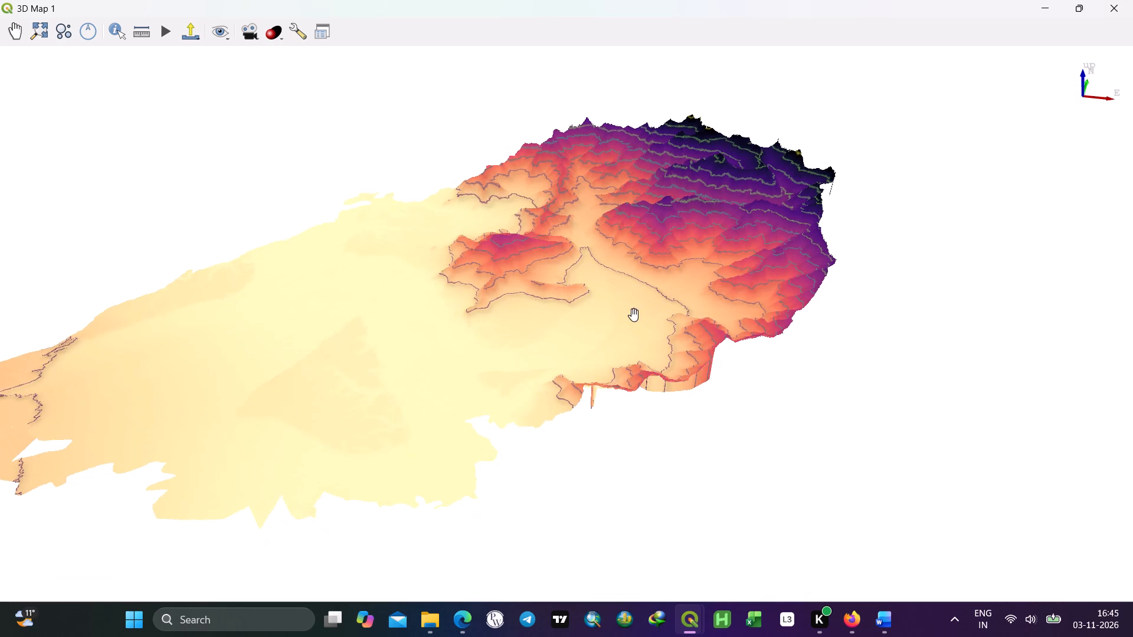
pyautogui.moveTo(634, 315); pyautogui.dragTo(663, 288, button='middle')
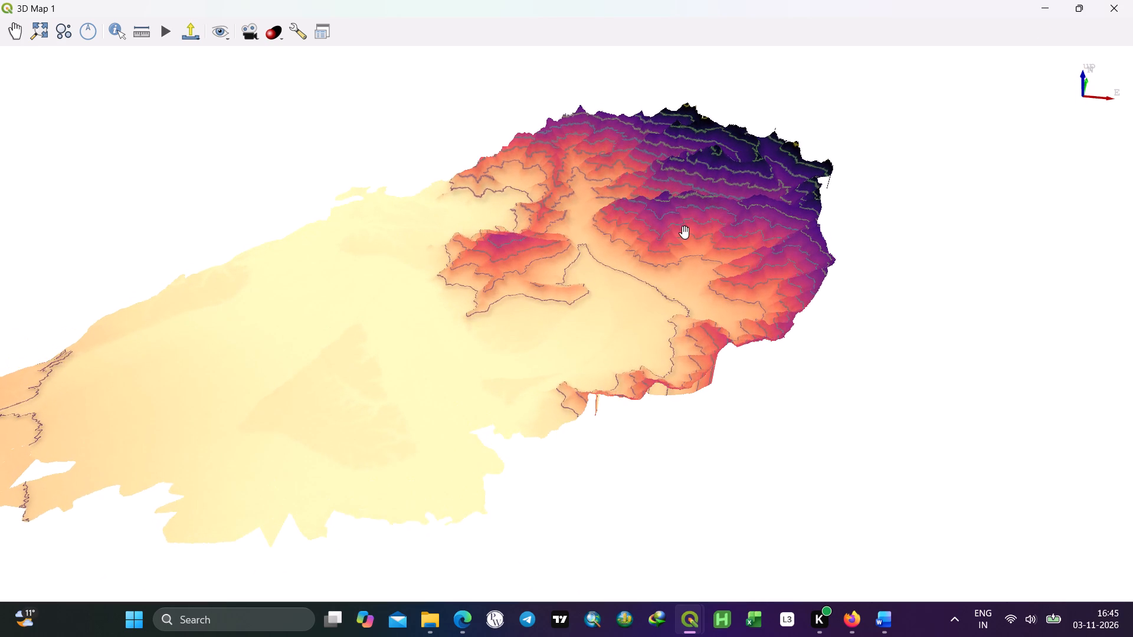
pyautogui.scroll(2, 689, 221)
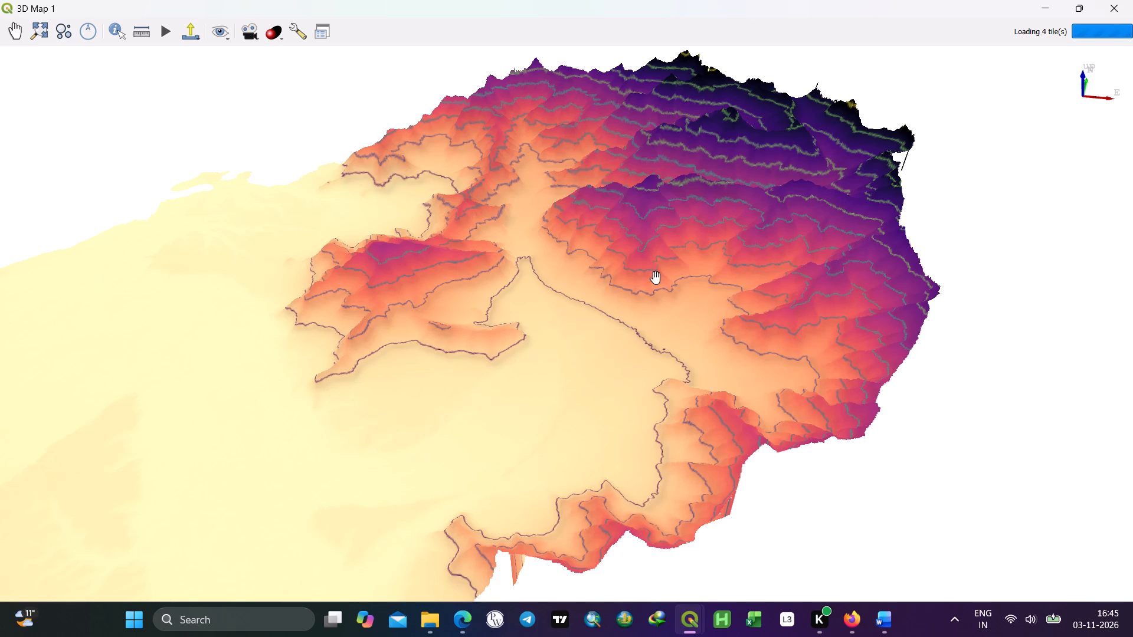
pyautogui.moveTo(594, 260); pyautogui.dragTo(590, 306, button='middle')
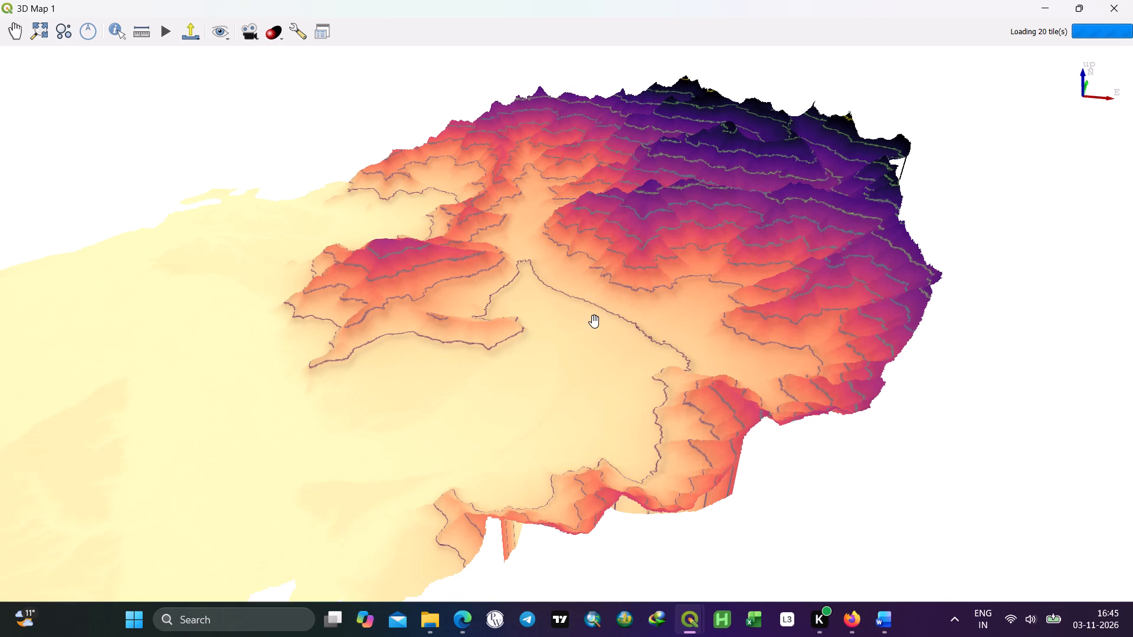
# Examine the contour lines draped over the northeastern mountains and the adjoining valley in 3D from several tilted angles.
pyautogui.moveTo(595, 328); pyautogui.dragTo(668, 277, button='middle')
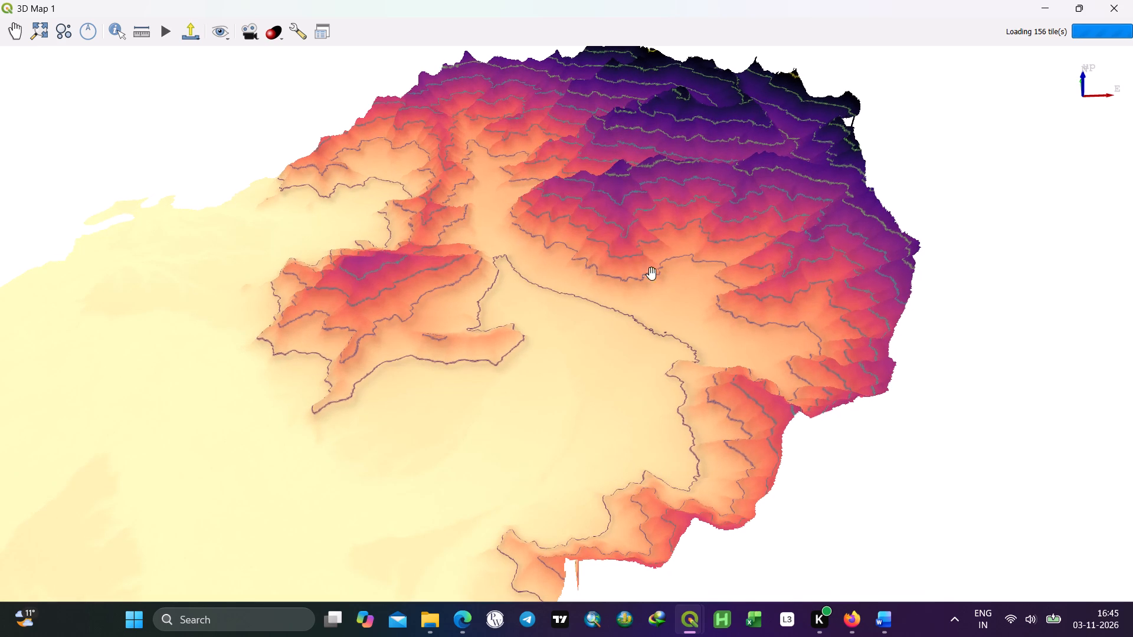
pyautogui.scroll(1, 617, 255)
pyautogui.moveTo(496, 244); pyautogui.dragTo(497, 263)
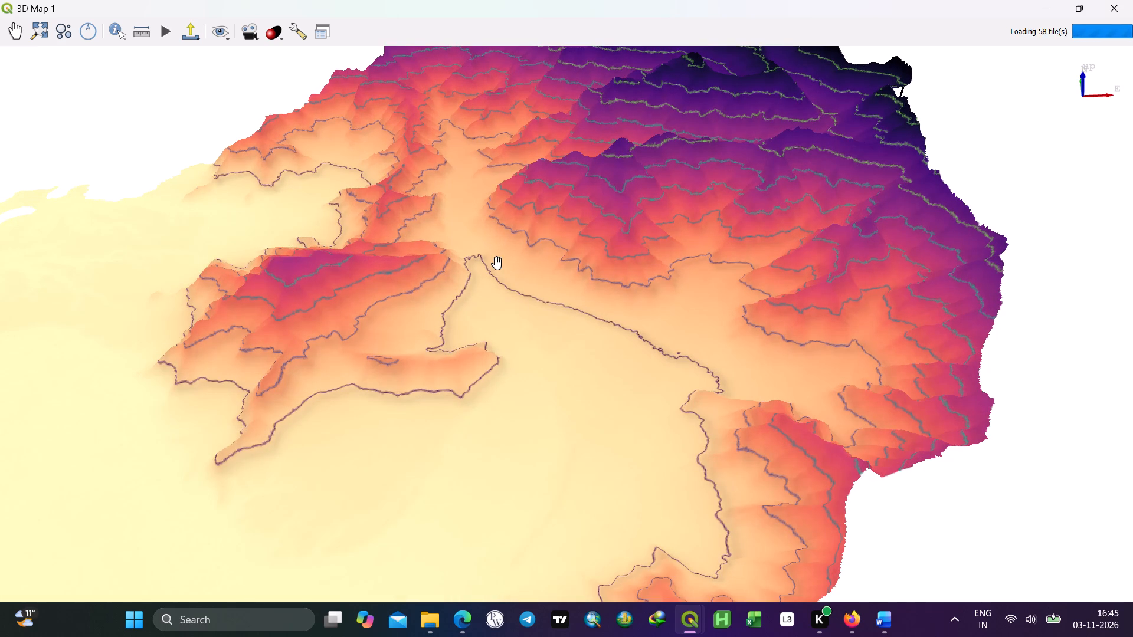
pyautogui.moveTo(497, 263); pyautogui.dragTo(495, 326)
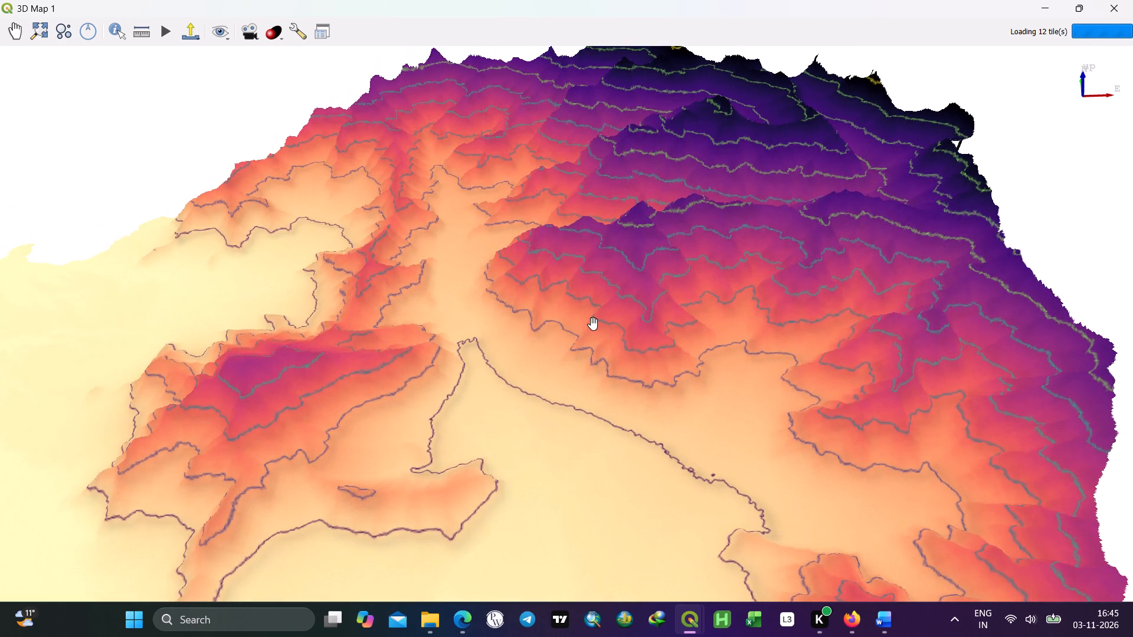
pyautogui.scroll(1, 594, 324)
pyautogui.scroll(-1, 495, 260)
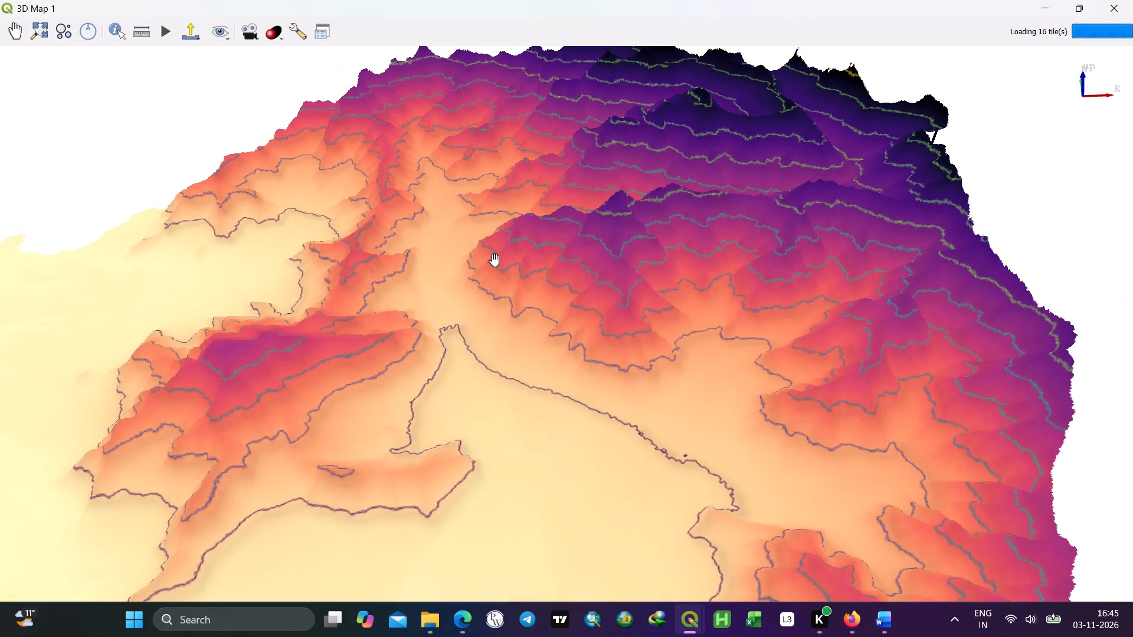
pyautogui.moveTo(528, 252); pyautogui.dragTo(539, 335, button='middle')
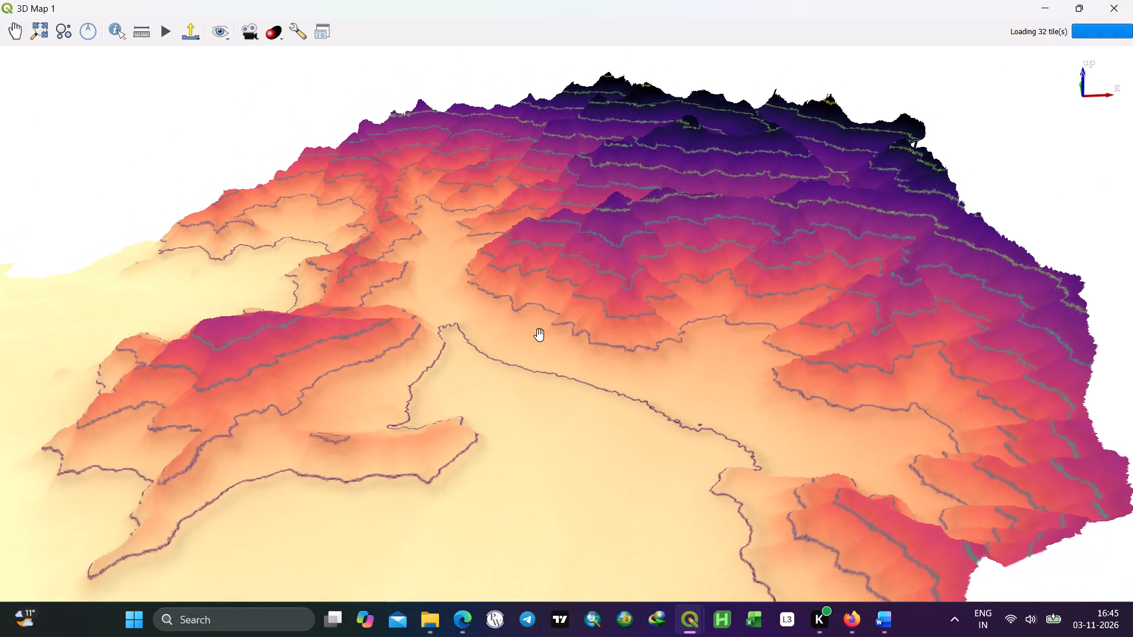
pyautogui.moveTo(539, 335); pyautogui.dragTo(577, 342, button='middle')
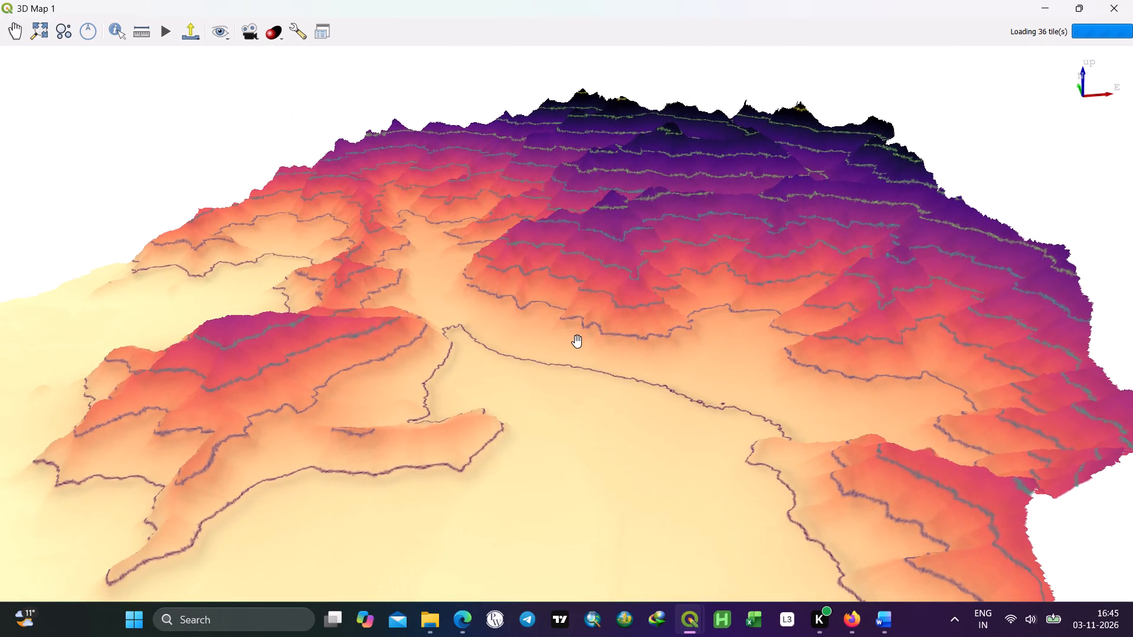
pyautogui.moveTo(577, 342); pyautogui.dragTo(602, 344, button='middle')
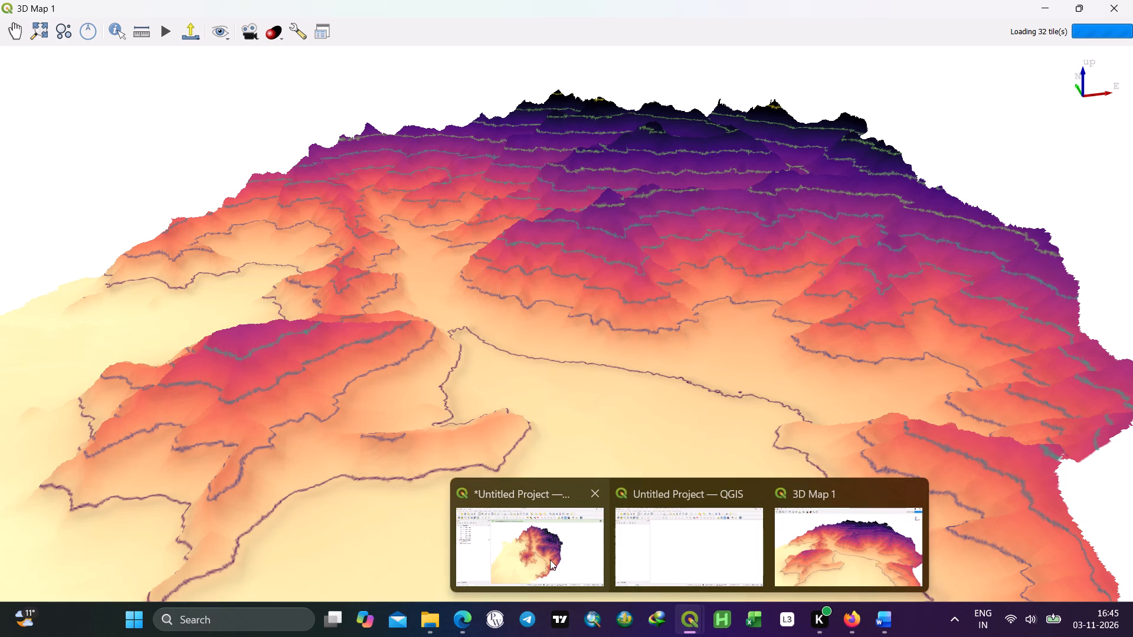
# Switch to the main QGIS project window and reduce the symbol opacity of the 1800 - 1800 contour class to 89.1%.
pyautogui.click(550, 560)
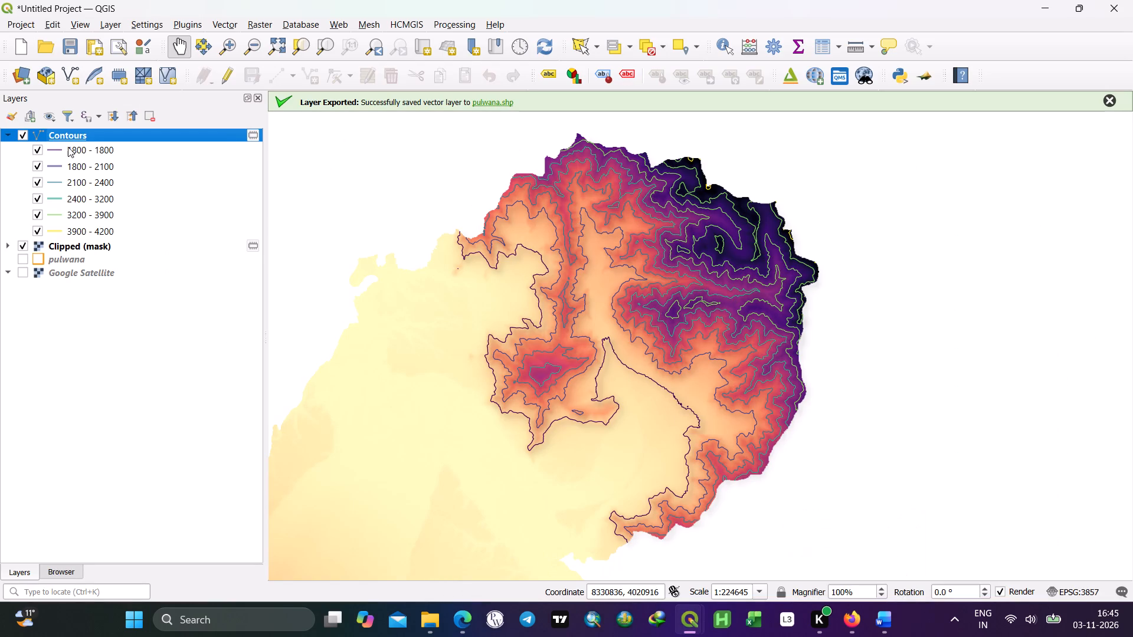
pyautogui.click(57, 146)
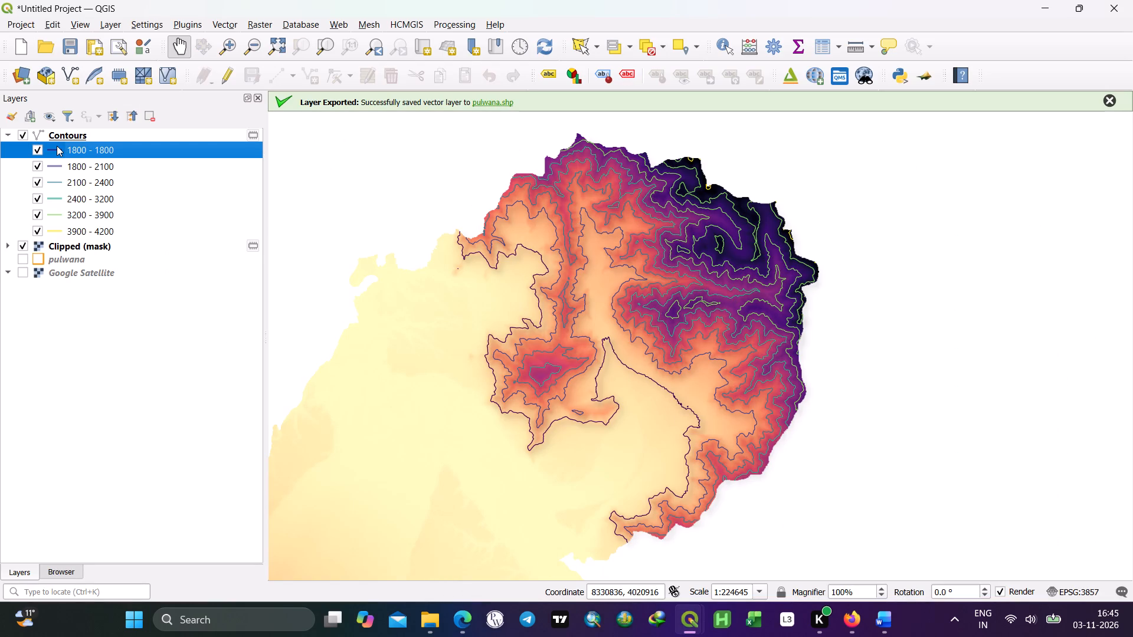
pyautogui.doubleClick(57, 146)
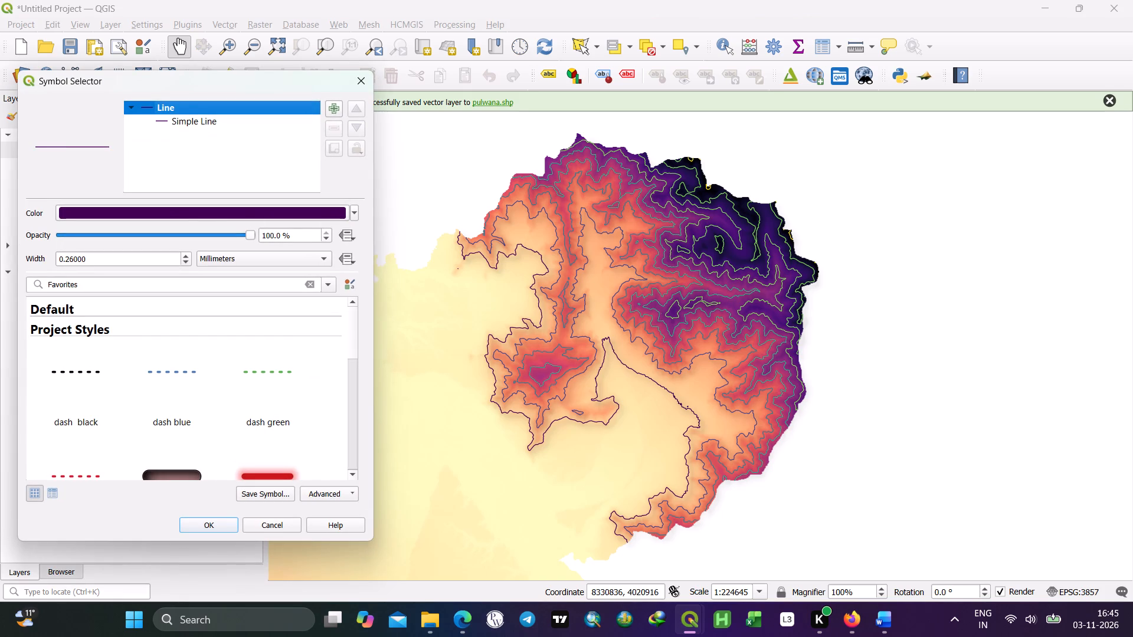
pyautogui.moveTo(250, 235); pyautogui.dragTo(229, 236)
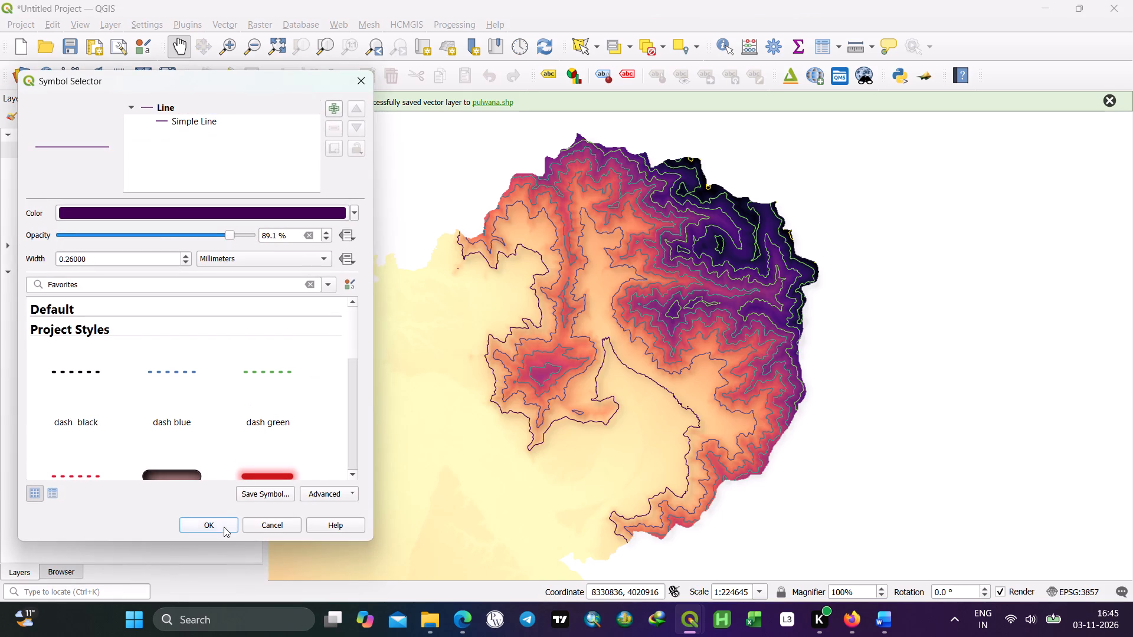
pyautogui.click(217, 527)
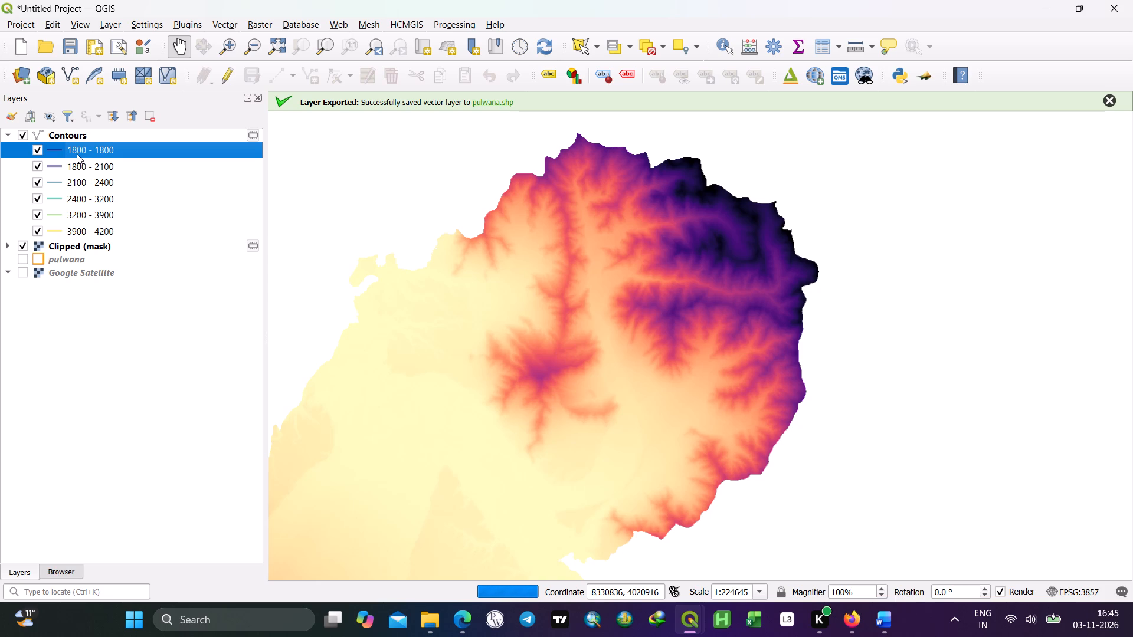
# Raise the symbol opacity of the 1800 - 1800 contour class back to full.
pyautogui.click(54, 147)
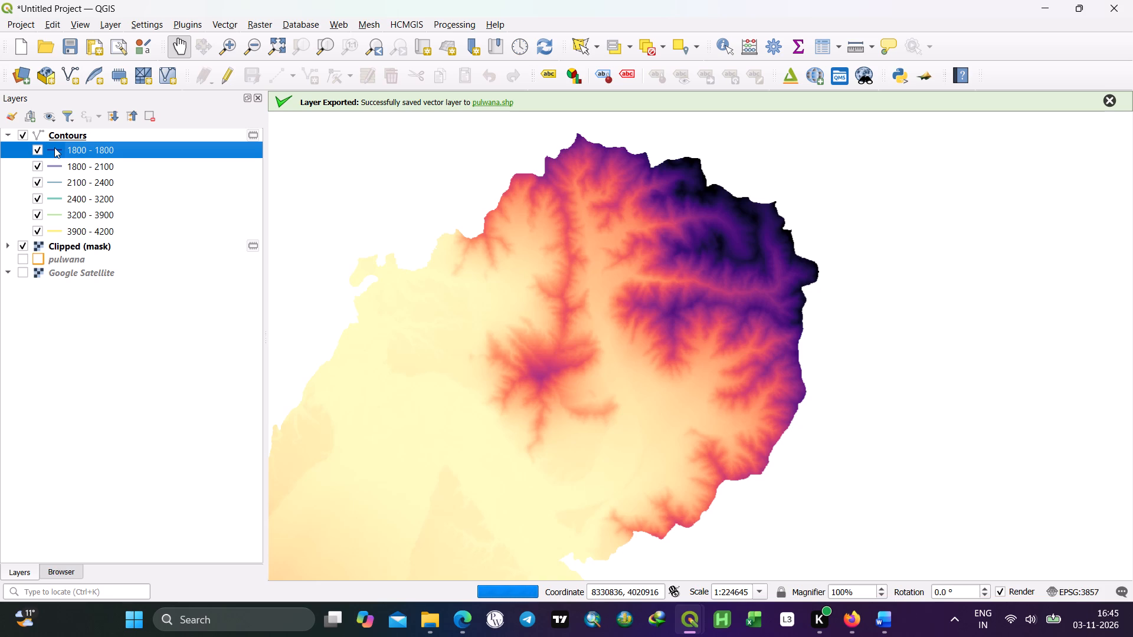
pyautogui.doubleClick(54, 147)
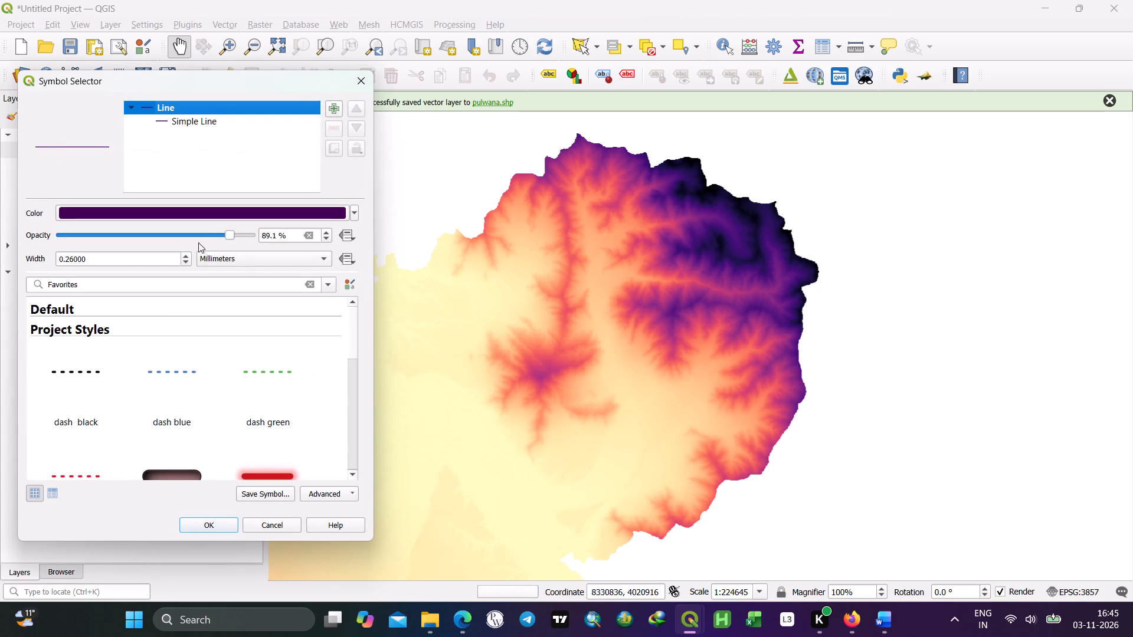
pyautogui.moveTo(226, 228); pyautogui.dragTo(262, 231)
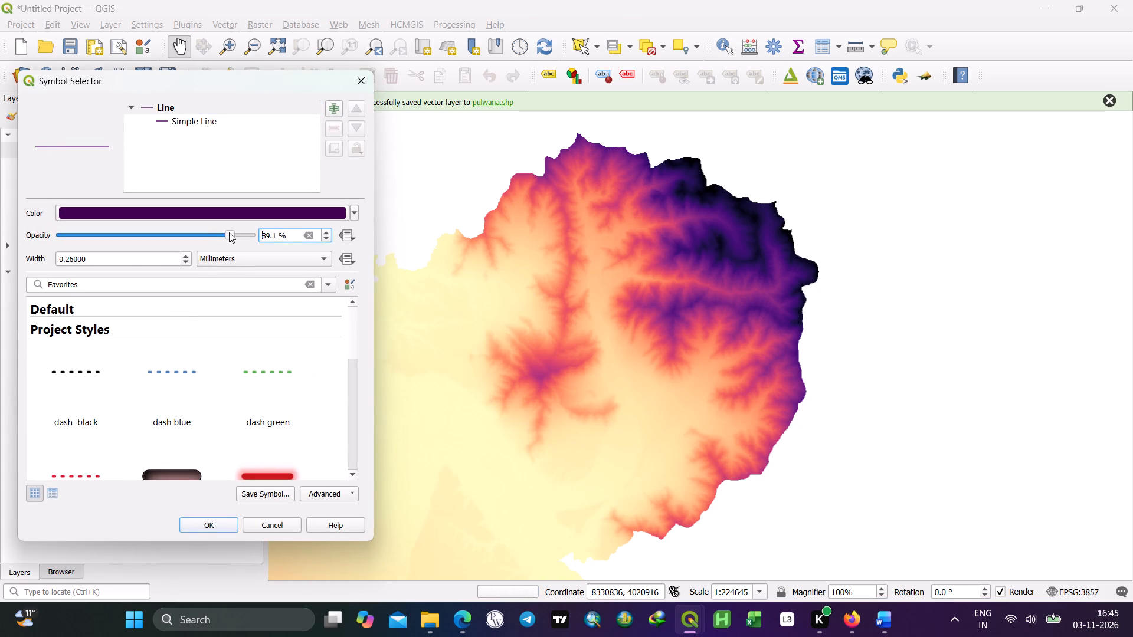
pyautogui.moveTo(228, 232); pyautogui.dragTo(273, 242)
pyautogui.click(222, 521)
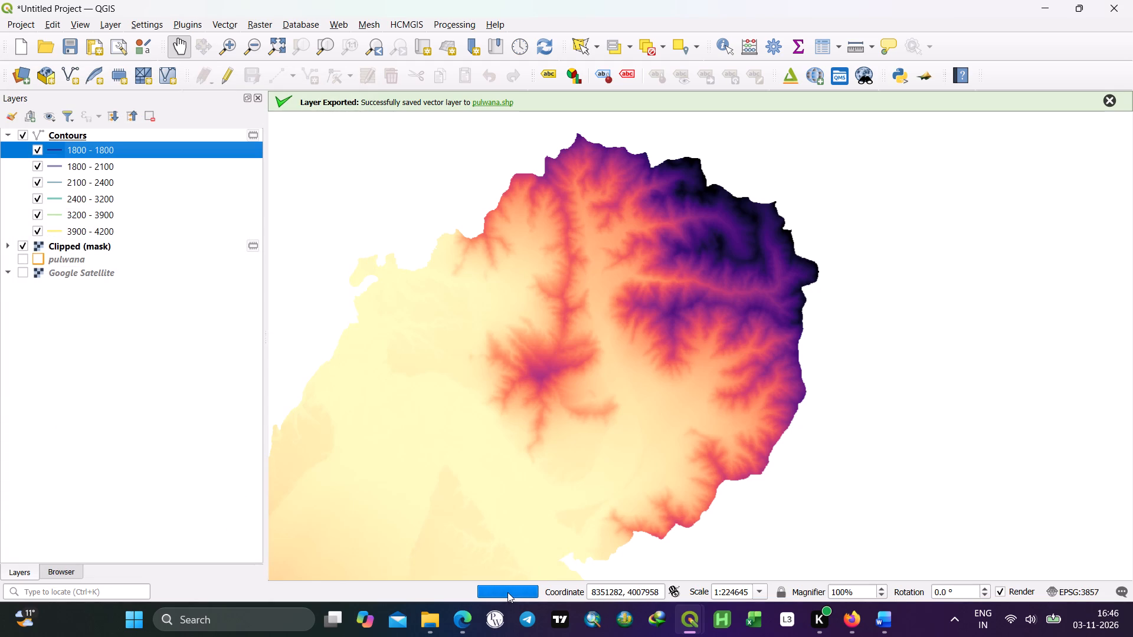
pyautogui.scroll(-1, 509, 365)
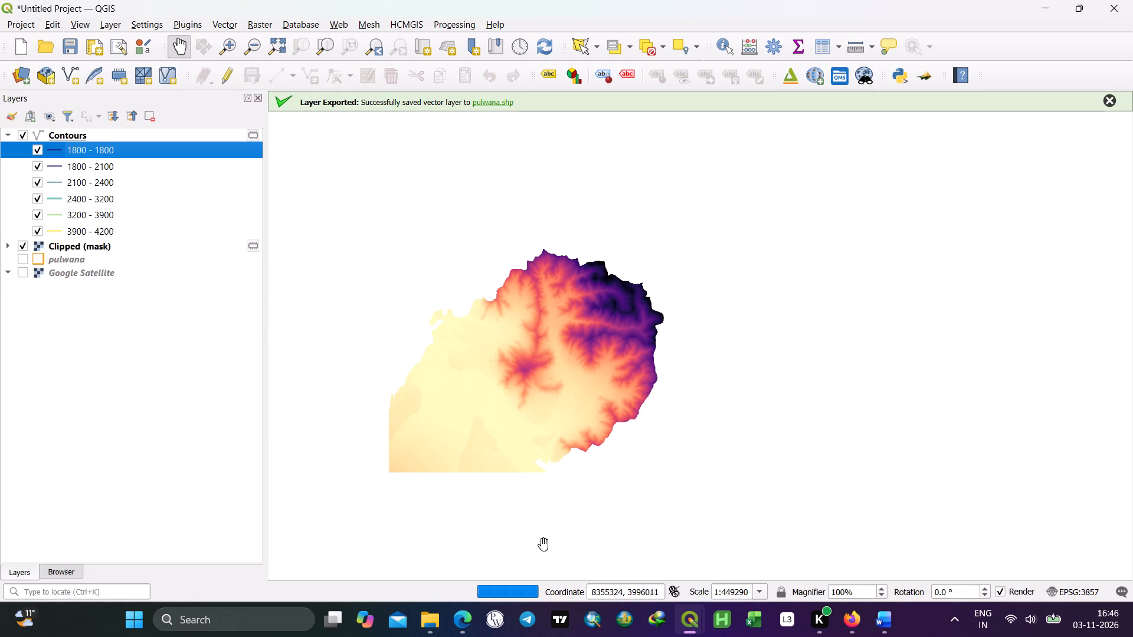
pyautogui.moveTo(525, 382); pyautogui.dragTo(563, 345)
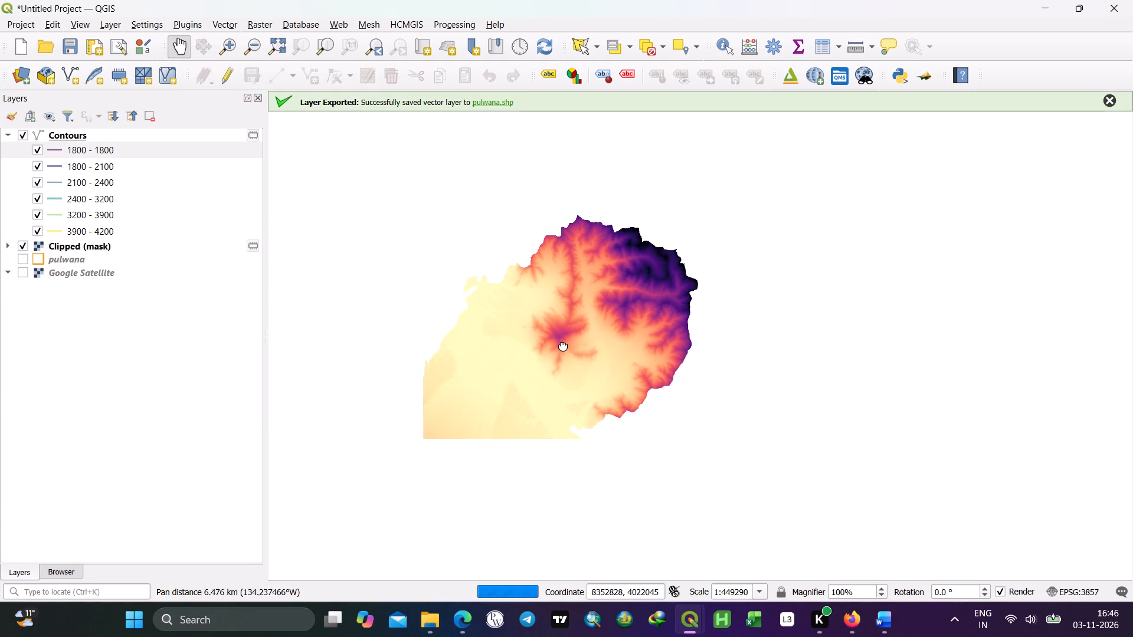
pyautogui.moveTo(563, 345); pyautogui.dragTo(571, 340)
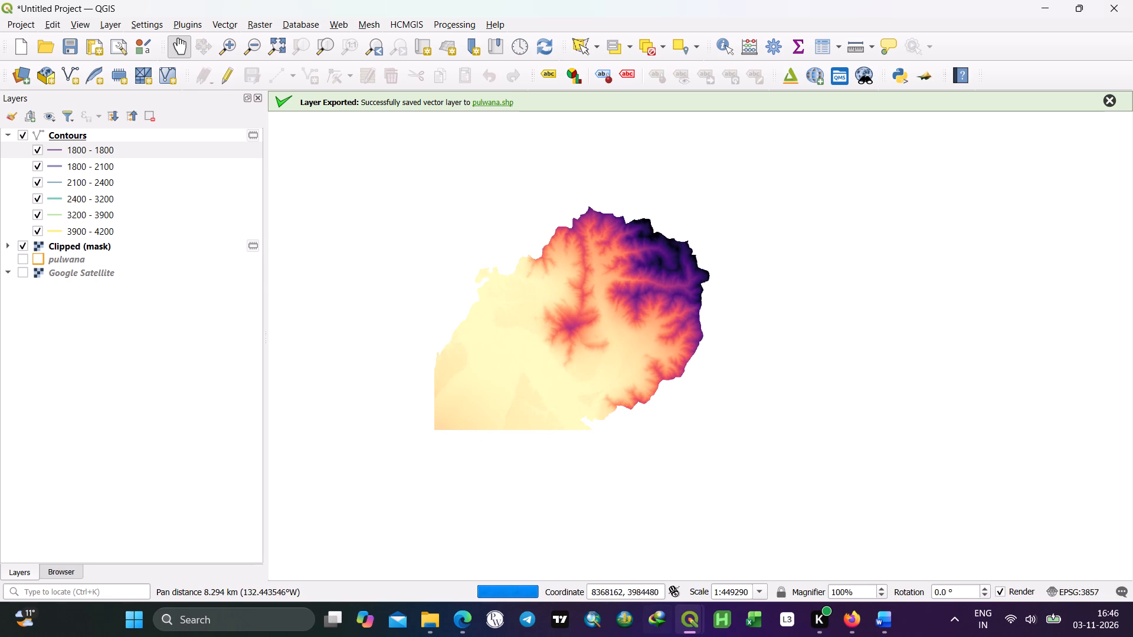
# Return to the 3D map window and examine how the contours are drawn on the northeastern mountain slopes.
pyautogui.click(847, 542)
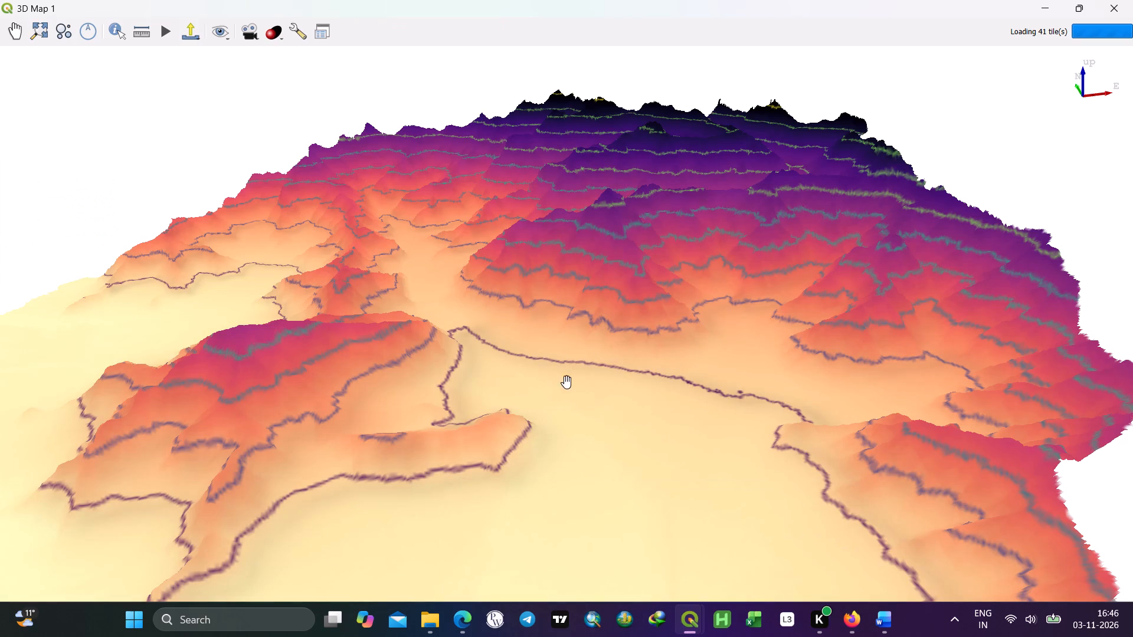
pyautogui.moveTo(582, 317); pyautogui.dragTo(586, 324)
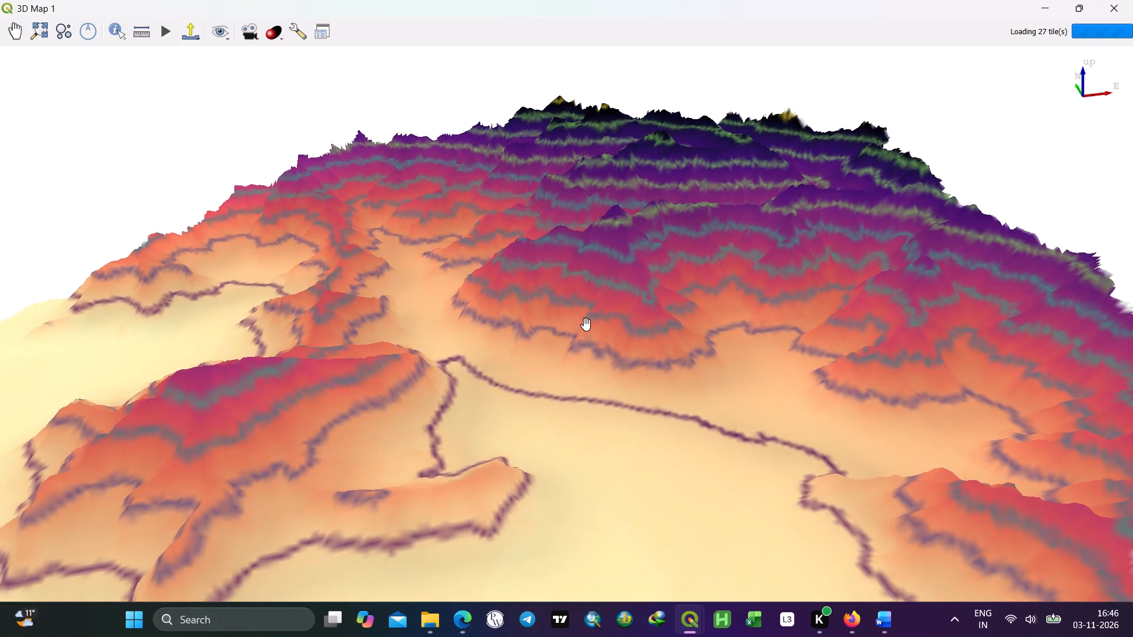
pyautogui.moveTo(586, 324); pyautogui.dragTo(588, 304)
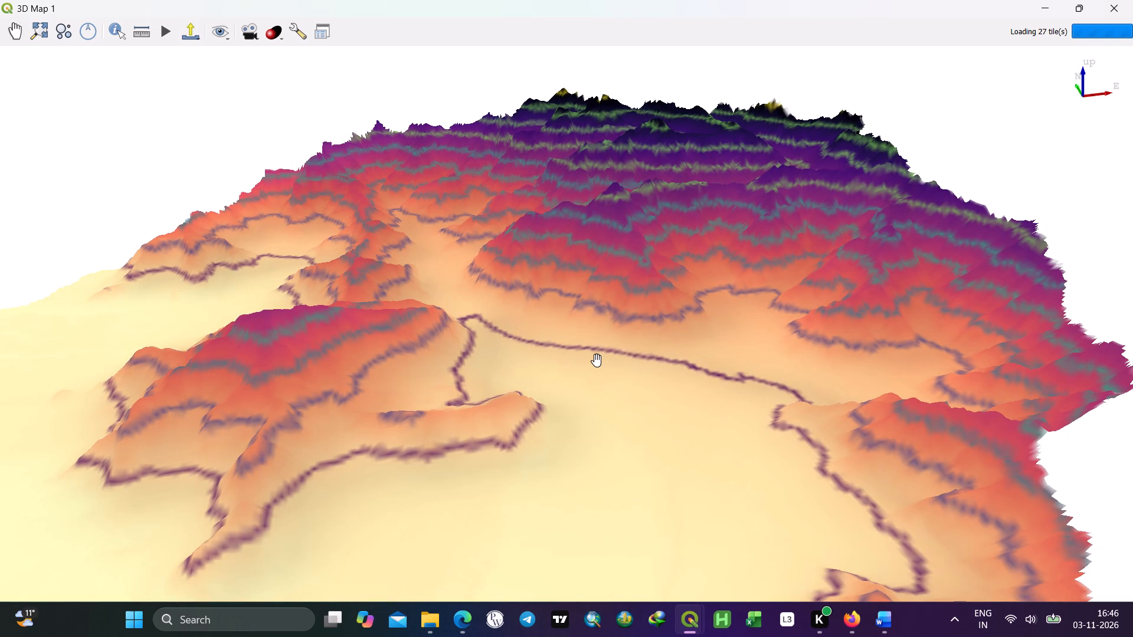
pyautogui.scroll(-1, 590, 357)
pyautogui.scroll(1, 584, 303)
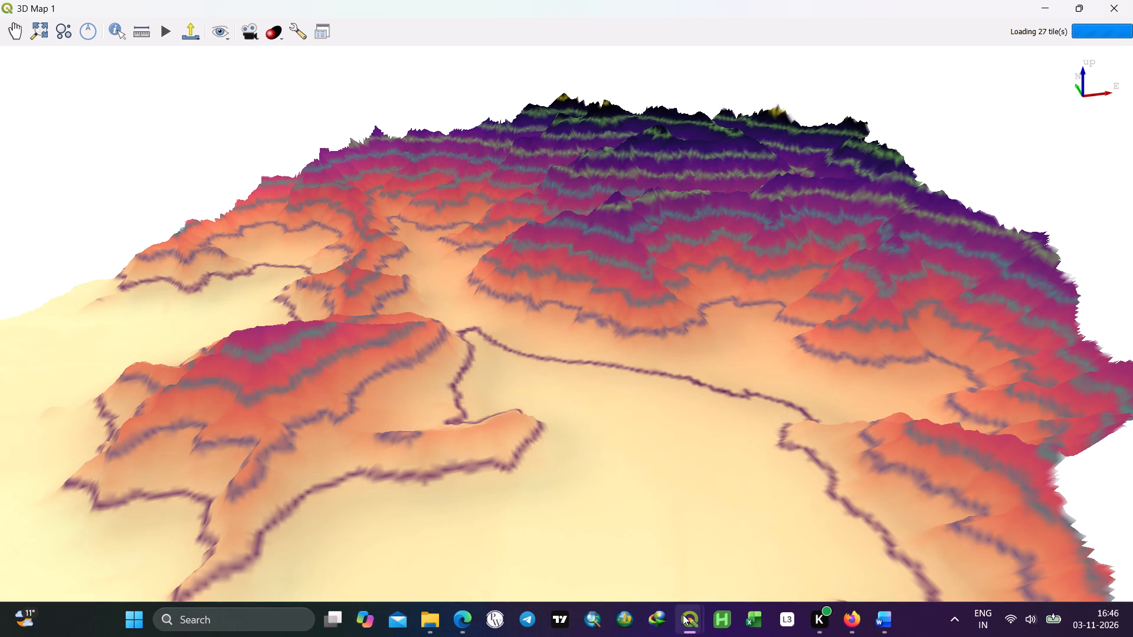
pyautogui.click(571, 541)
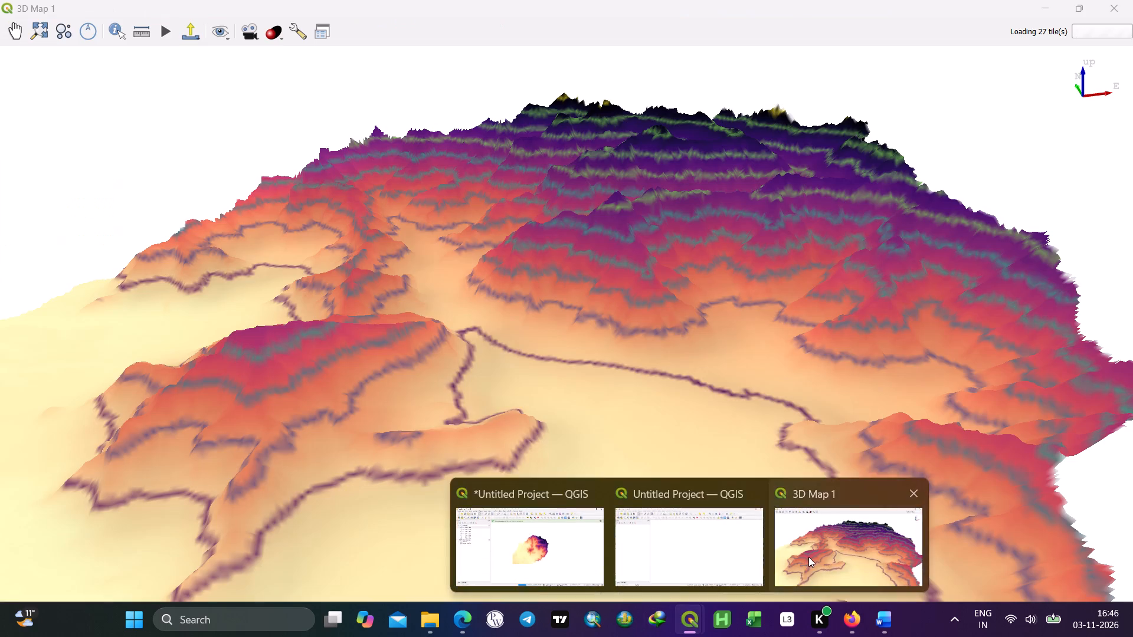
pyautogui.click(808, 557)
# Examine the whole district's 3D relief, from the southwestern lowland to the isolated hill and northeastern mountains.
pyautogui.scroll(-1, 631, 402)
pyautogui.scroll(-1, 552, 398)
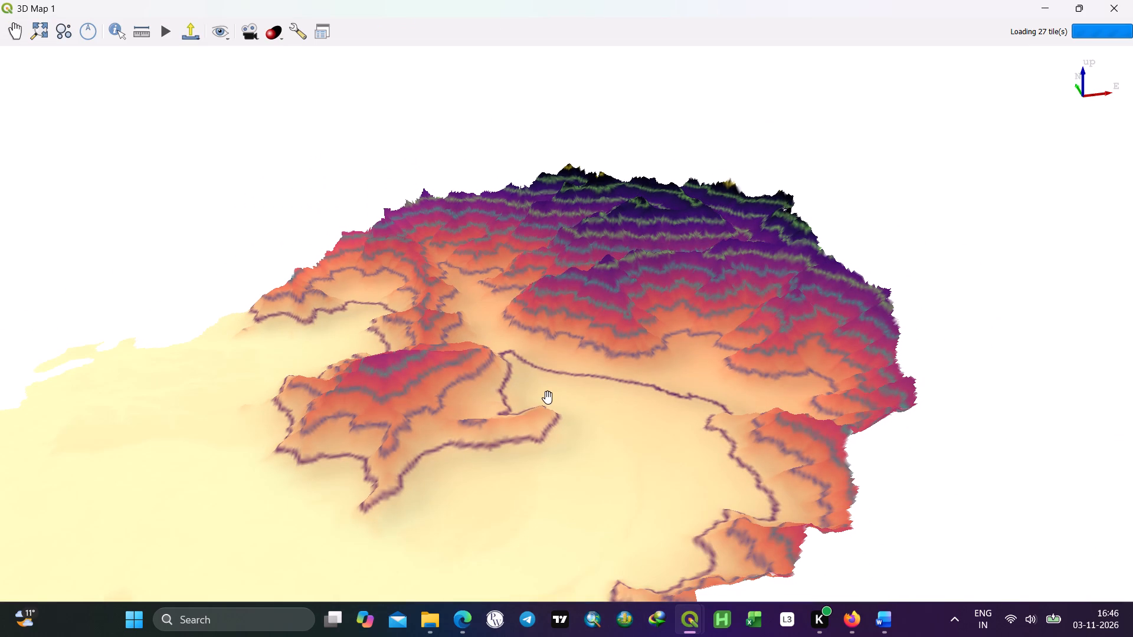
pyautogui.moveTo(515, 459); pyautogui.dragTo(667, 435)
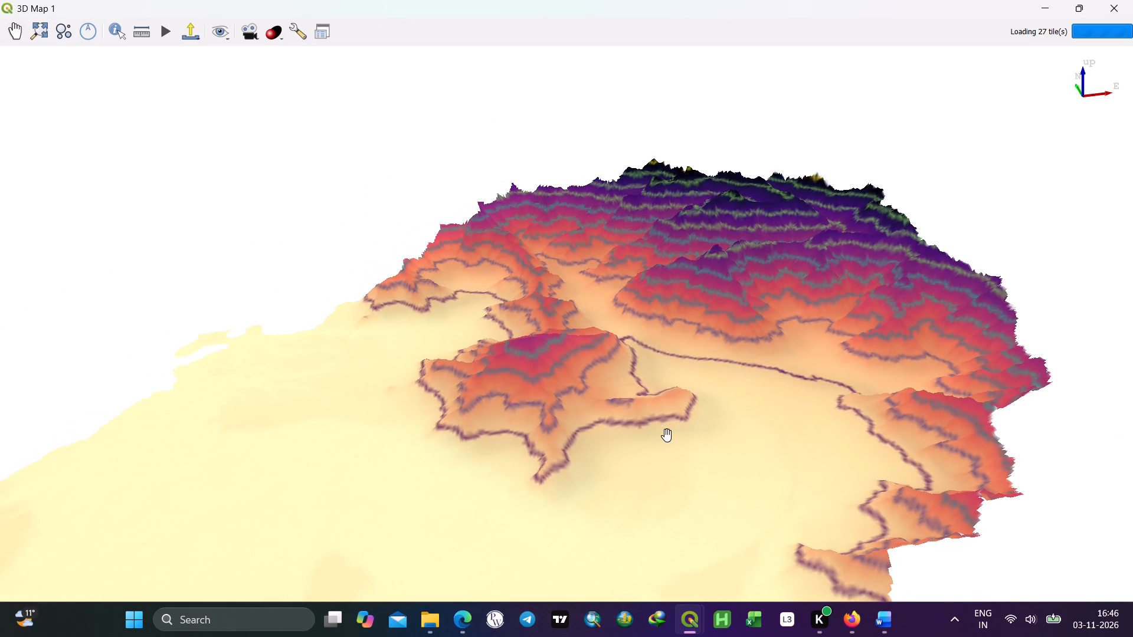
pyautogui.moveTo(667, 435); pyautogui.dragTo(781, 140)
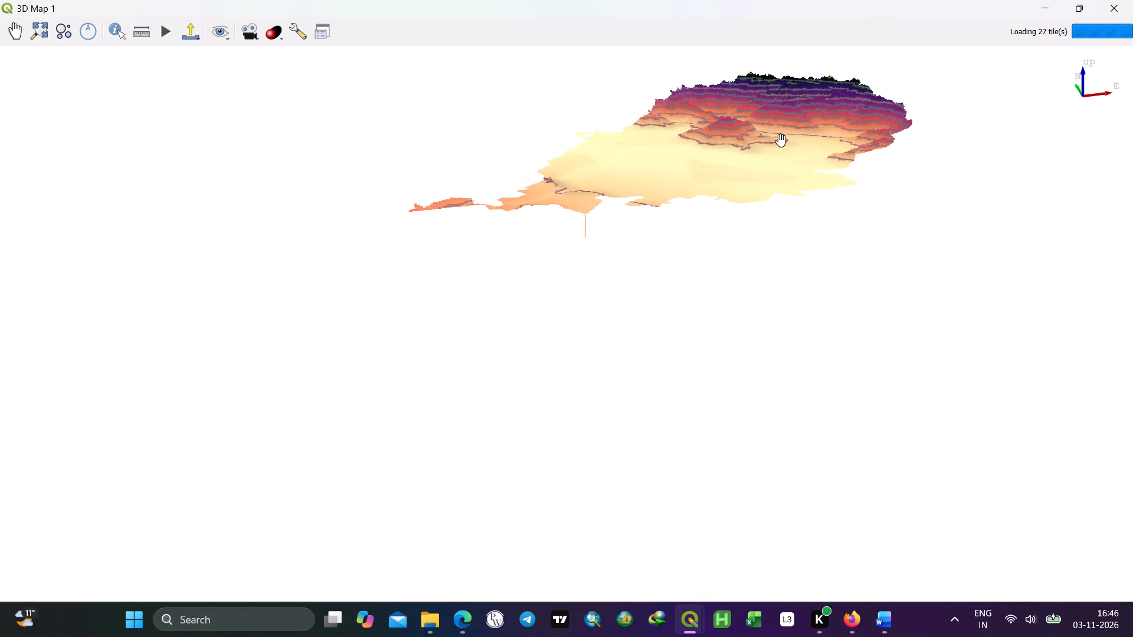
pyautogui.moveTo(781, 140); pyautogui.dragTo(754, 249)
pyautogui.moveTo(397, 360); pyautogui.dragTo(474, 352)
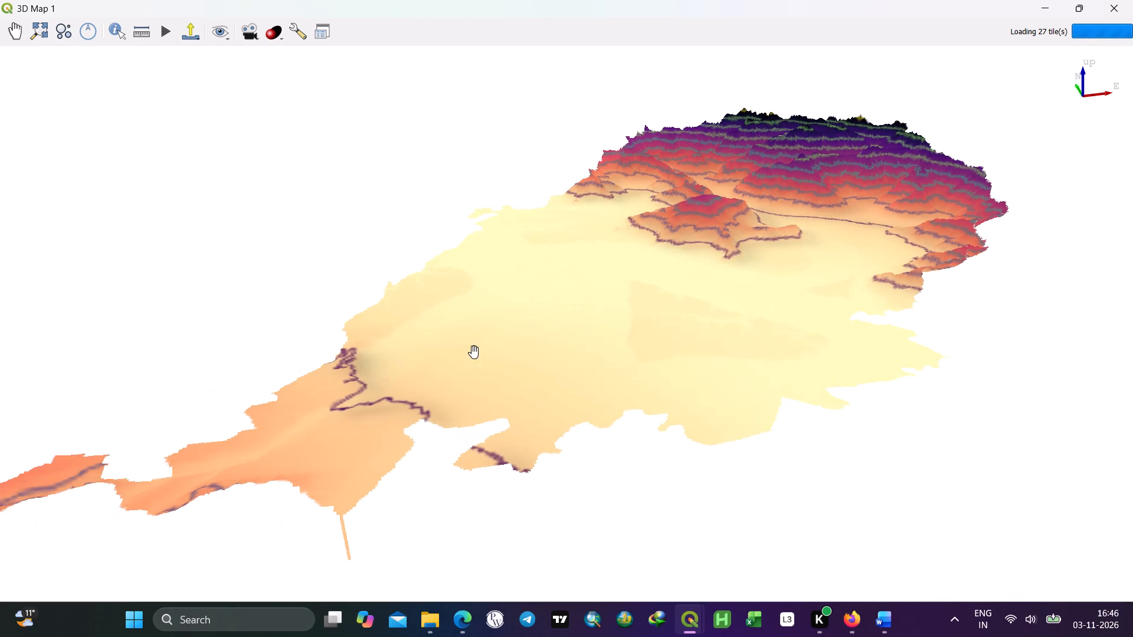
pyautogui.moveTo(474, 352); pyautogui.dragTo(442, 399)
pyautogui.moveTo(685, 320); pyautogui.dragTo(466, 406)
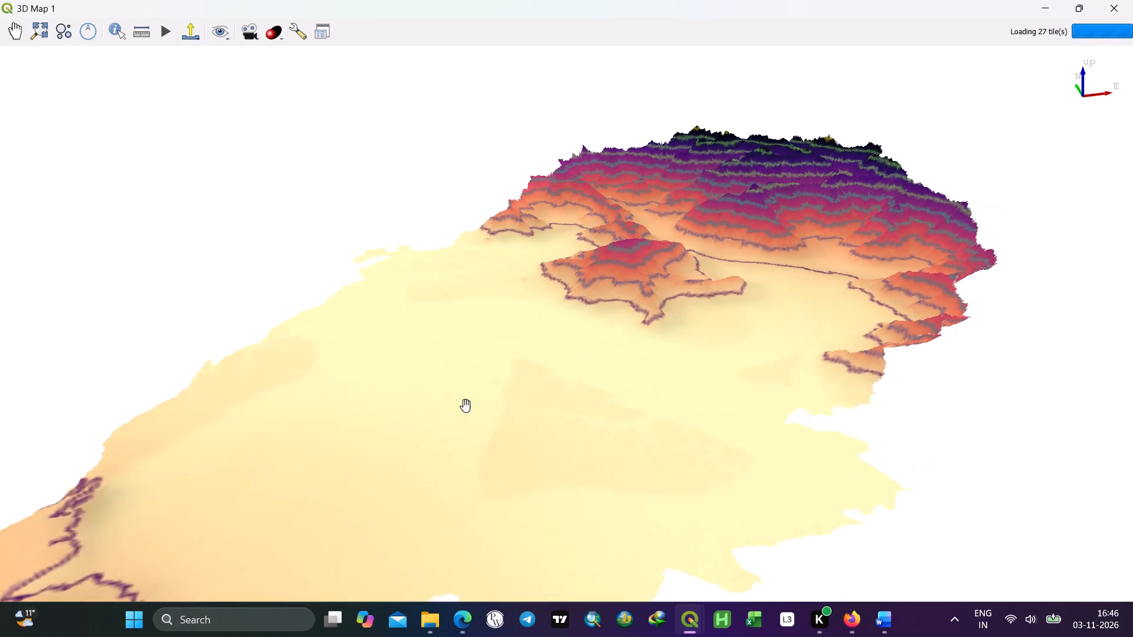
pyautogui.moveTo(466, 406); pyautogui.dragTo(402, 434)
pyautogui.scroll(1, 617, 303)
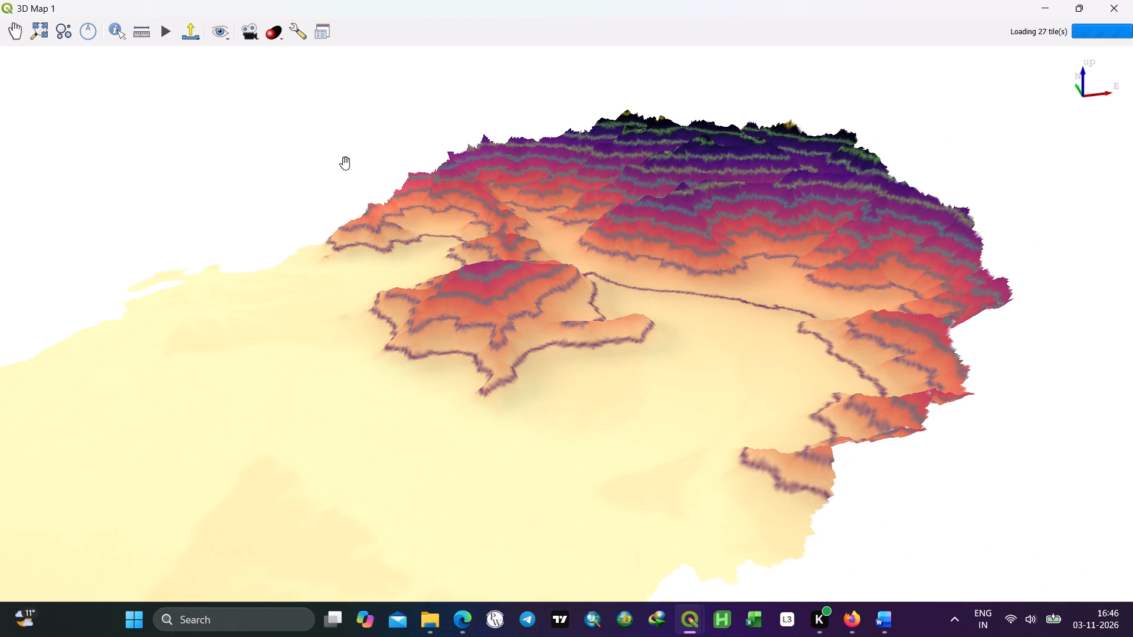
# In the 3D map's terrain configuration, set the tile resolution to 900 px and the vertical scale to 3.00.
pyautogui.click(298, 39)
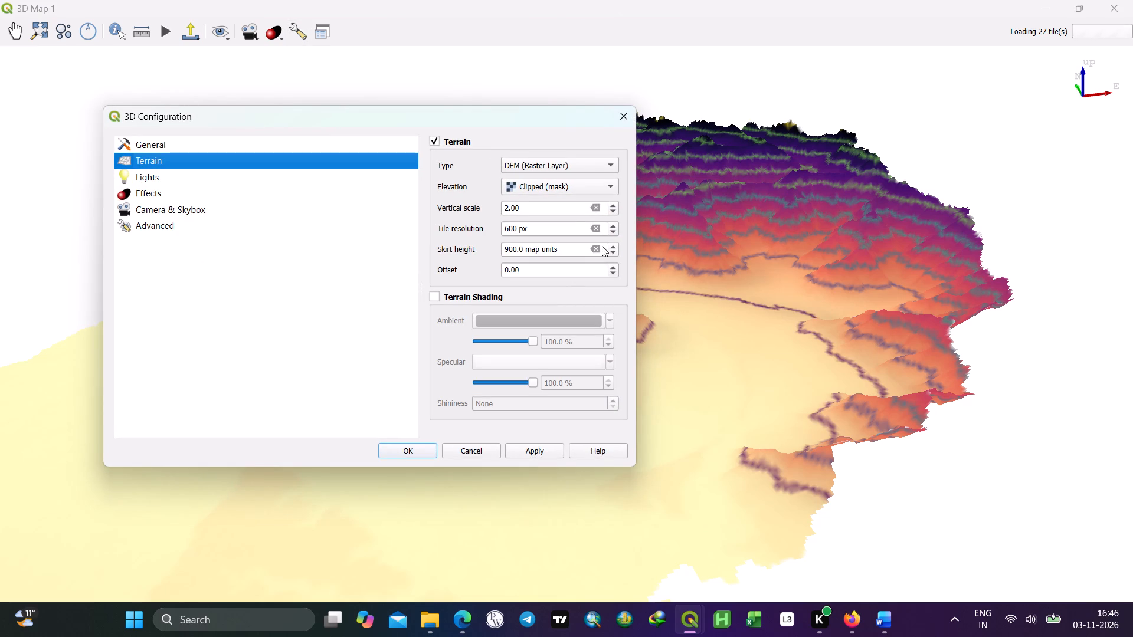
pyautogui.tripleClick(611, 224)
pyautogui.doubleClick(611, 224)
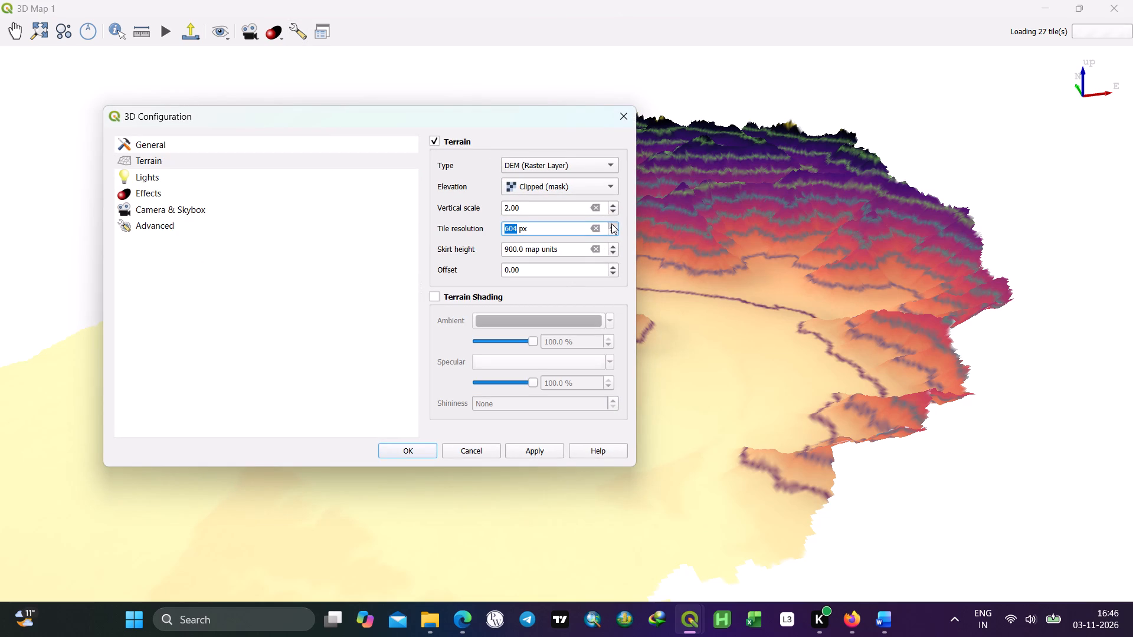
pyautogui.scroll(13, 611, 224)
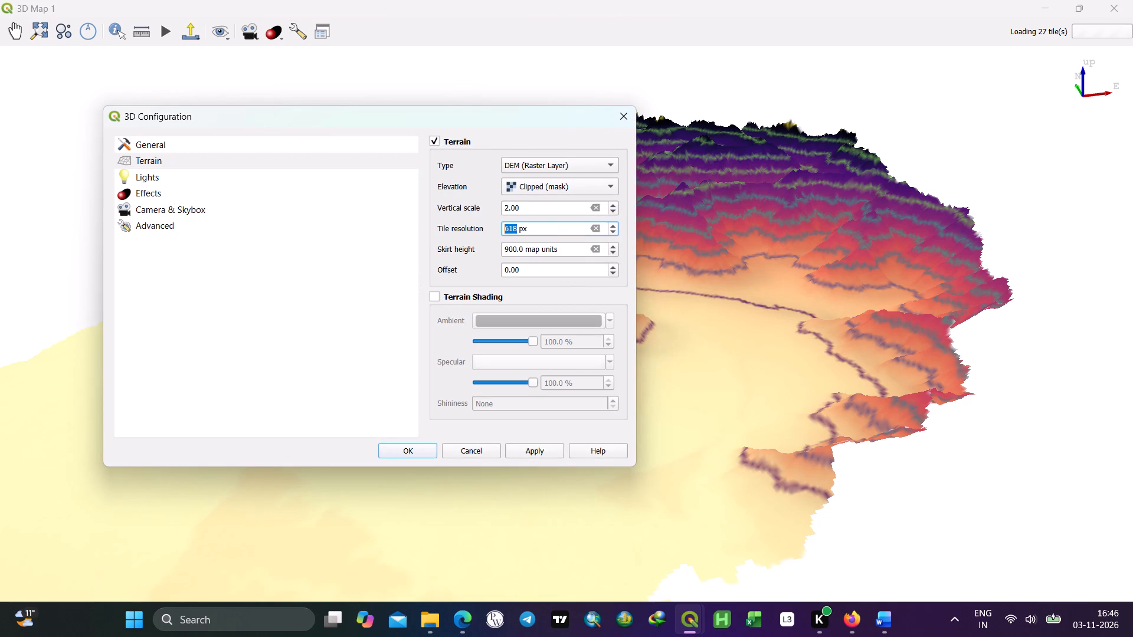
pyautogui.click(513, 225)
pyautogui.press('BackSpace')
pyautogui.press('BackSpace')
pyautogui.press('BackSpace')
pyautogui.press('Right')
pyautogui.press('BackSpace')
pyautogui.write('900')
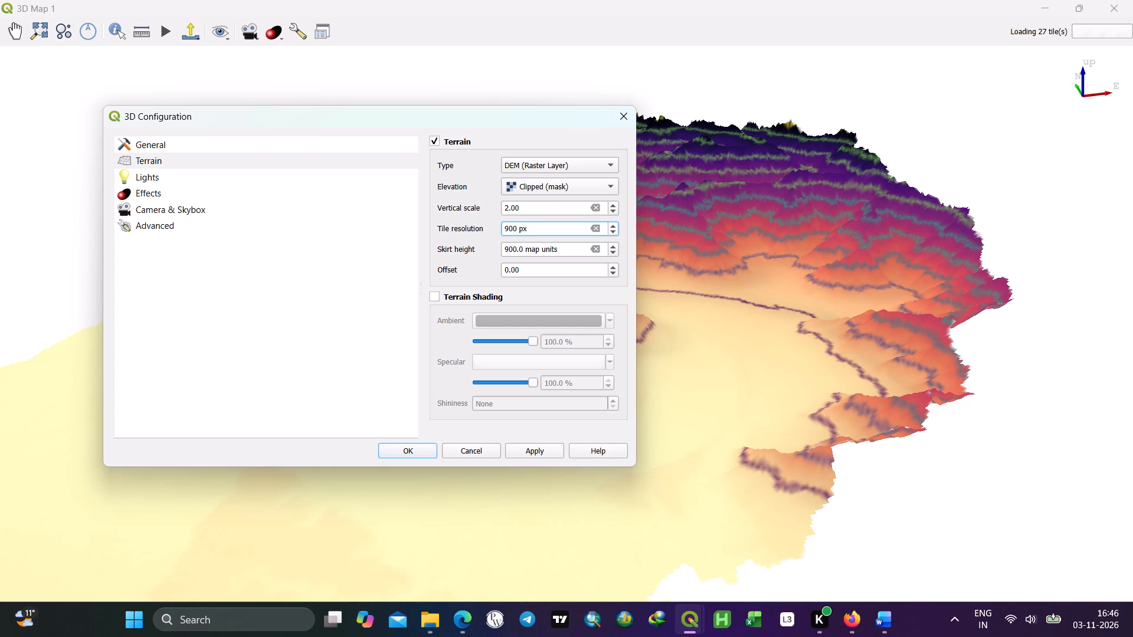
pyautogui.click(612, 203)
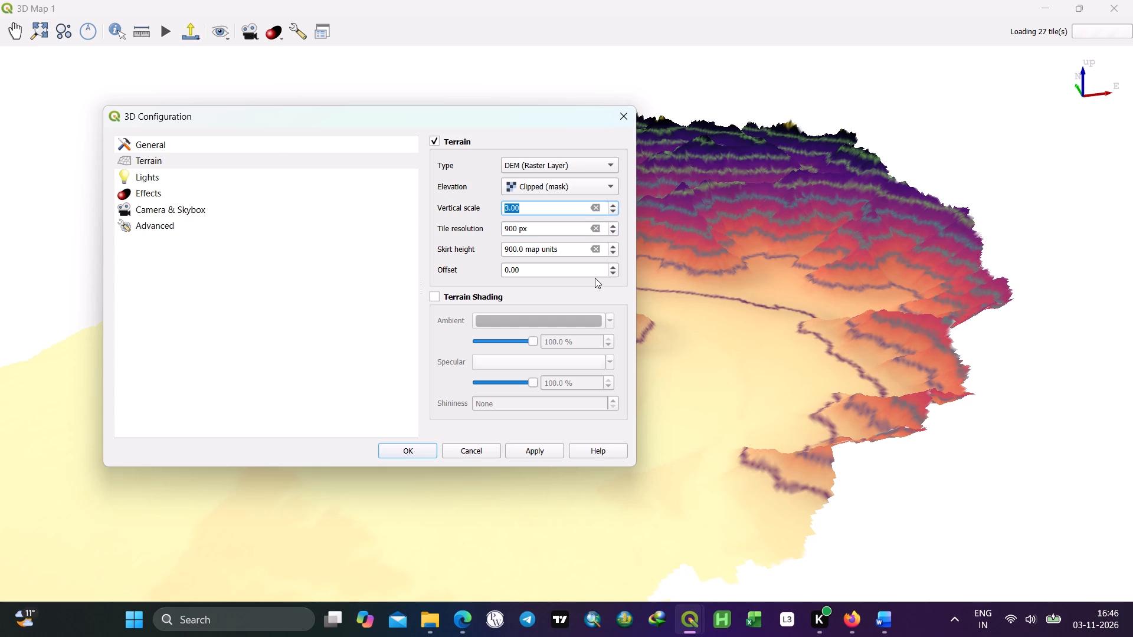
# Set the terrain skirt height to 1200 map units and apply the 3D configuration.
pyautogui.click(515, 249)
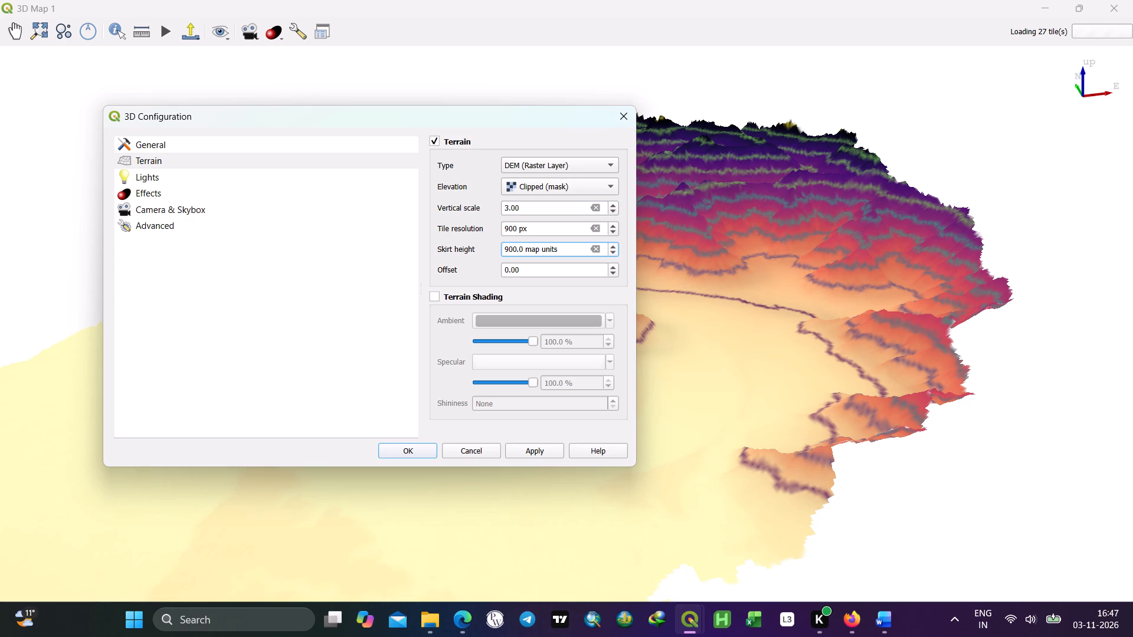
pyautogui.press('BackSpace')
pyautogui.press('BackSpace')
pyautogui.press('BackSpace')
pyautogui.press('BackSpace')
pyautogui.write('12')
pyautogui.write('00')
pyautogui.click(533, 447)
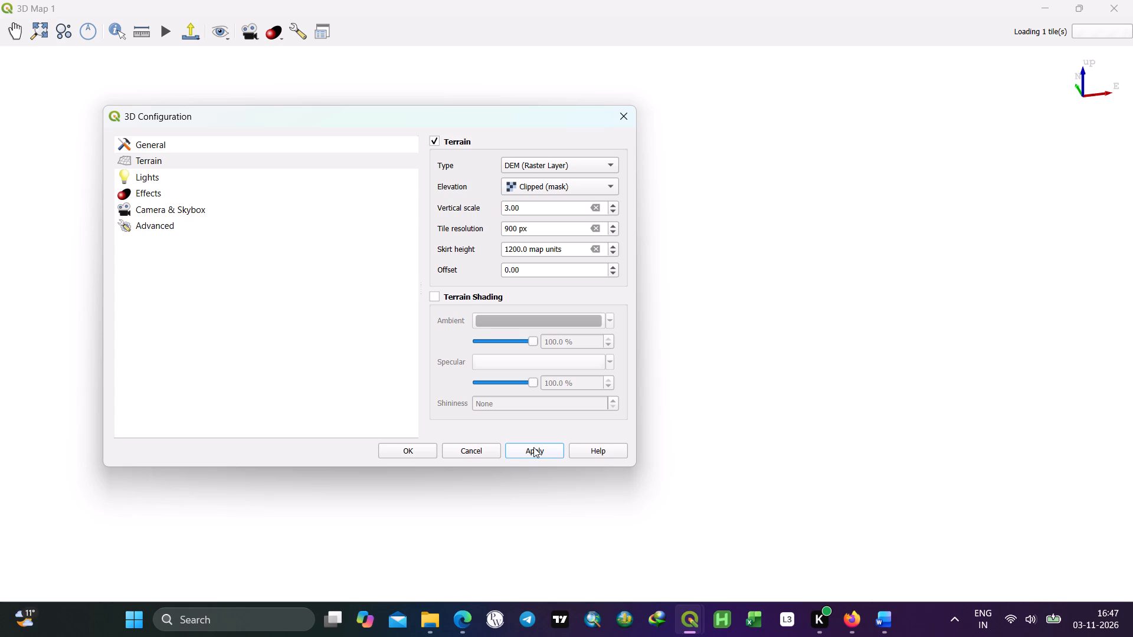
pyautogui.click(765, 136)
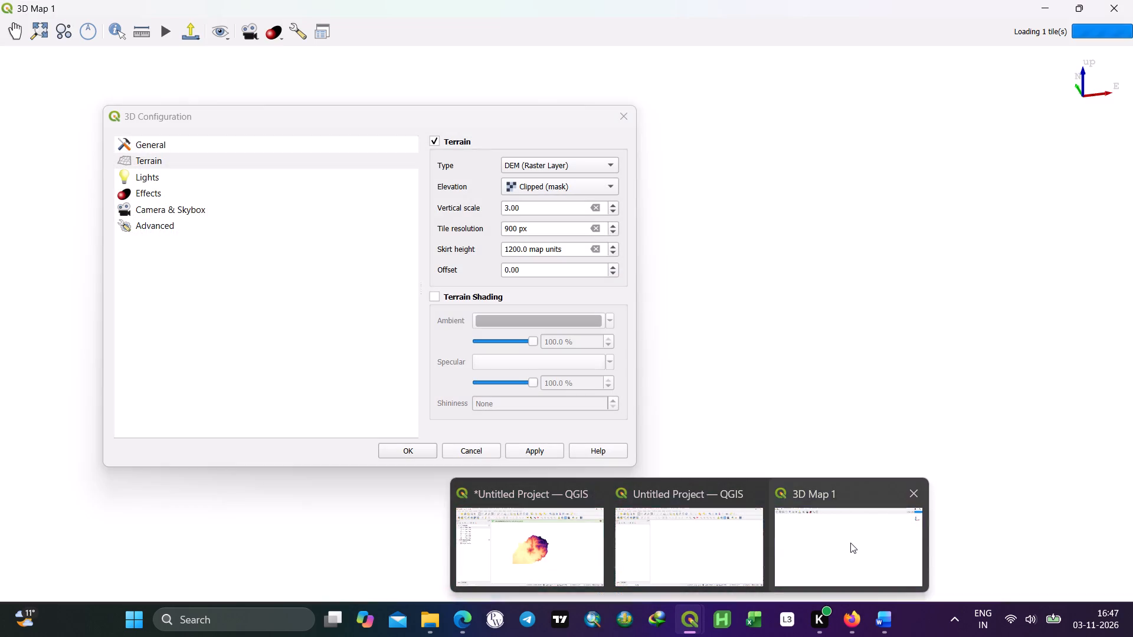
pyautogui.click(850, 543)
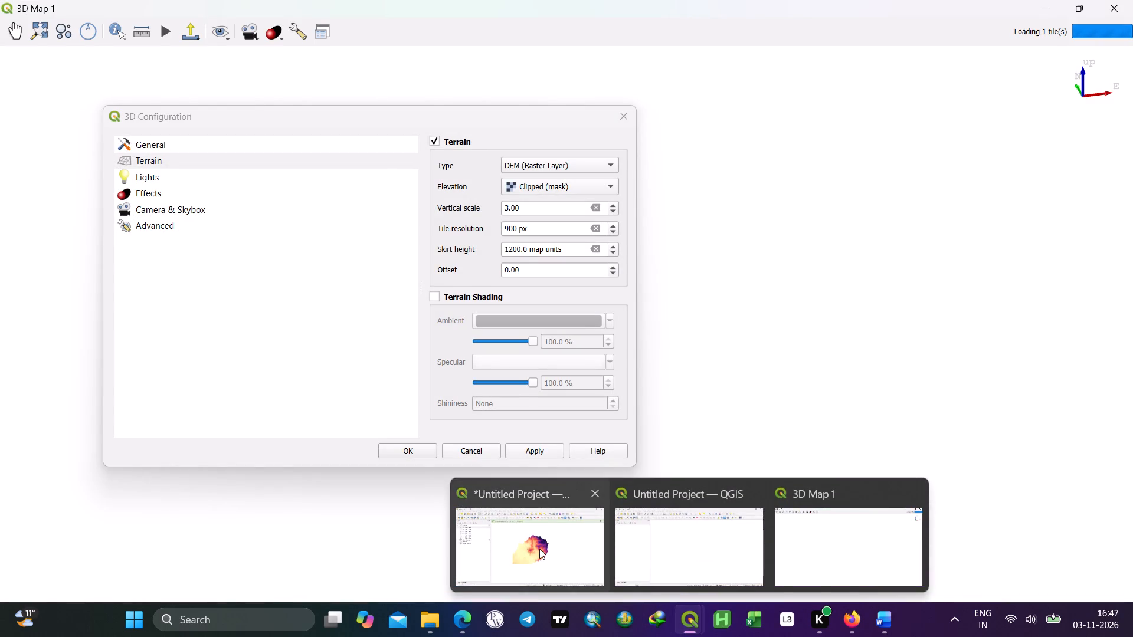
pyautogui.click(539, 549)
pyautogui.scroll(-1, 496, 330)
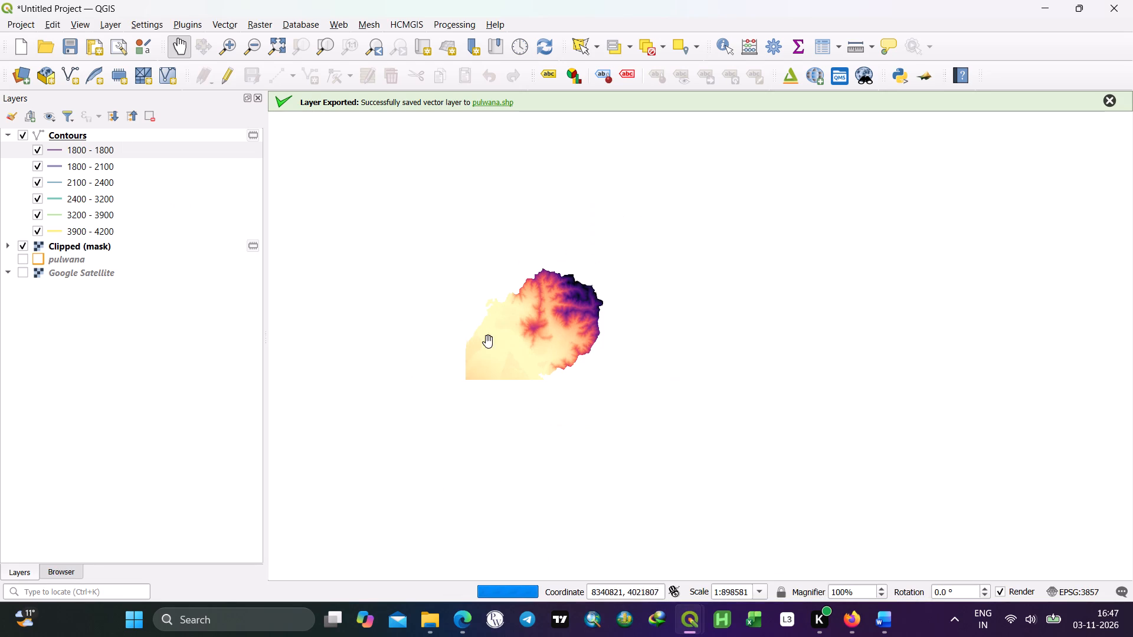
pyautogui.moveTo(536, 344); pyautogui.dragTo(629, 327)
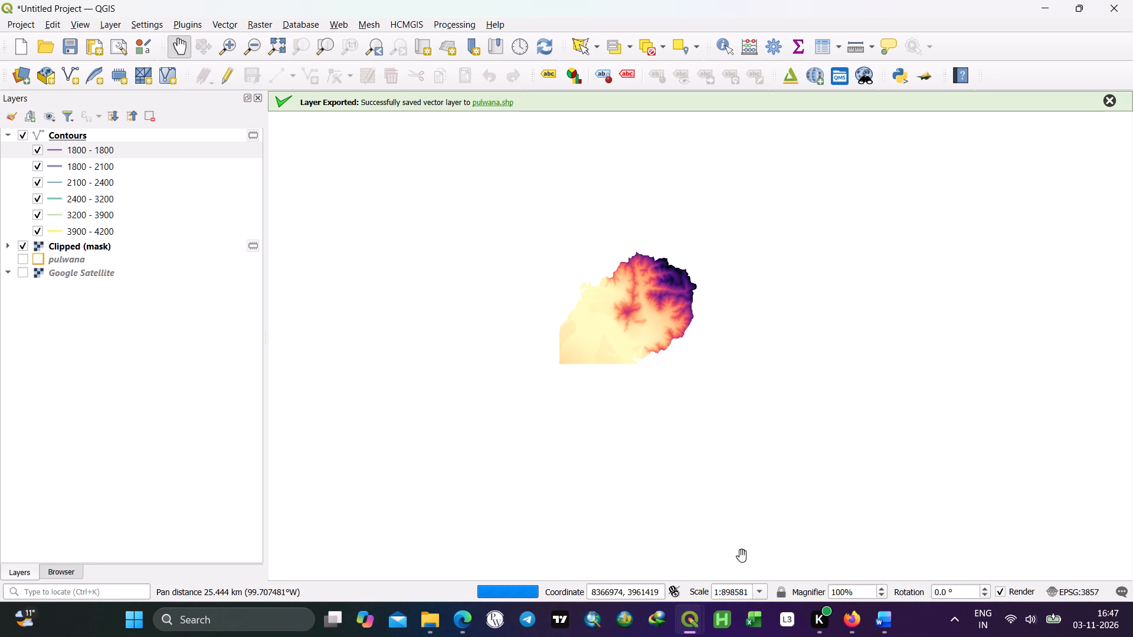
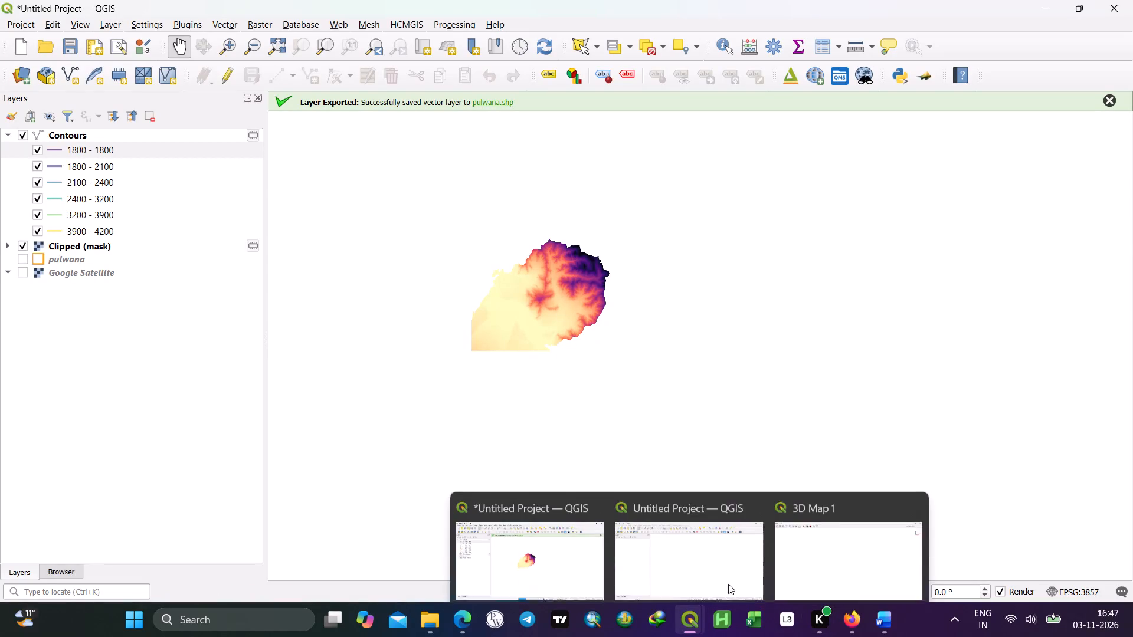
# Return to the 3D map window and close it together with its open configuration.
pyautogui.click(838, 550)
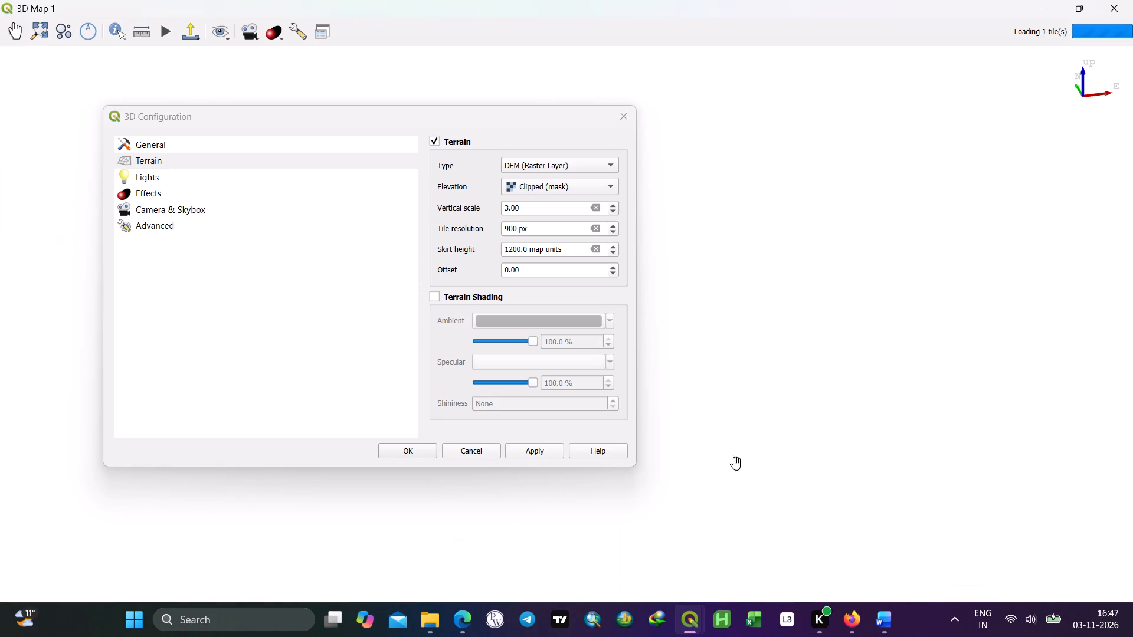
pyautogui.click(1114, 4)
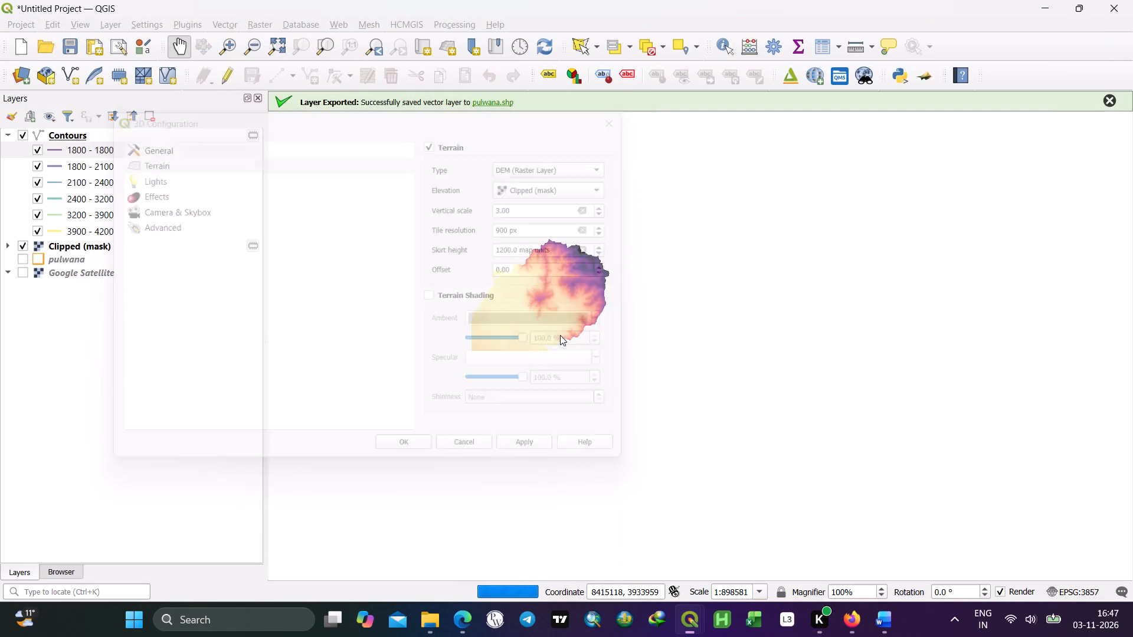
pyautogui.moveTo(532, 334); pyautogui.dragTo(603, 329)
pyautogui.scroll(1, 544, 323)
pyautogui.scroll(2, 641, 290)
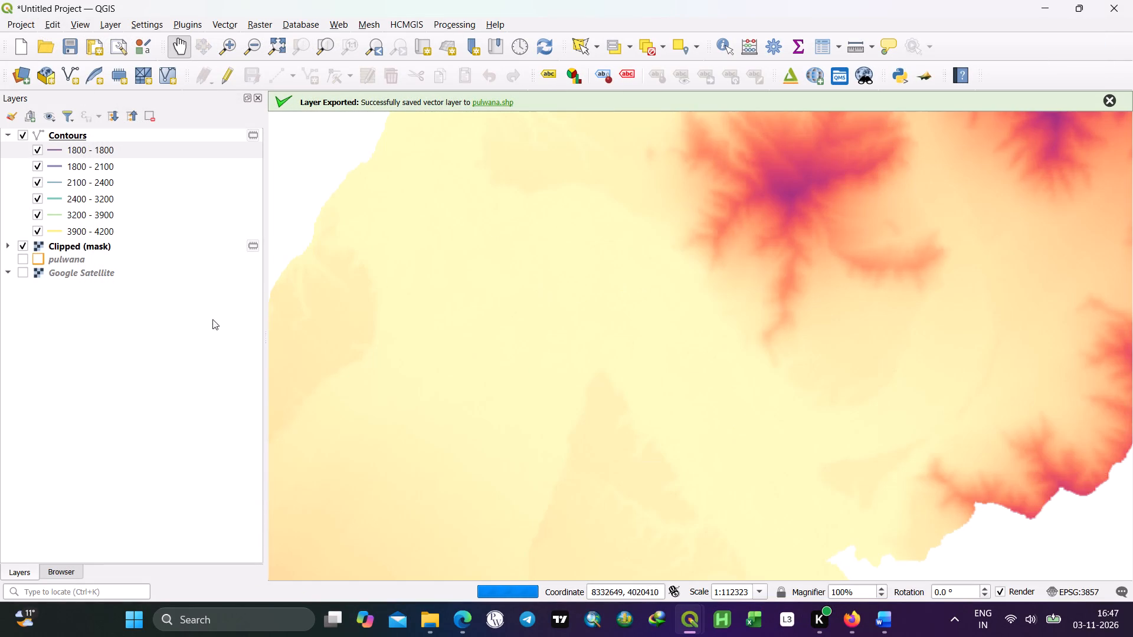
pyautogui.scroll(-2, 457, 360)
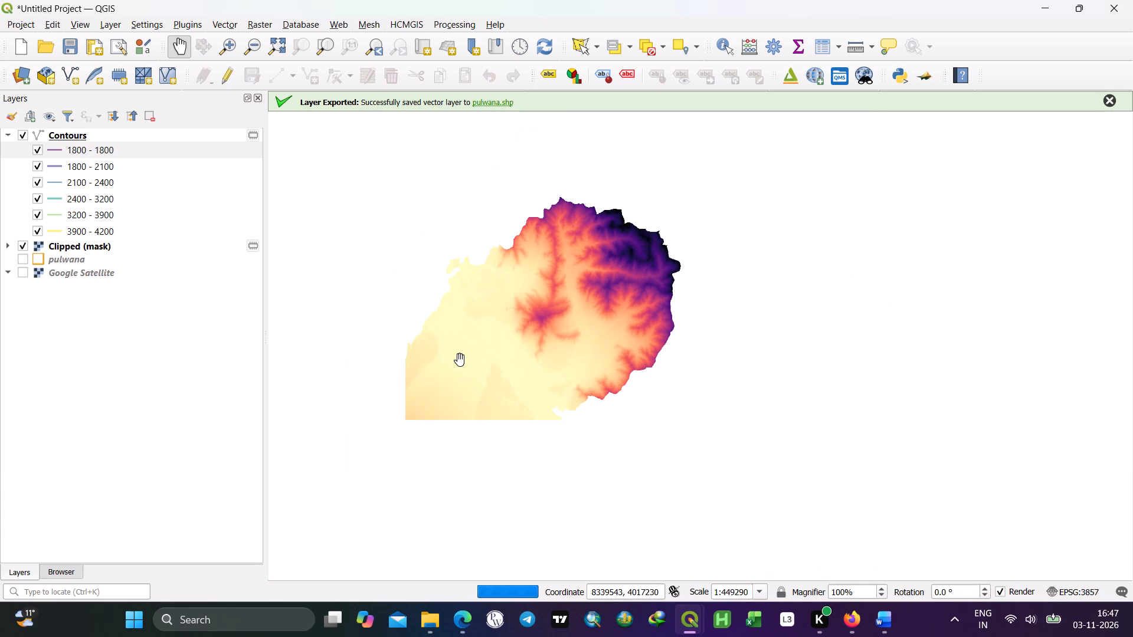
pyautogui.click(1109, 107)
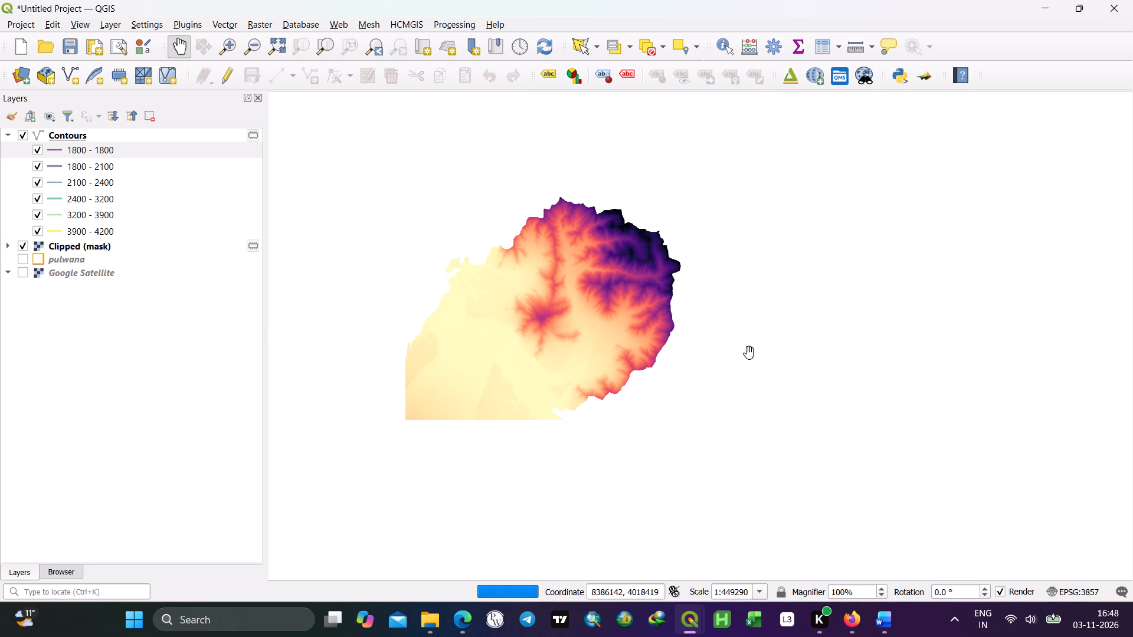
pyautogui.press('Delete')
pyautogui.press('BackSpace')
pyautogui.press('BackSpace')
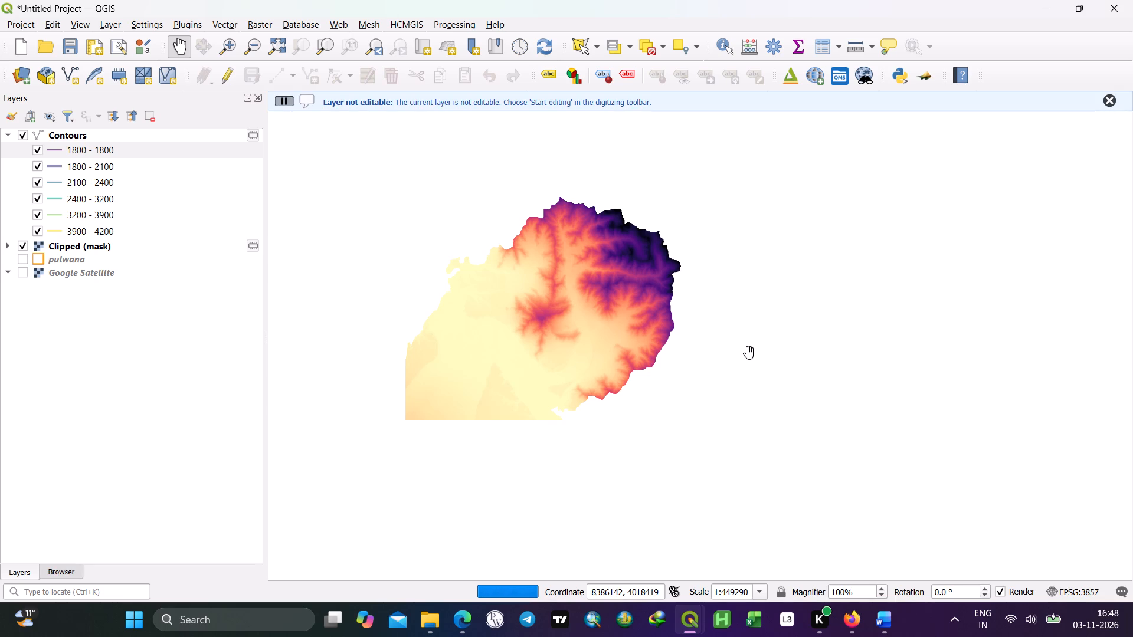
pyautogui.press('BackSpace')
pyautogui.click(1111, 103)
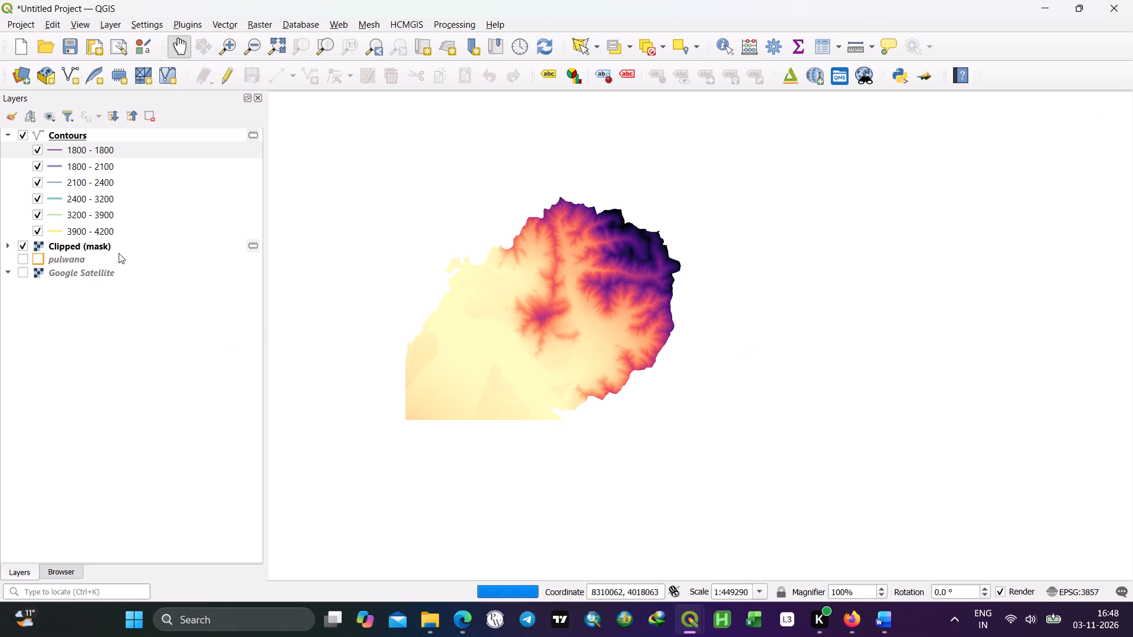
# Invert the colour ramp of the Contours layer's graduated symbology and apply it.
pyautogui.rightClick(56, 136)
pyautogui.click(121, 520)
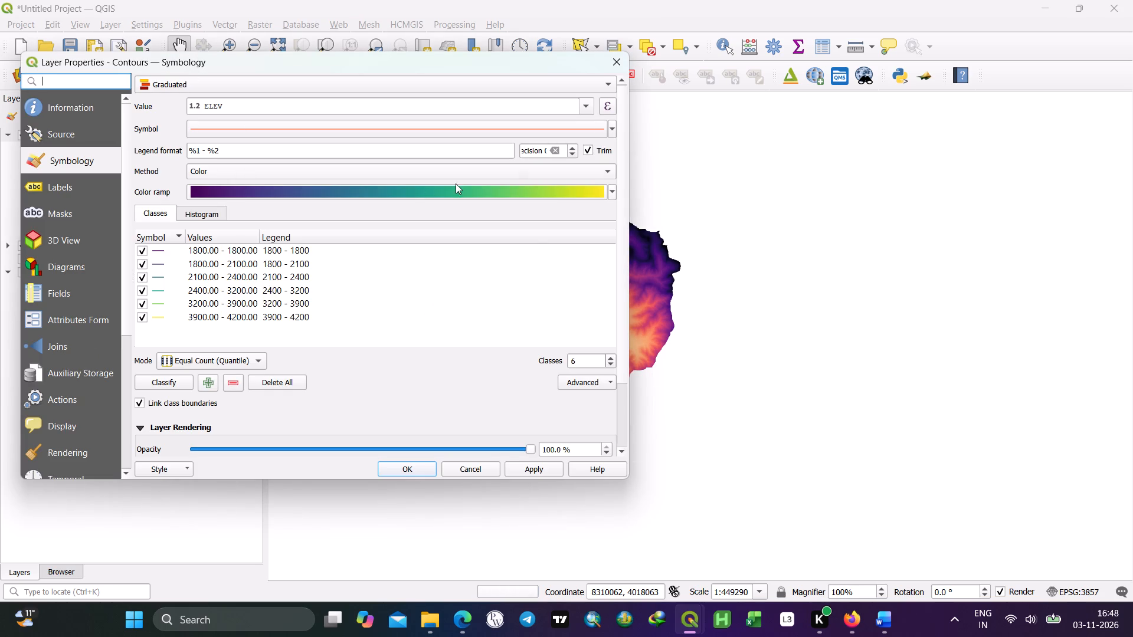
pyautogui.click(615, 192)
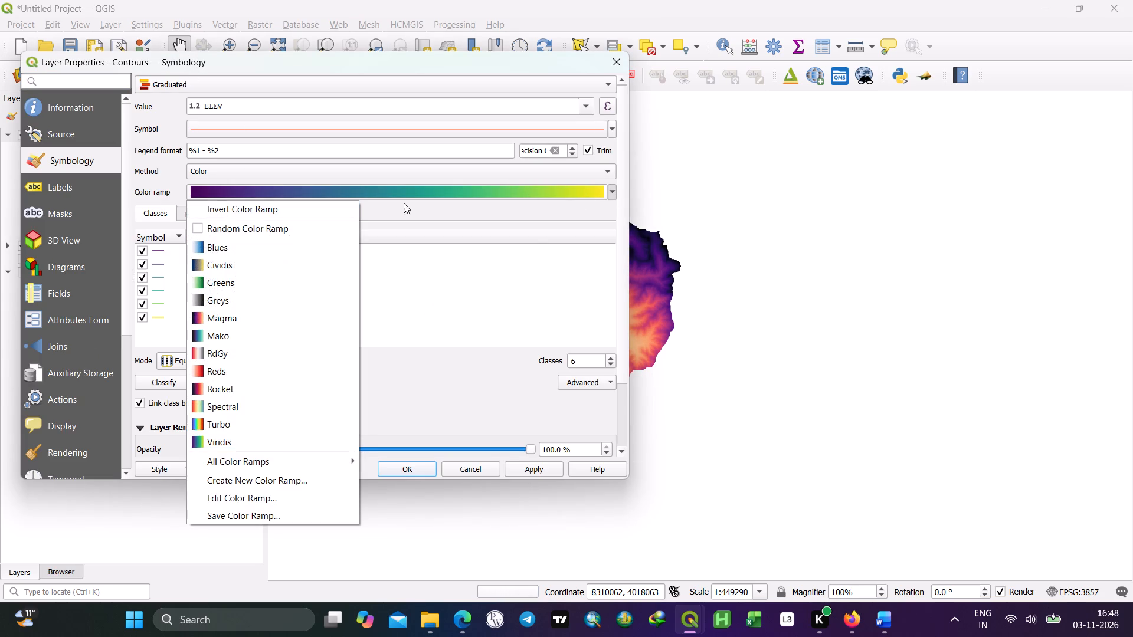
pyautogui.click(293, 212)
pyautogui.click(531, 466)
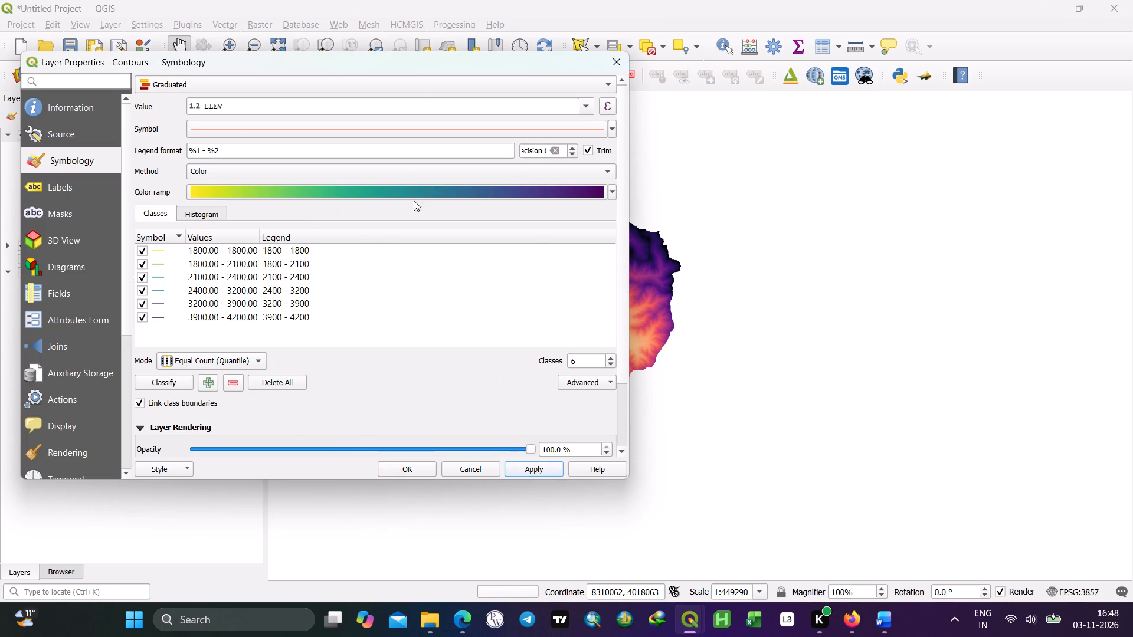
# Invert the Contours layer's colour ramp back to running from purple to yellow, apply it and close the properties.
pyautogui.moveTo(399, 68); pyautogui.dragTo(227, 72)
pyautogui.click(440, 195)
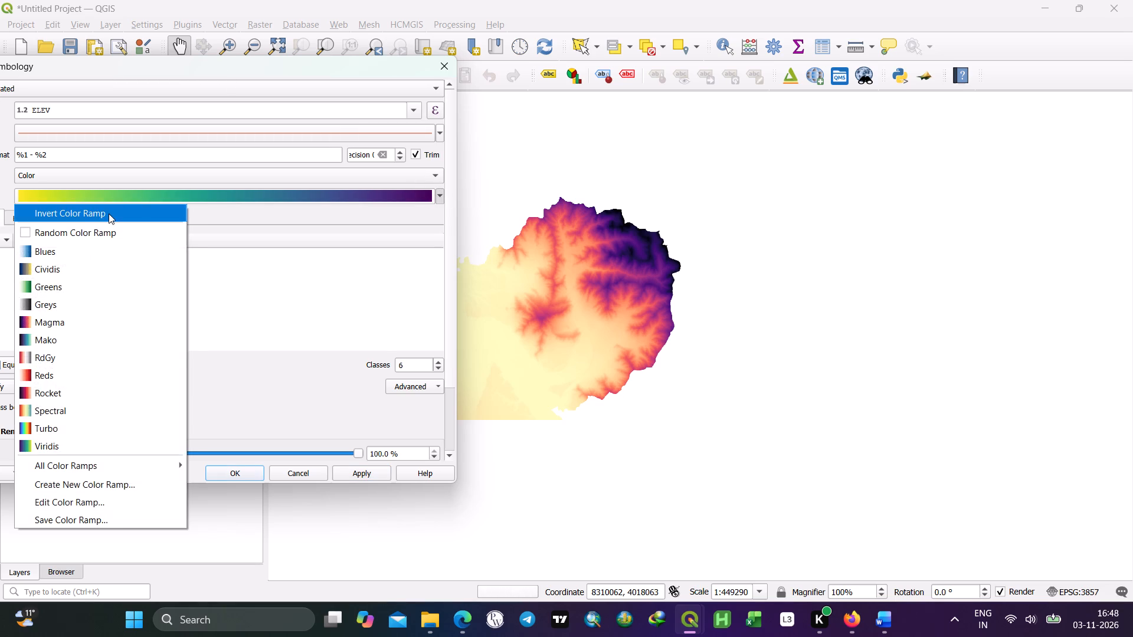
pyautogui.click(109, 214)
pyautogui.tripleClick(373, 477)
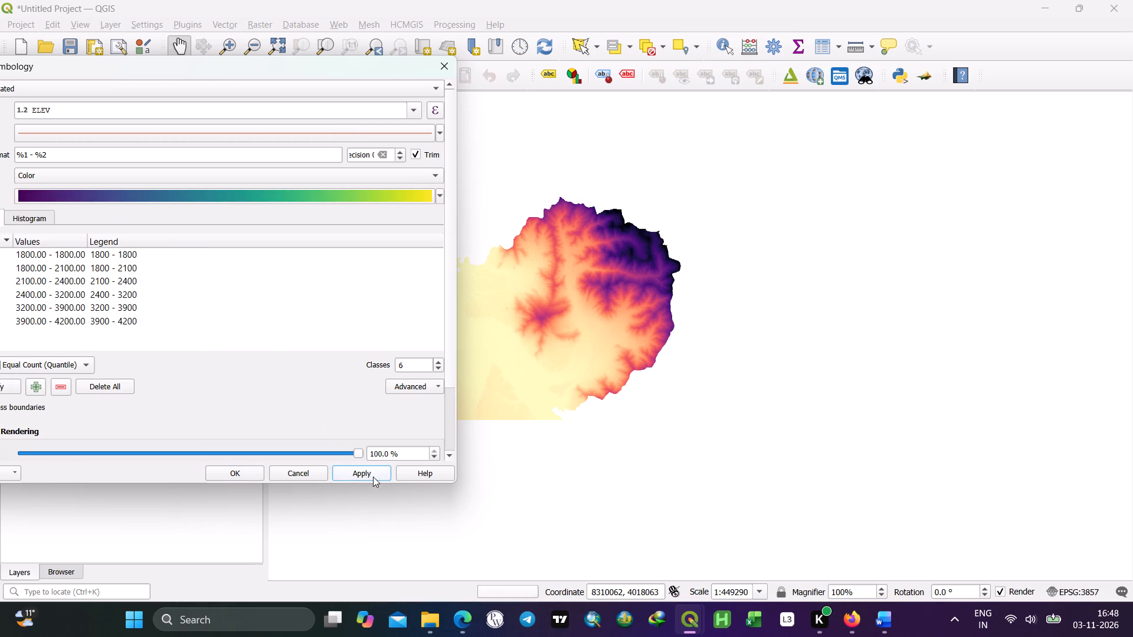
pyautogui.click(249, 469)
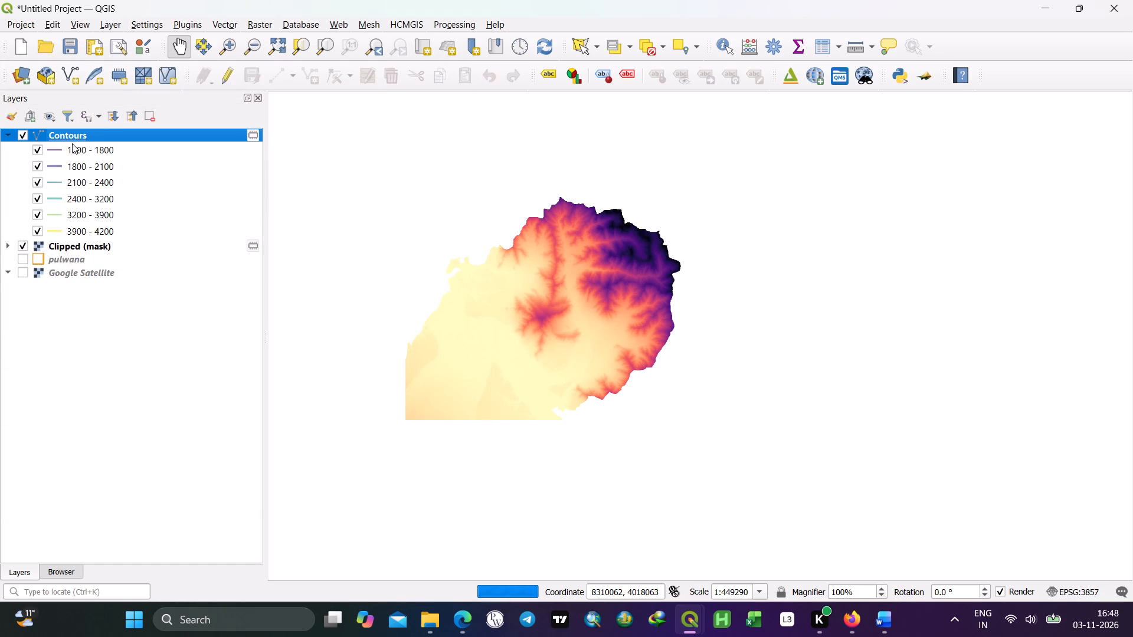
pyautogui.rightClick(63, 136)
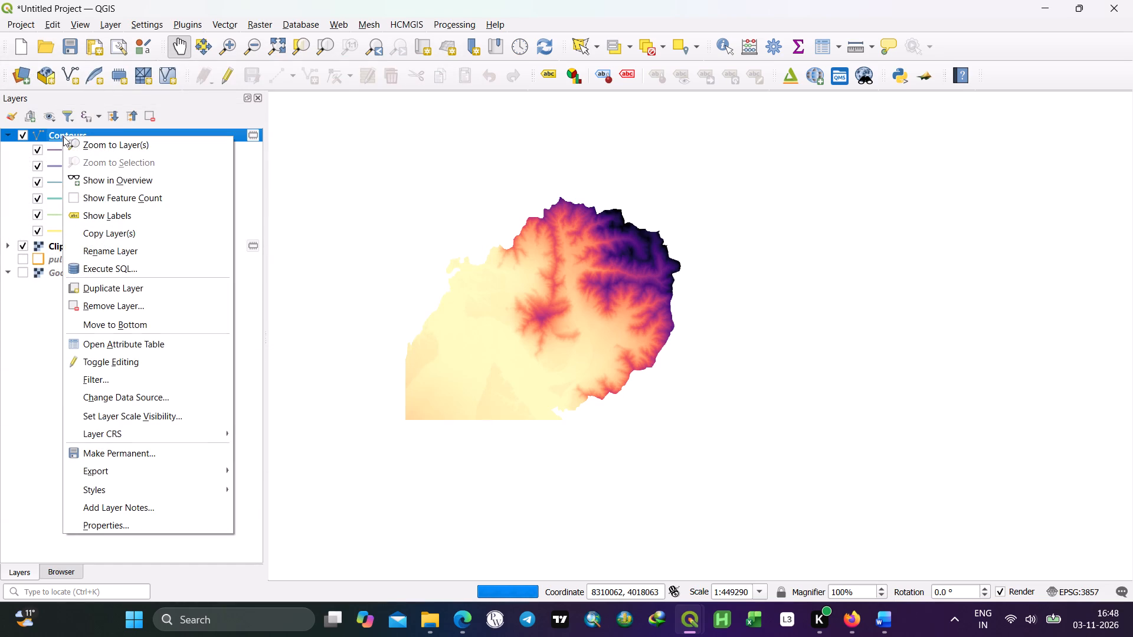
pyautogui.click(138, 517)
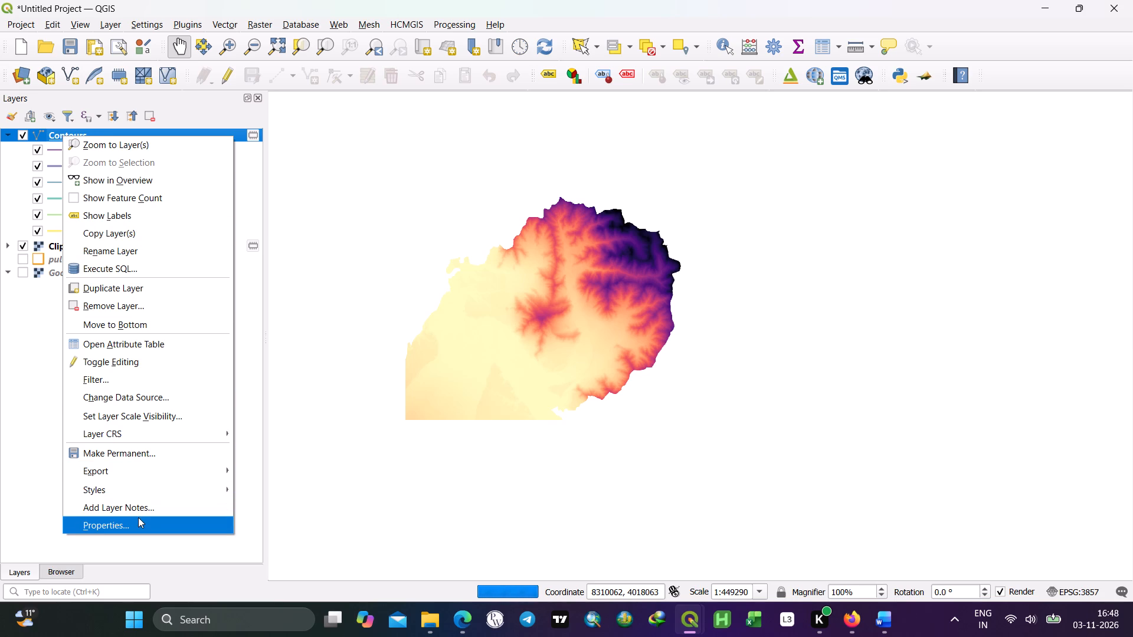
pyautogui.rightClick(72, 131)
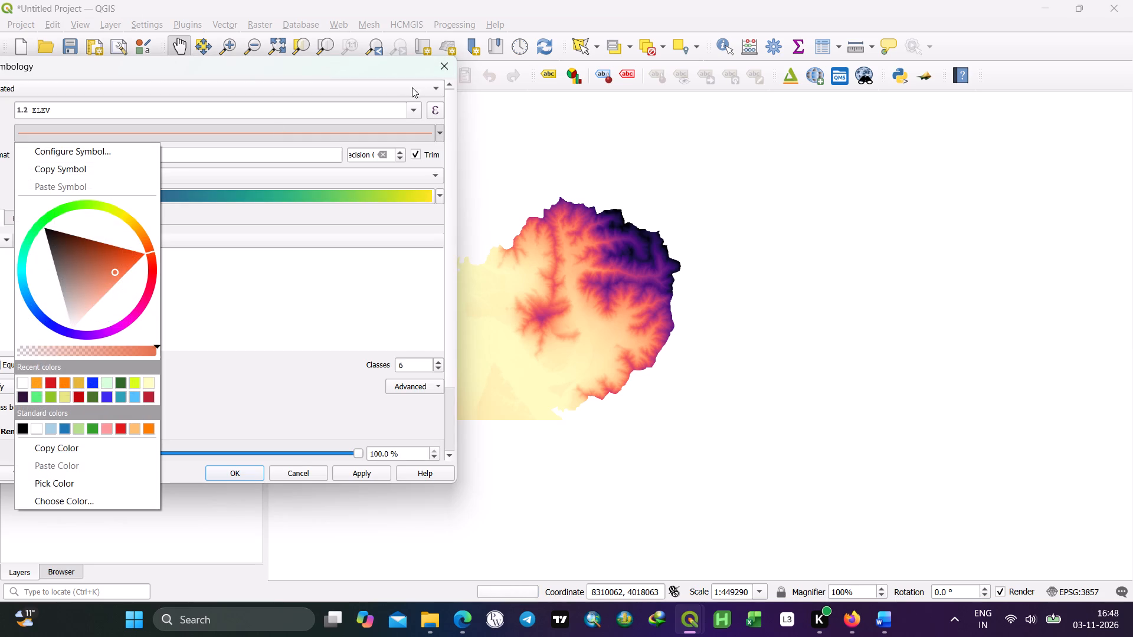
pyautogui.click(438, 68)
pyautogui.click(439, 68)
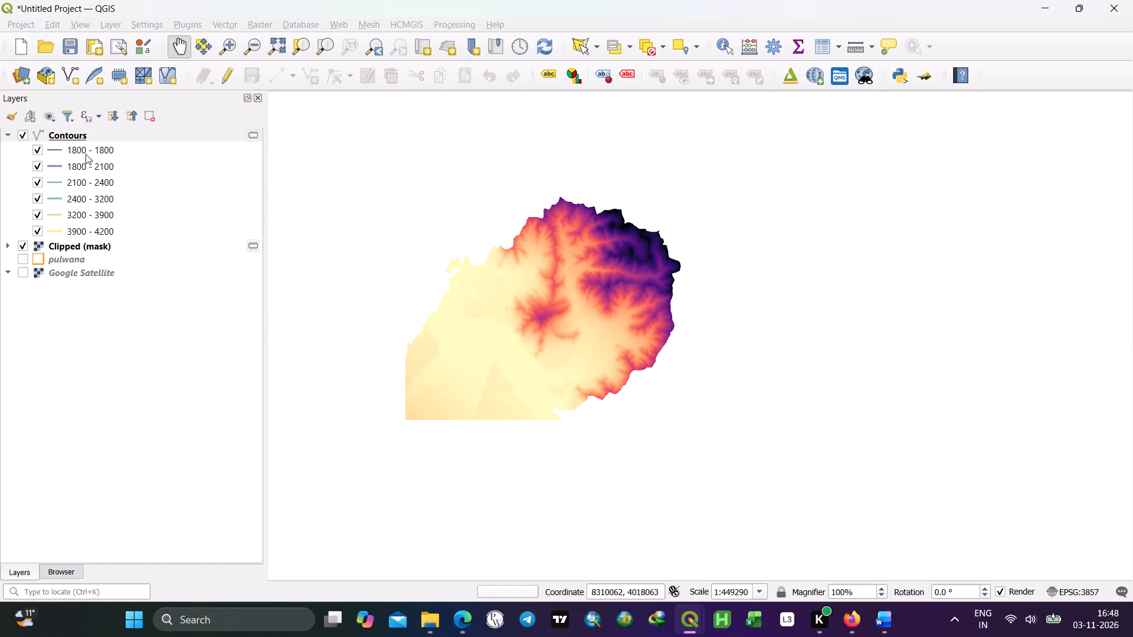
# Zoom to the Contours layer and examine how it renders over the clipped DEM across the whole district.
pyautogui.rightClick(73, 133)
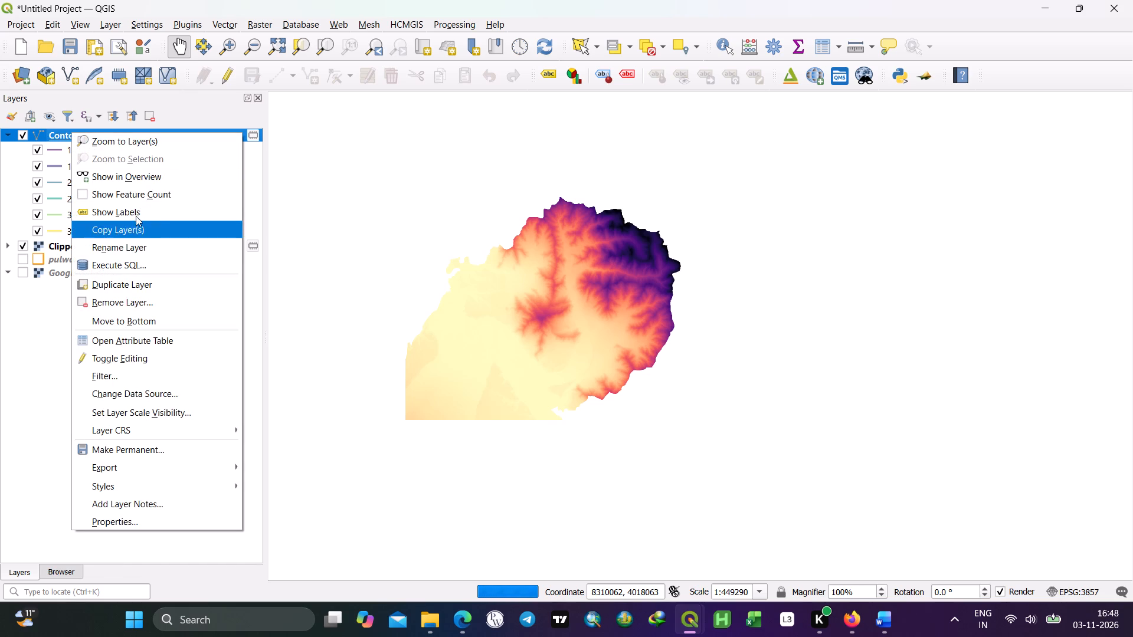
pyautogui.click(130, 146)
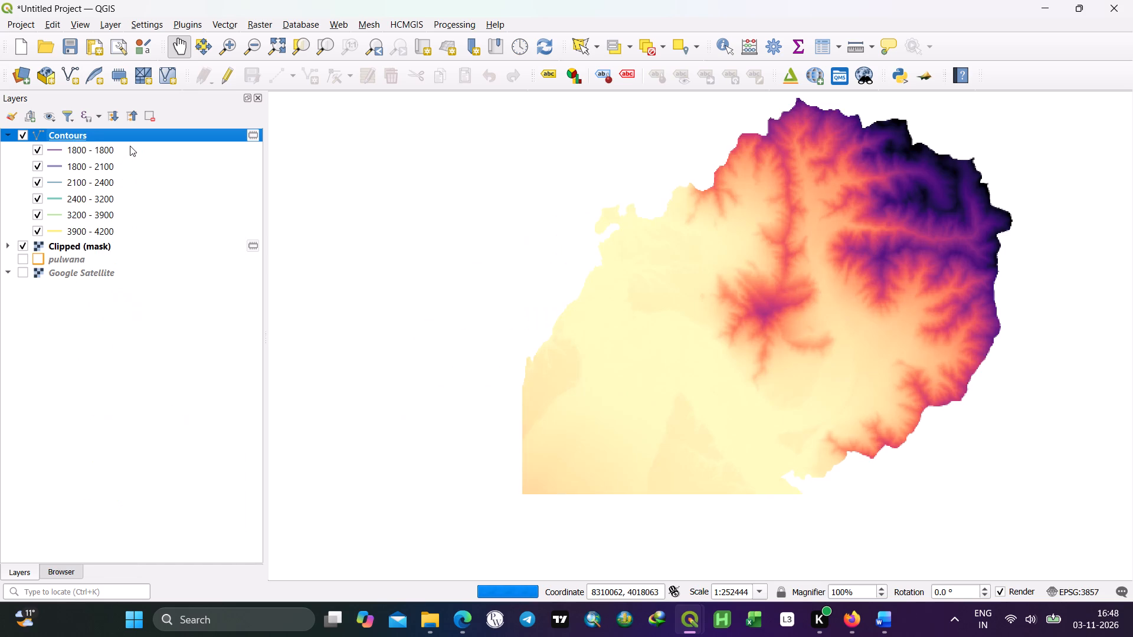
pyautogui.scroll(-3, 699, 430)
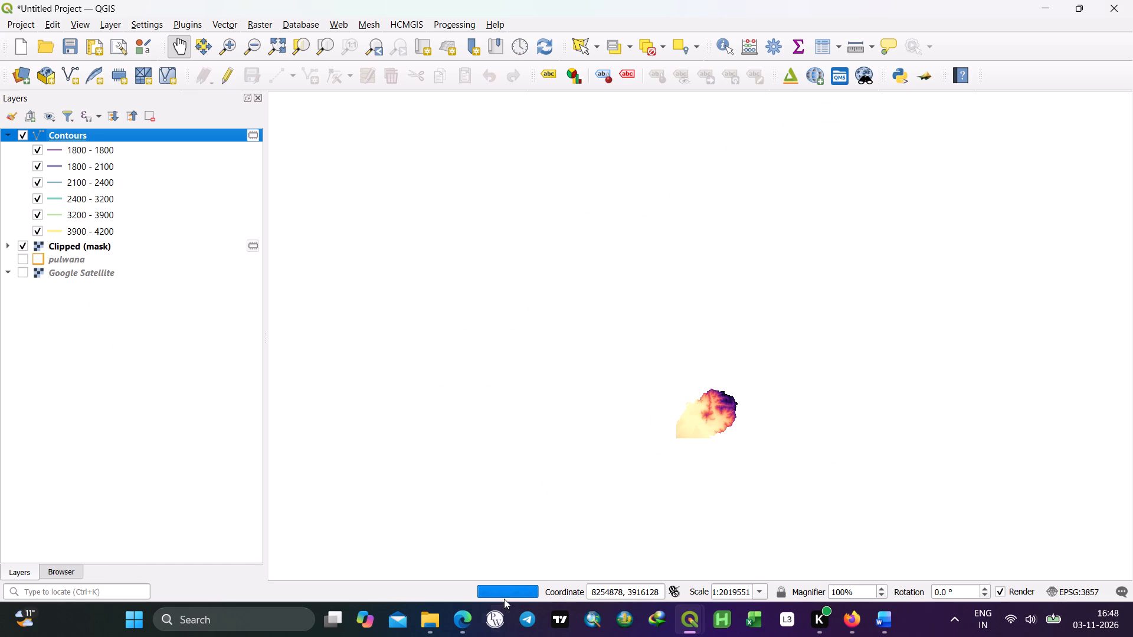
pyautogui.click(510, 591)
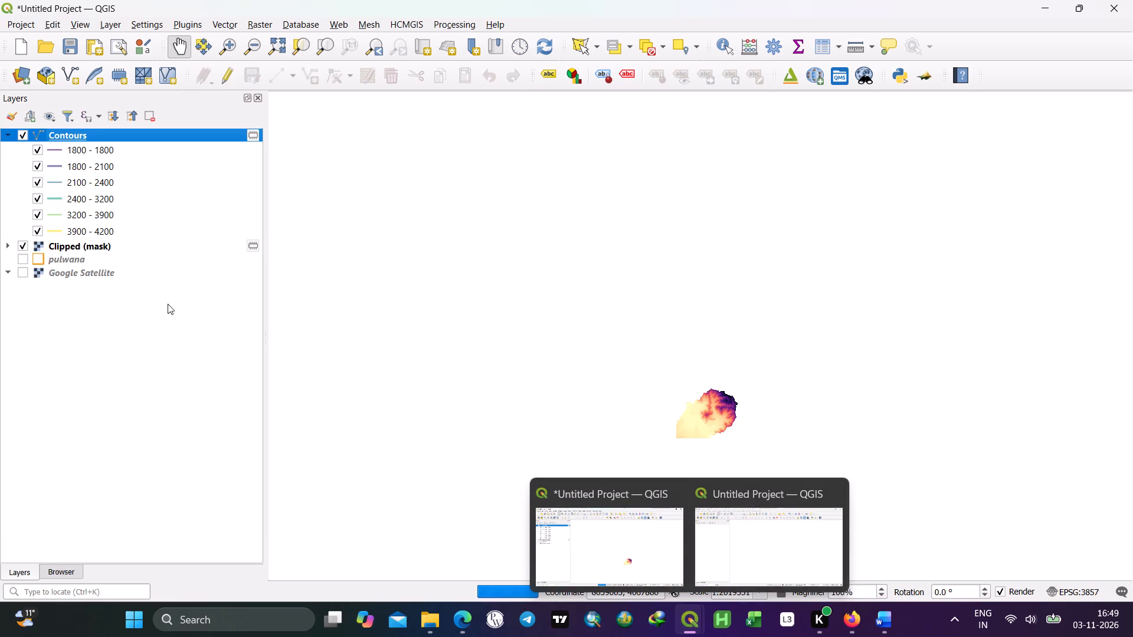
pyautogui.scroll(2, 705, 409)
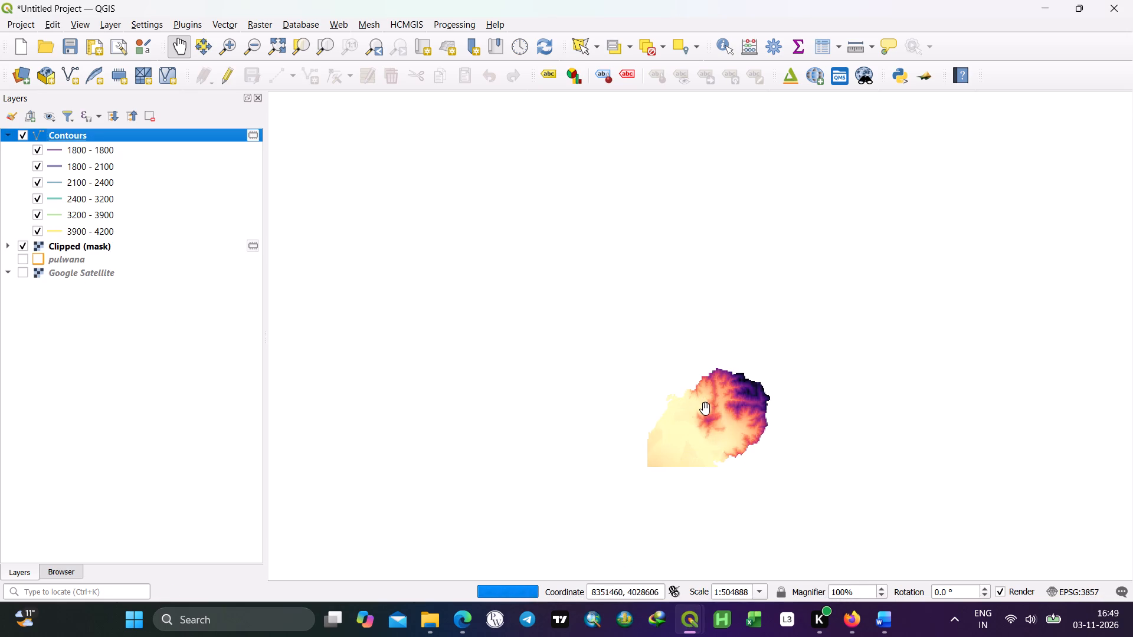
pyautogui.scroll(2, 706, 409)
pyautogui.scroll(-1, 706, 409)
pyautogui.moveTo(804, 424); pyautogui.dragTo(755, 326)
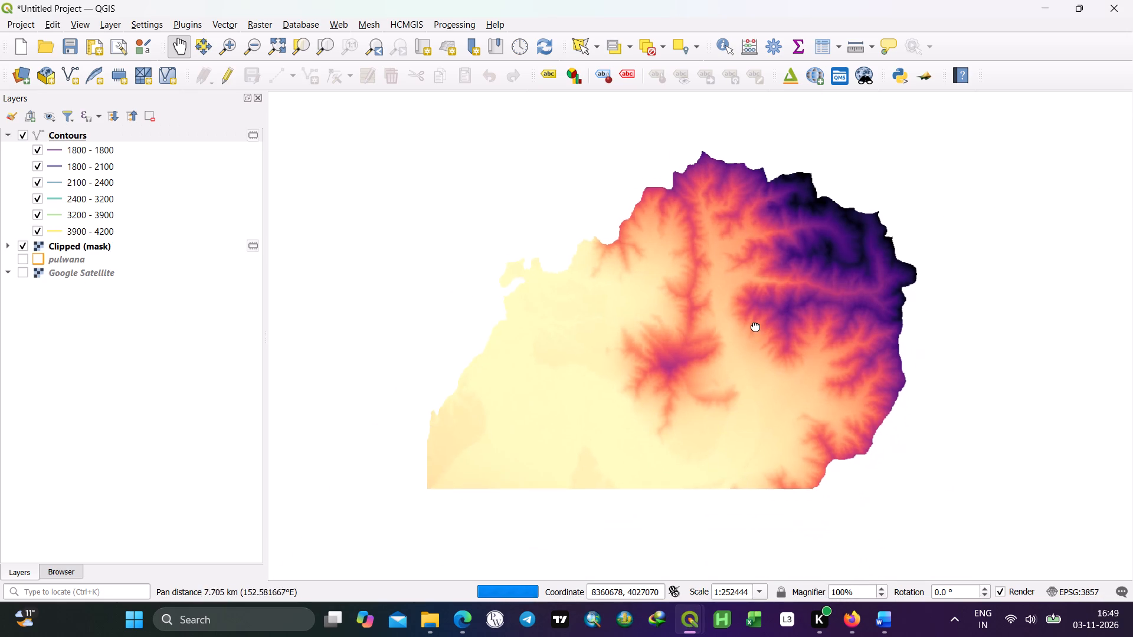
pyautogui.moveTo(755, 326); pyautogui.dragTo(755, 322)
pyautogui.scroll(-1, 620, 334)
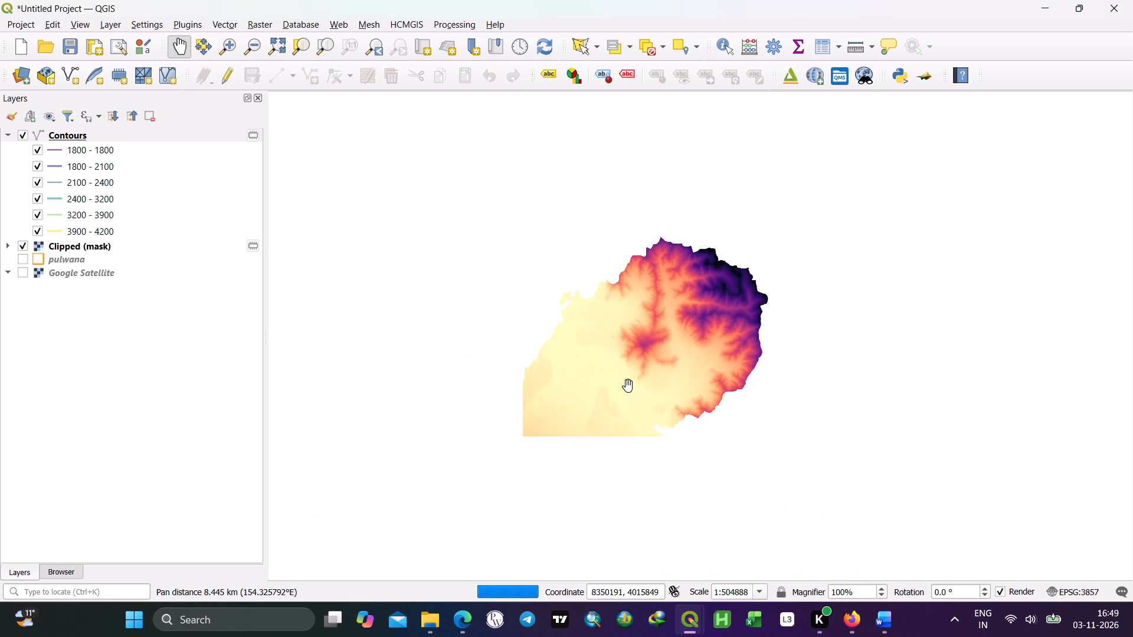
pyautogui.moveTo(632, 372); pyautogui.dragTo(648, 347)
pyautogui.scroll(1, 681, 342)
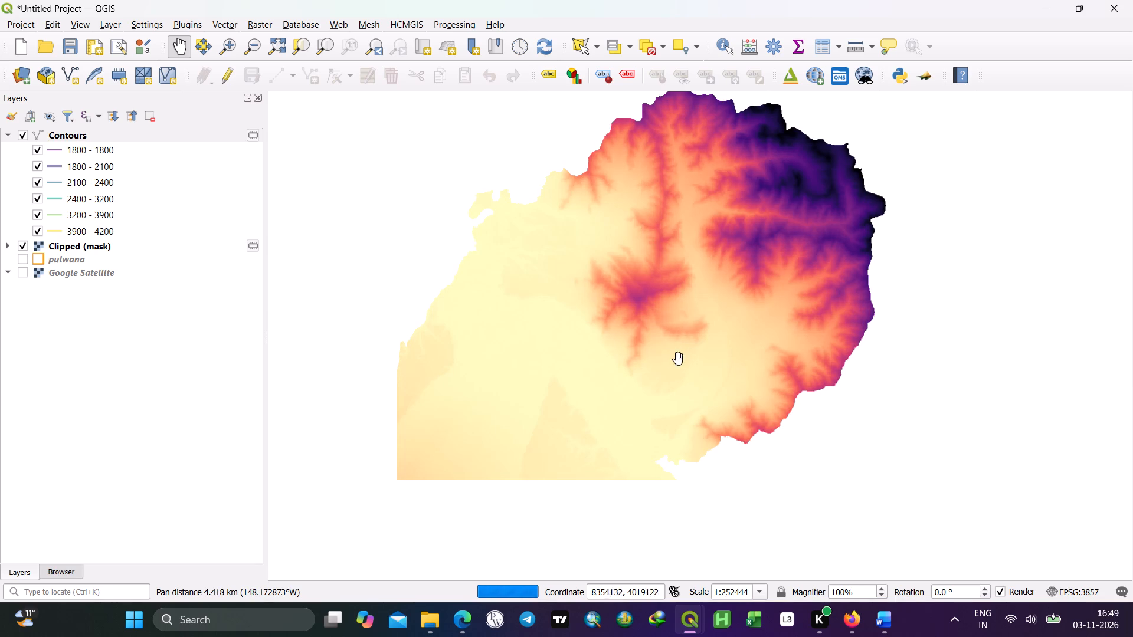
pyautogui.moveTo(716, 373); pyautogui.dragTo(709, 402, button='middle')
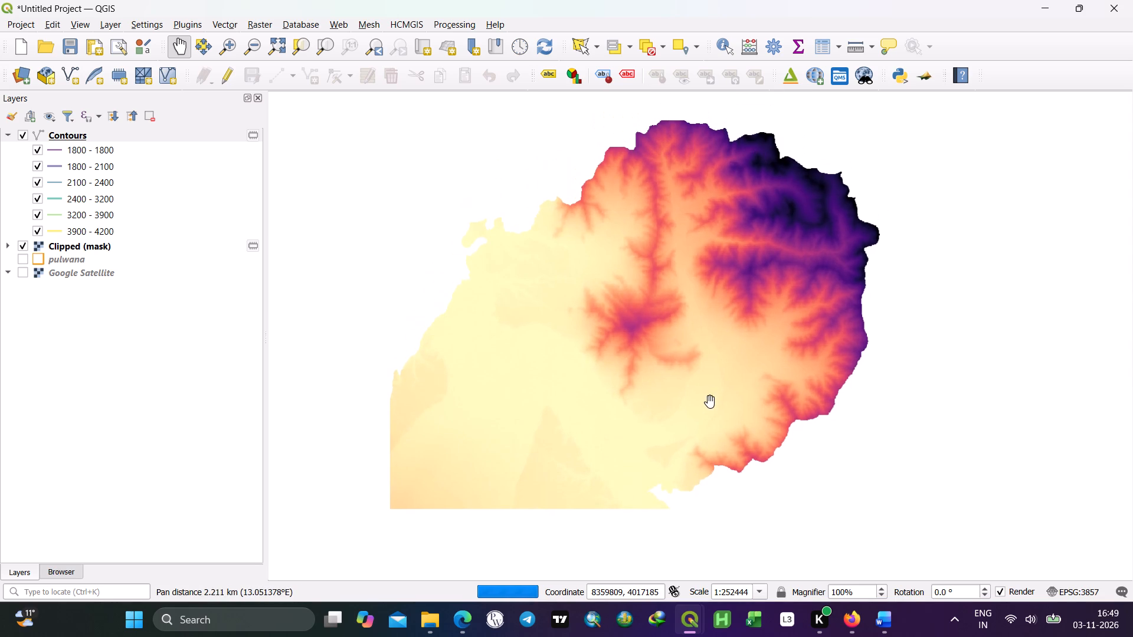
pyautogui.scroll(-1, 698, 379)
pyautogui.scroll(1, 698, 379)
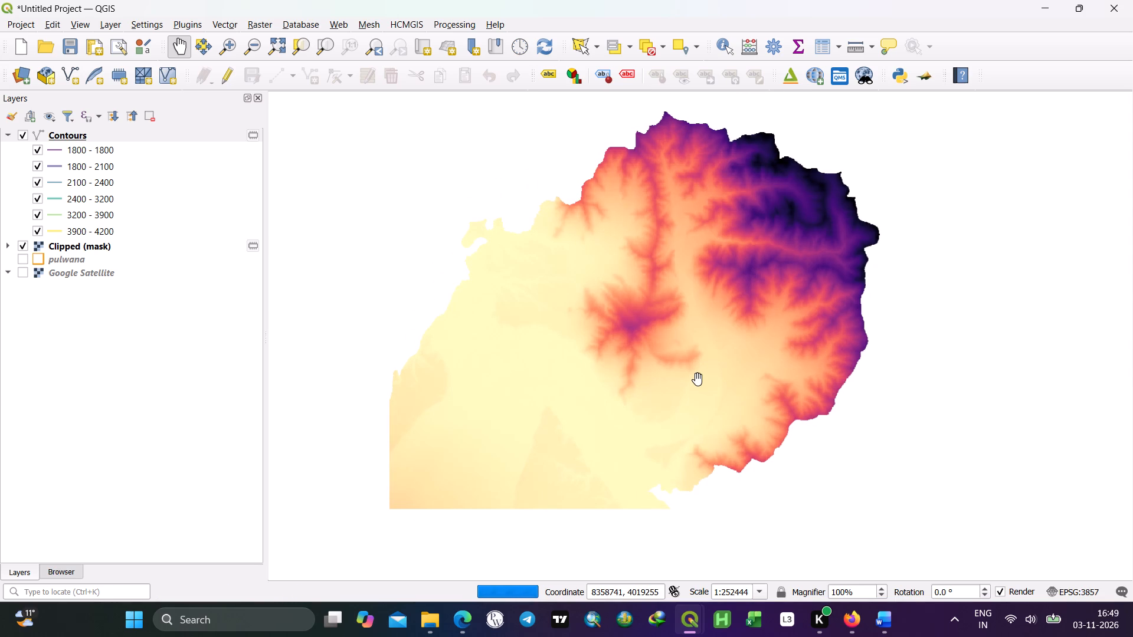
# Change the Contours layer's symbology from graduated to Single Symbol and apply it.
pyautogui.rightClick(63, 131)
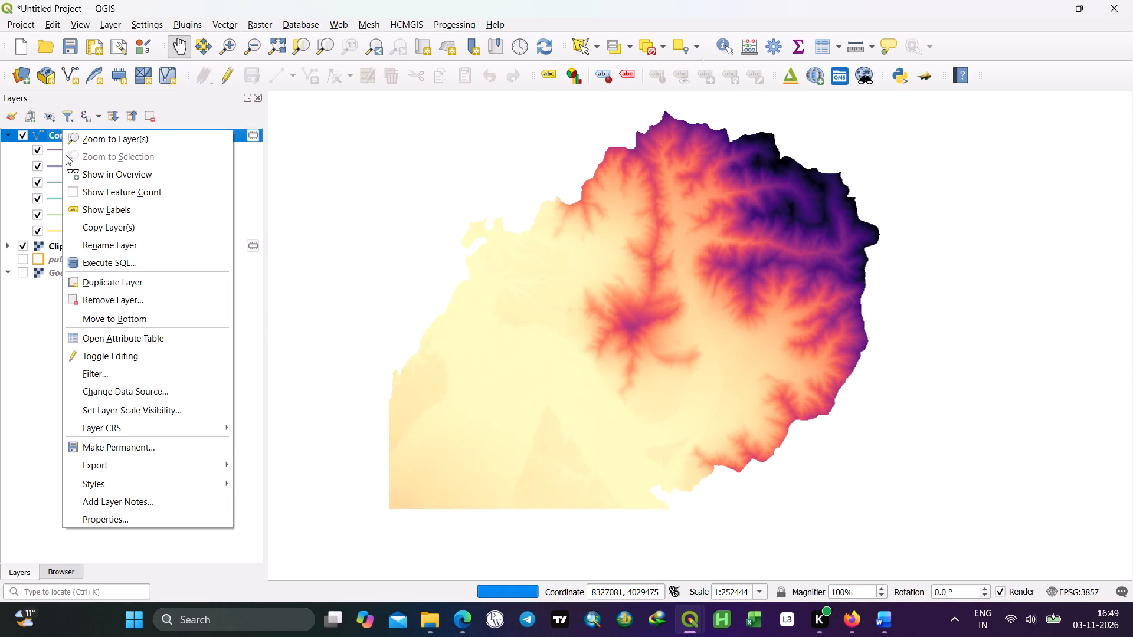
pyautogui.click(118, 516)
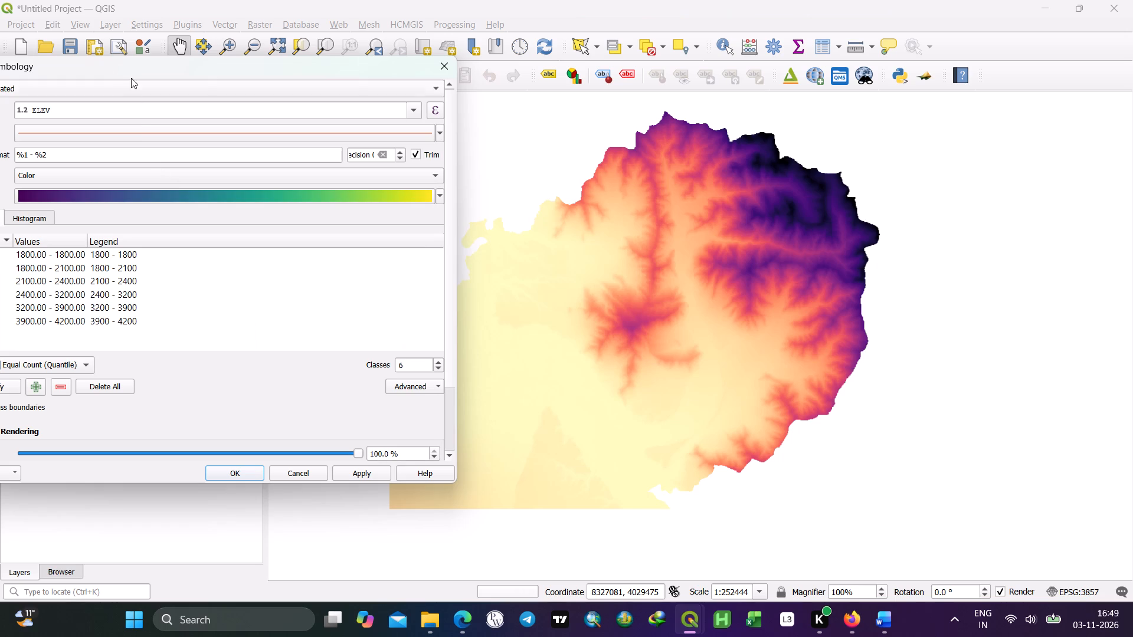
pyautogui.moveTo(90, 67); pyautogui.dragTo(154, 52)
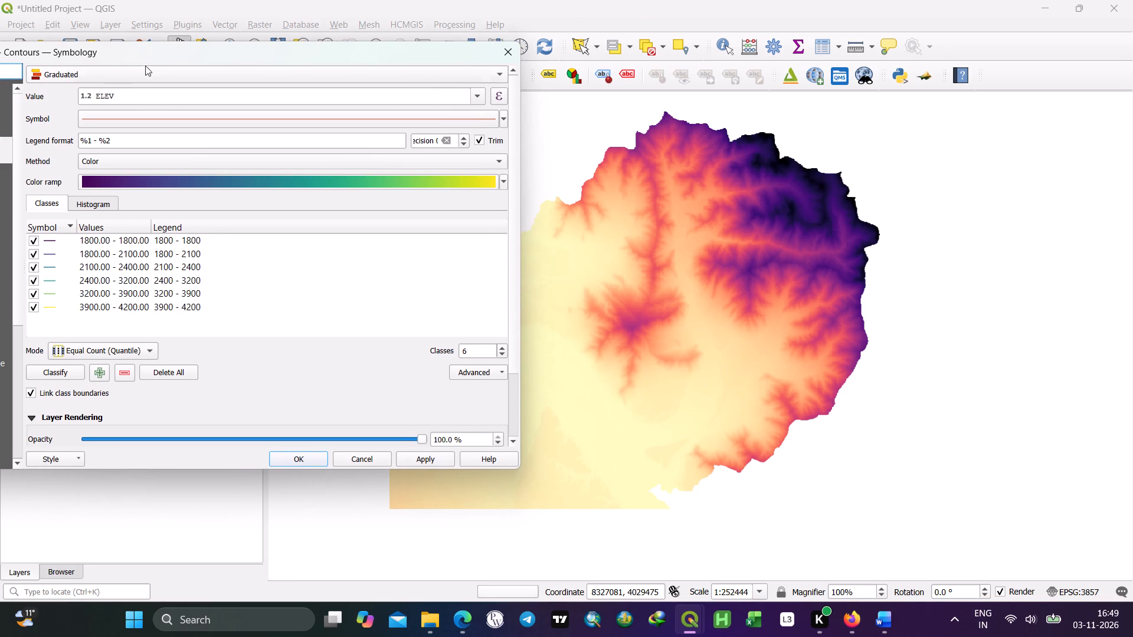
pyautogui.click(139, 75)
pyautogui.click(107, 46)
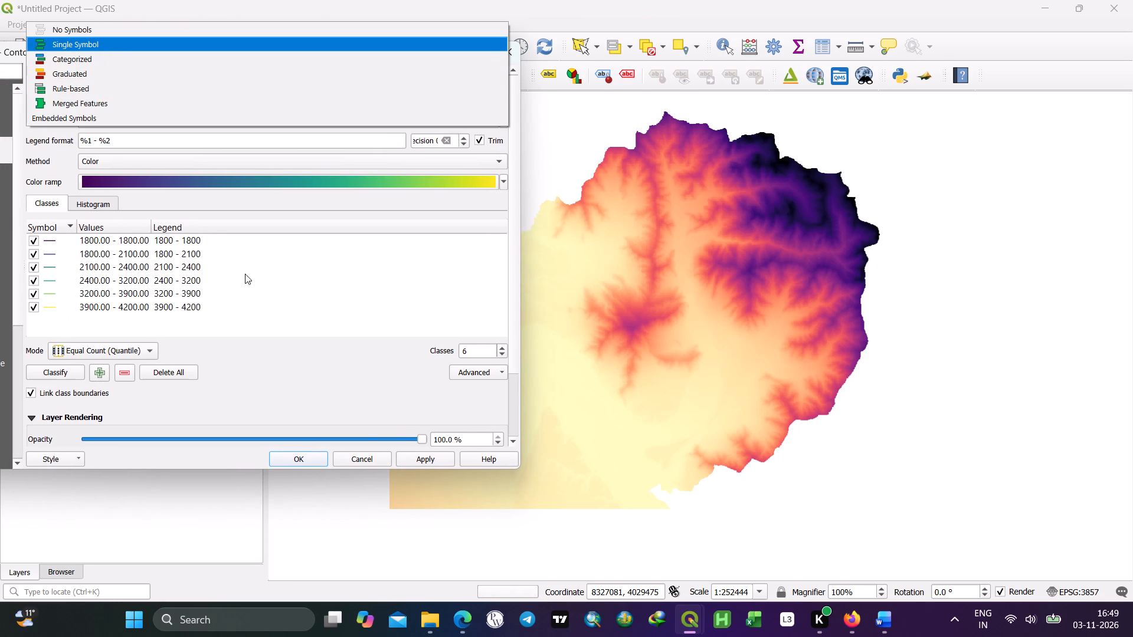
pyautogui.click(422, 457)
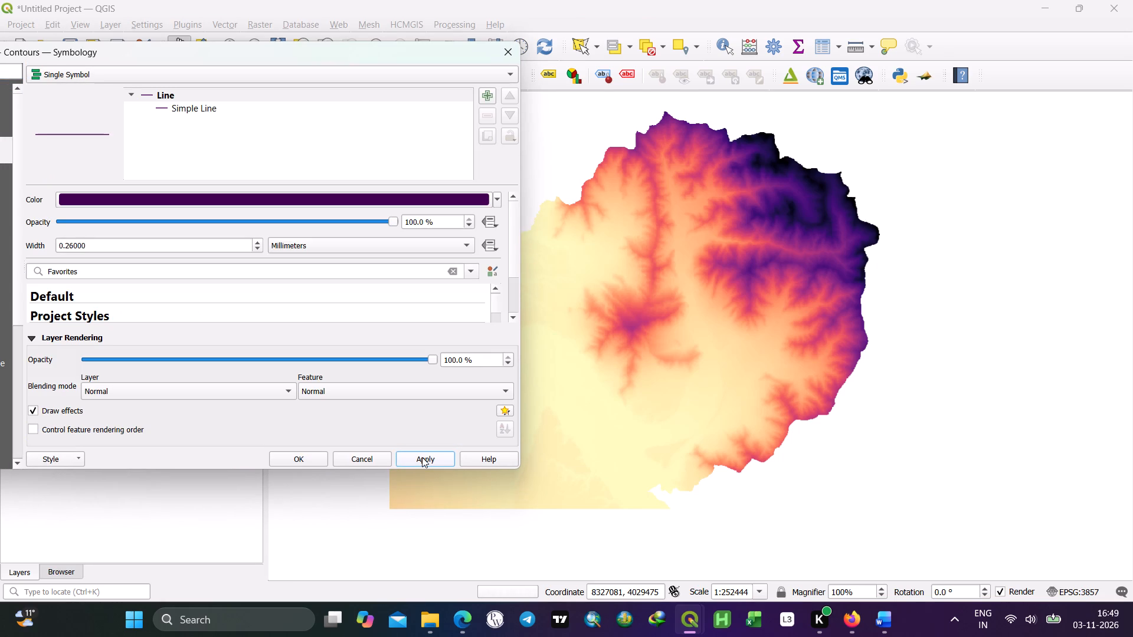
pyautogui.tripleClick(422, 457)
pyautogui.tripleClick(422, 457)
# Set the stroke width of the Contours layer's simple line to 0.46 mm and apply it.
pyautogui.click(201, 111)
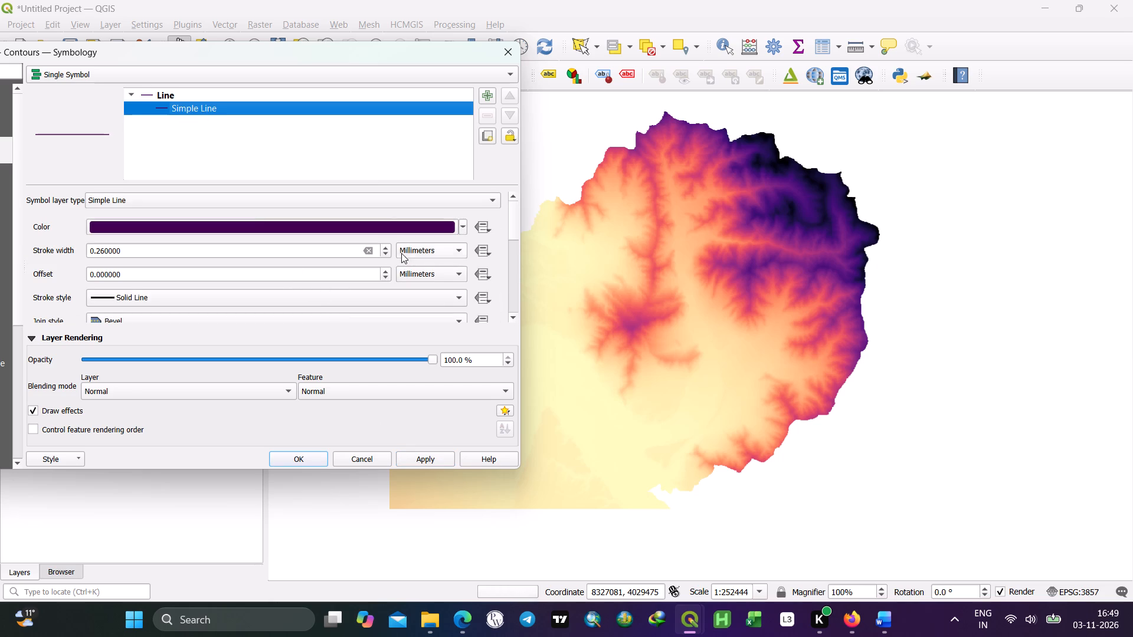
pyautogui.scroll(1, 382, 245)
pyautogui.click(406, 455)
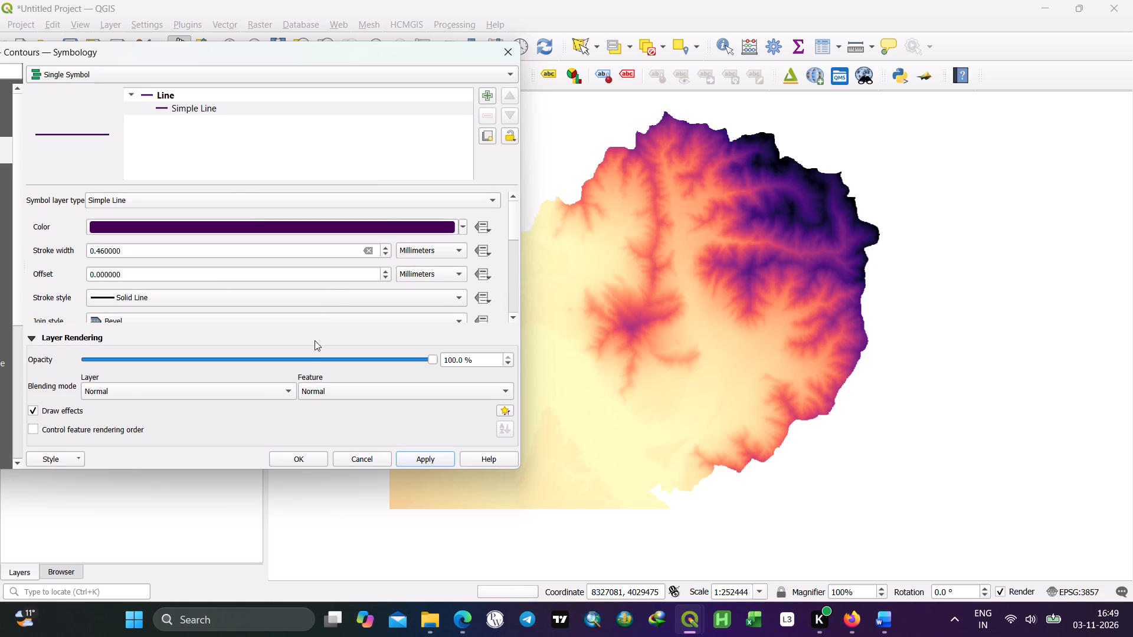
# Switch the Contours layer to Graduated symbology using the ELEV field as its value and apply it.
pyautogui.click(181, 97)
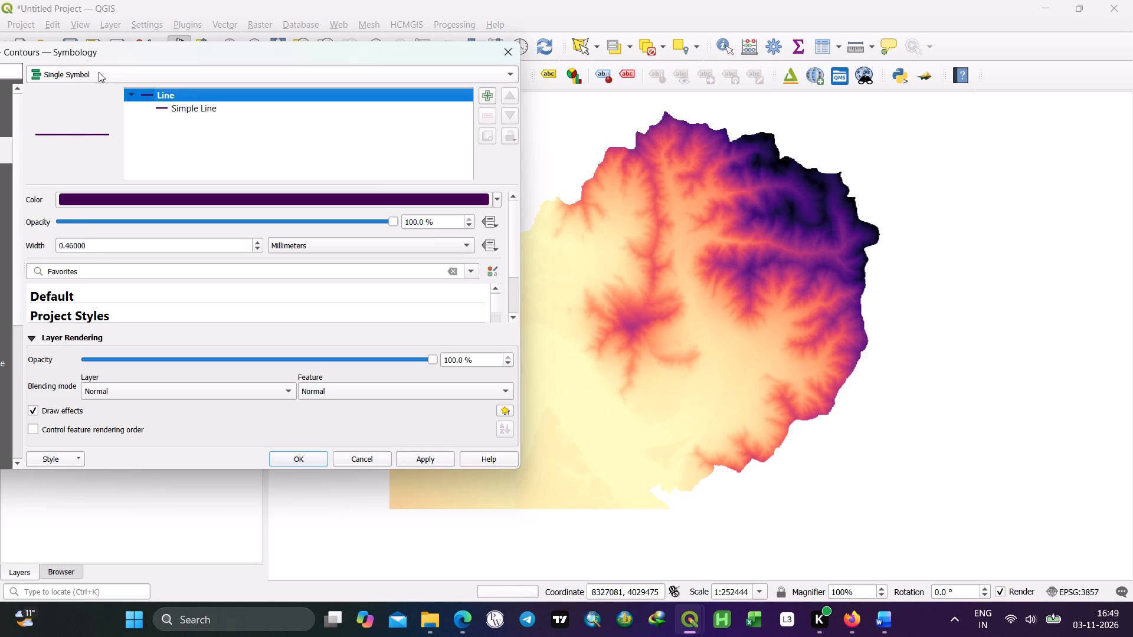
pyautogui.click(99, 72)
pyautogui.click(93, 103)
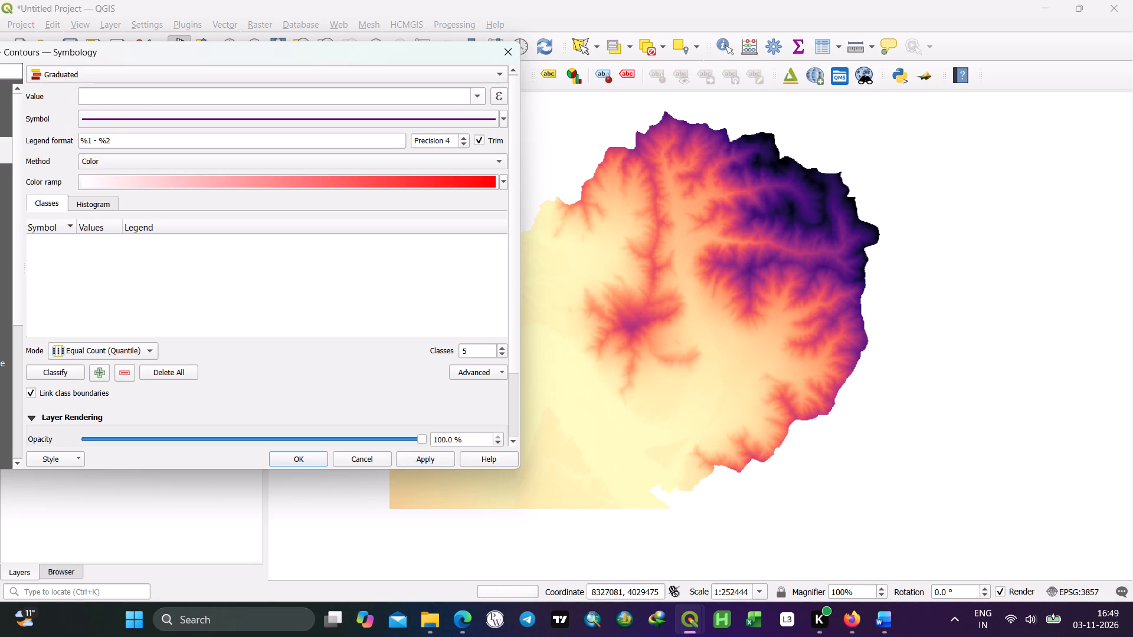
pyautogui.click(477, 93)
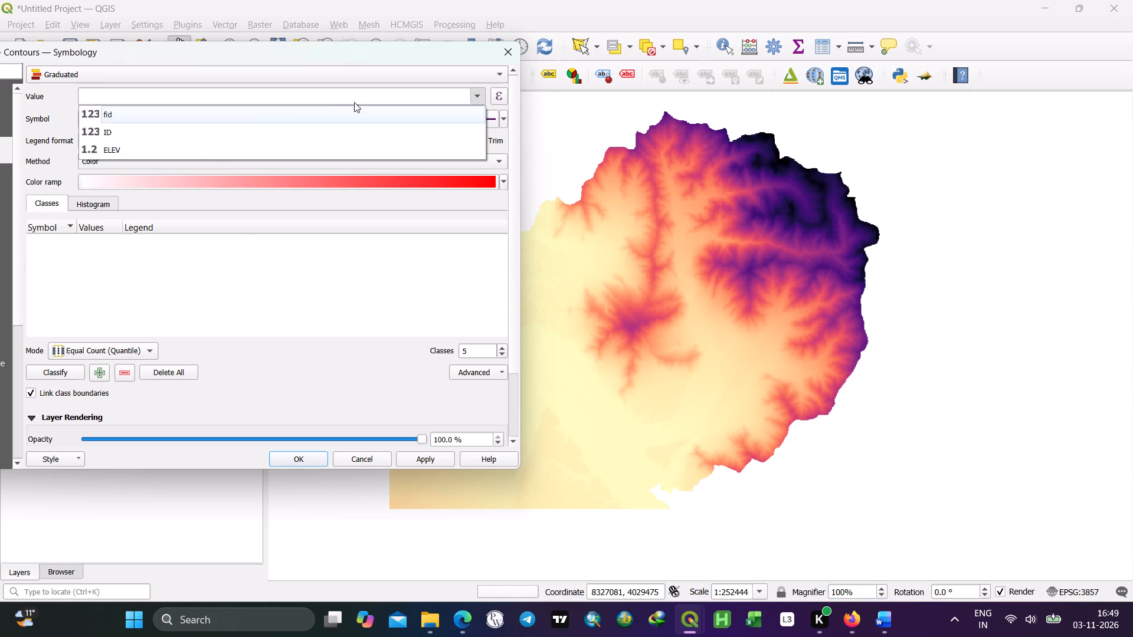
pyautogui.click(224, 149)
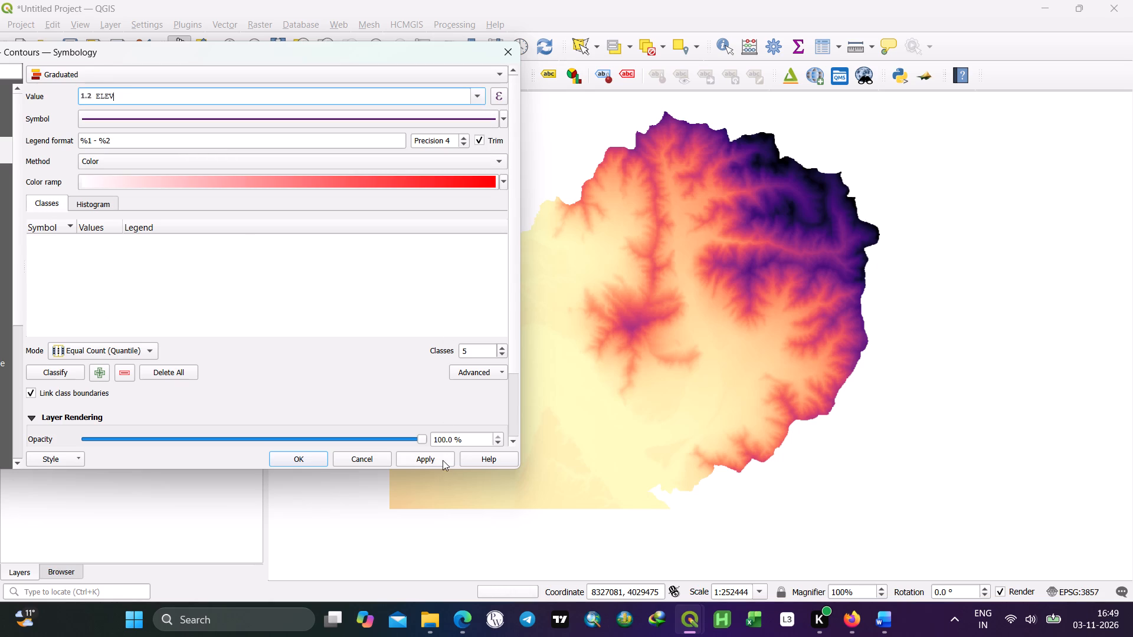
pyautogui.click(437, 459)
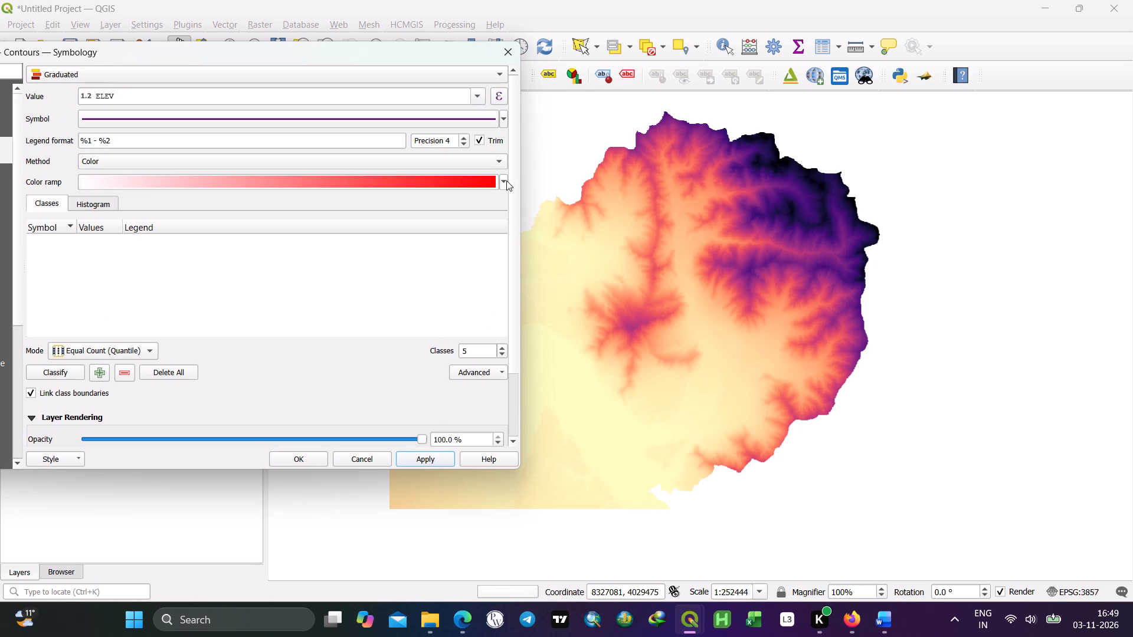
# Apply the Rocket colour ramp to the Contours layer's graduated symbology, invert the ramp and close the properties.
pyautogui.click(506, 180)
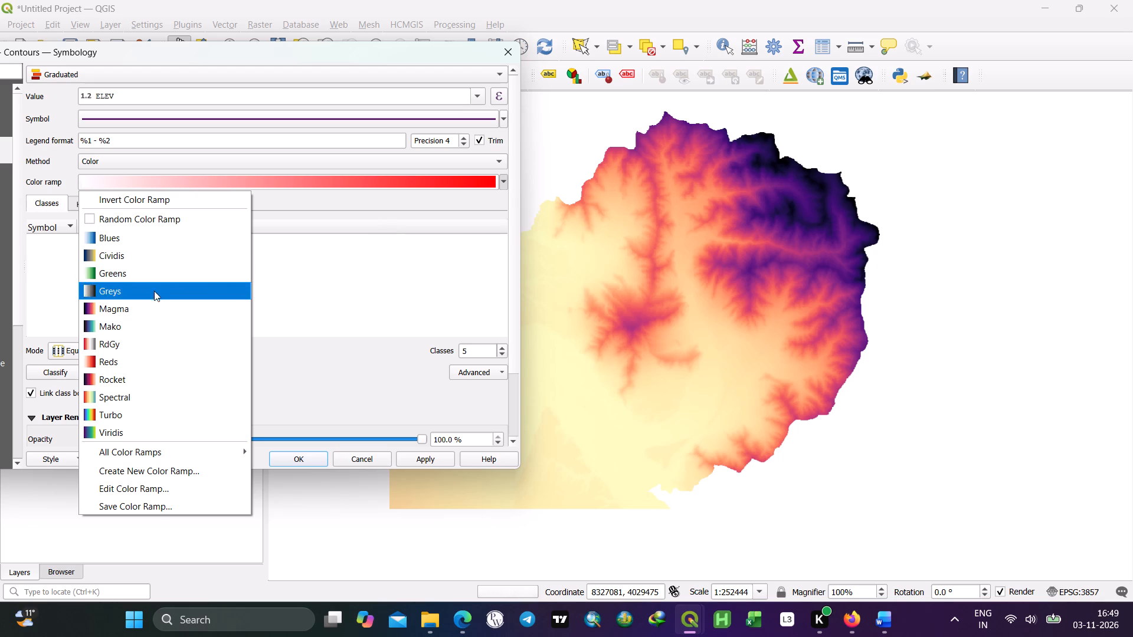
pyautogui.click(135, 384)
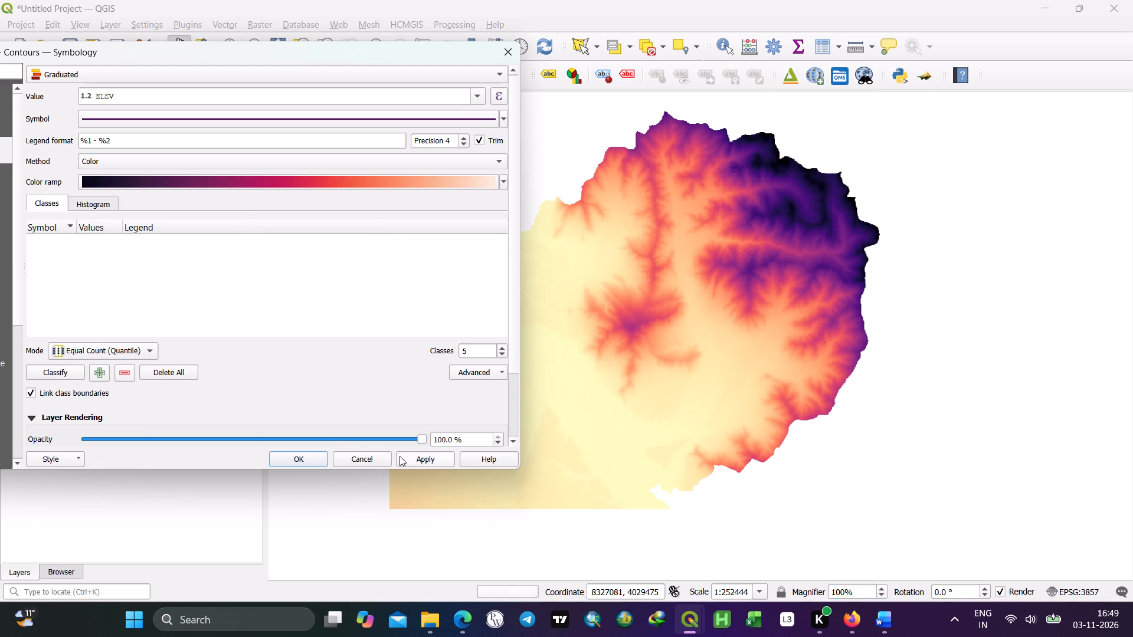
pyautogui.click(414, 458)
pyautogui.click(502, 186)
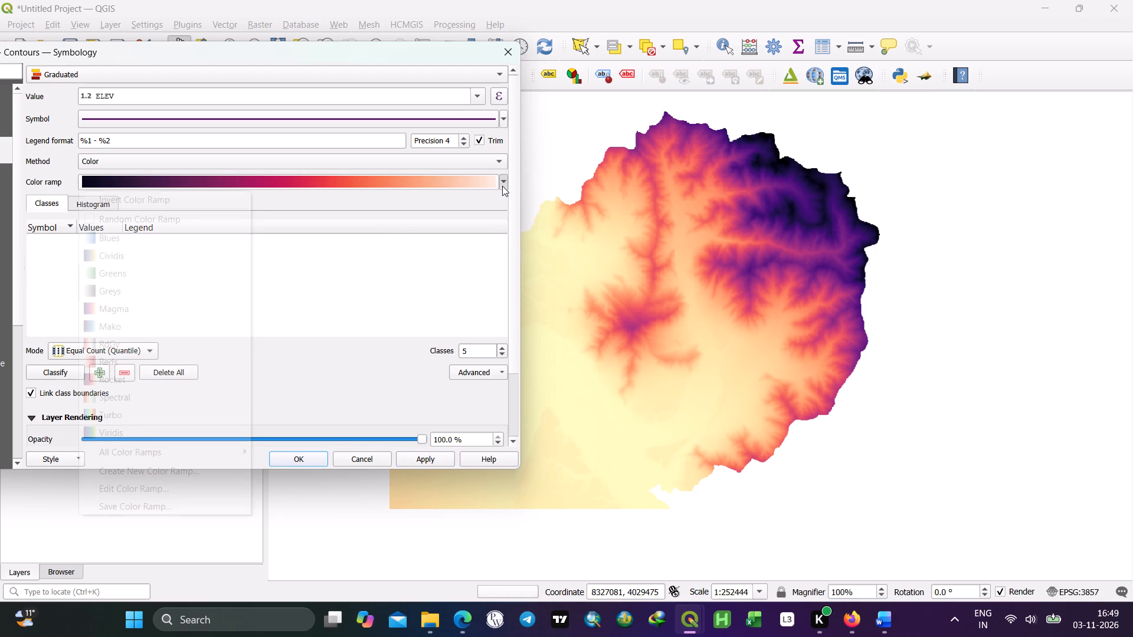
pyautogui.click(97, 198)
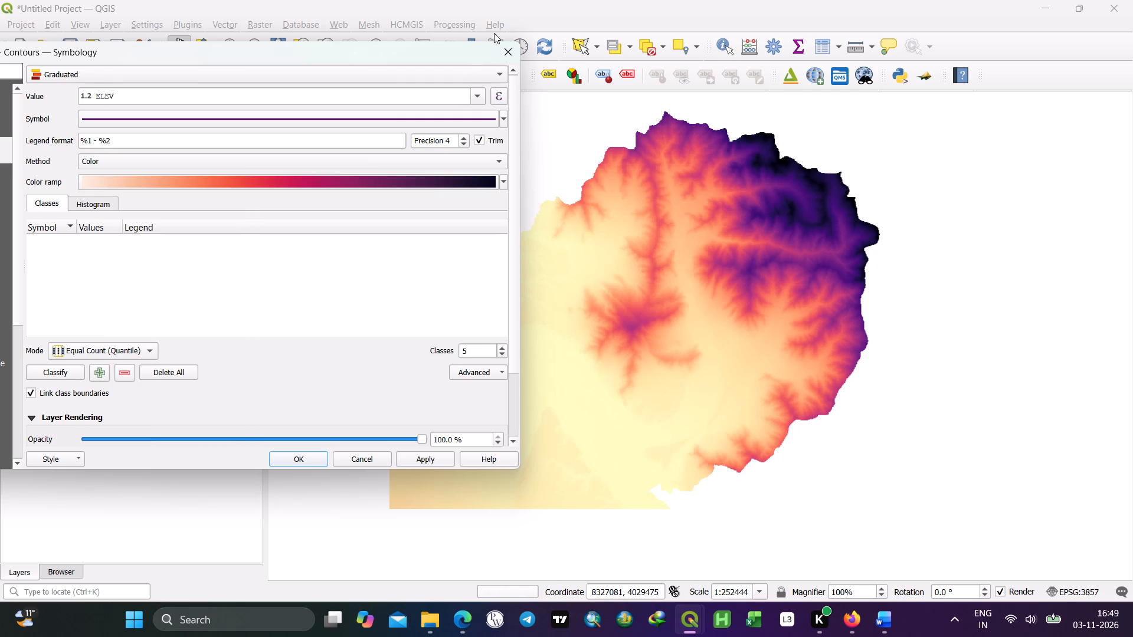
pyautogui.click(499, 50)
# Remove the existing Contours layer from the project.
pyautogui.rightClick(83, 142)
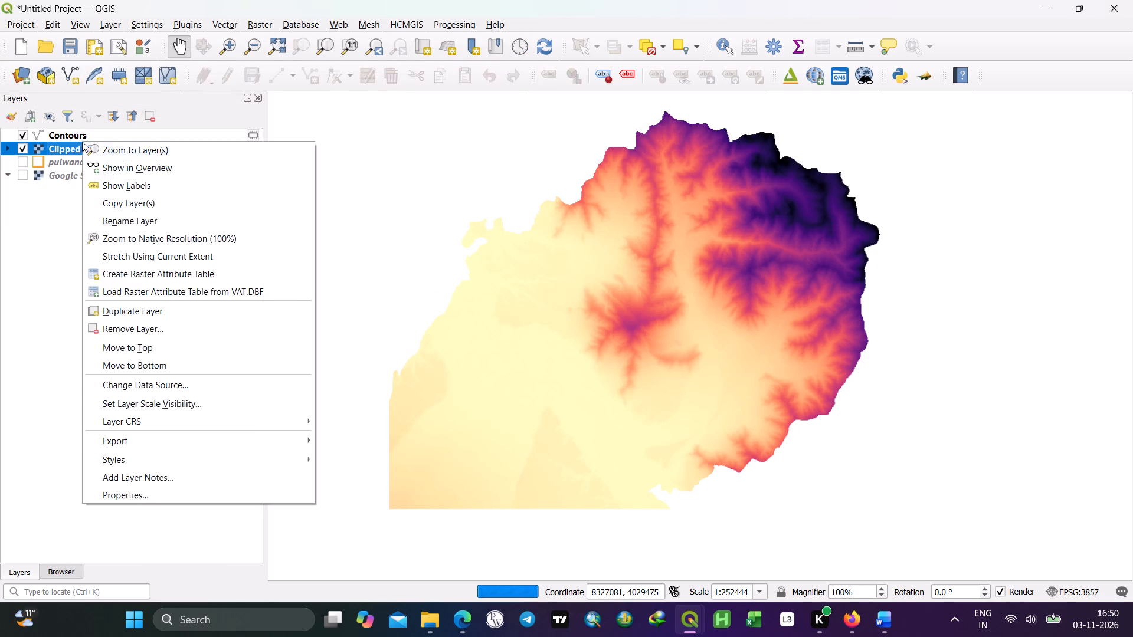
pyautogui.rightClick(72, 132)
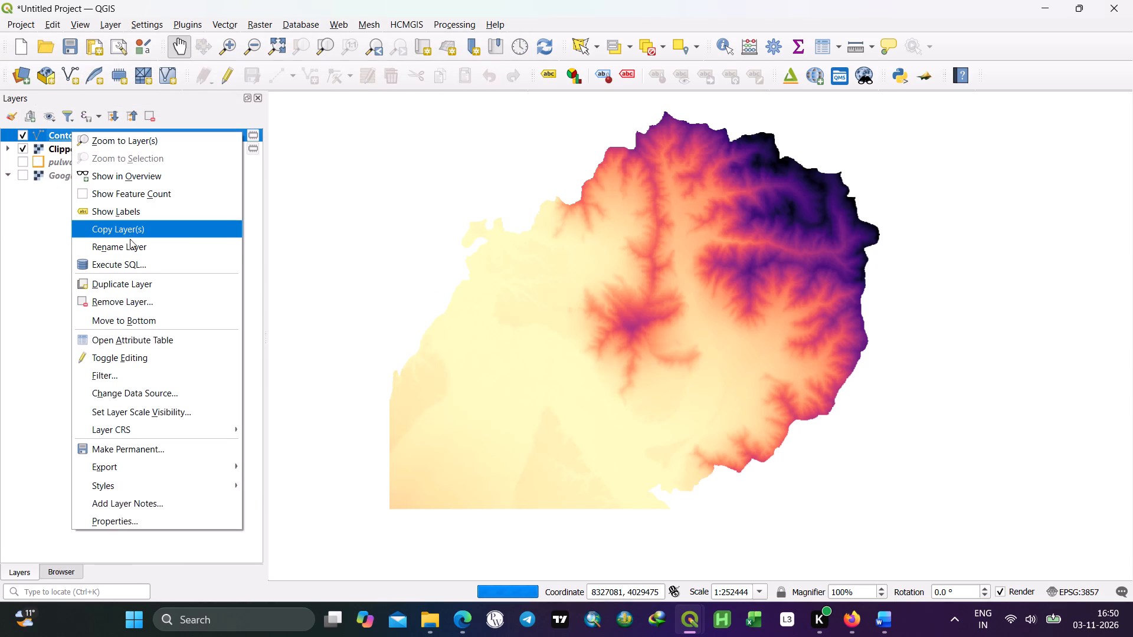
pyautogui.click(126, 296)
pyautogui.click(542, 325)
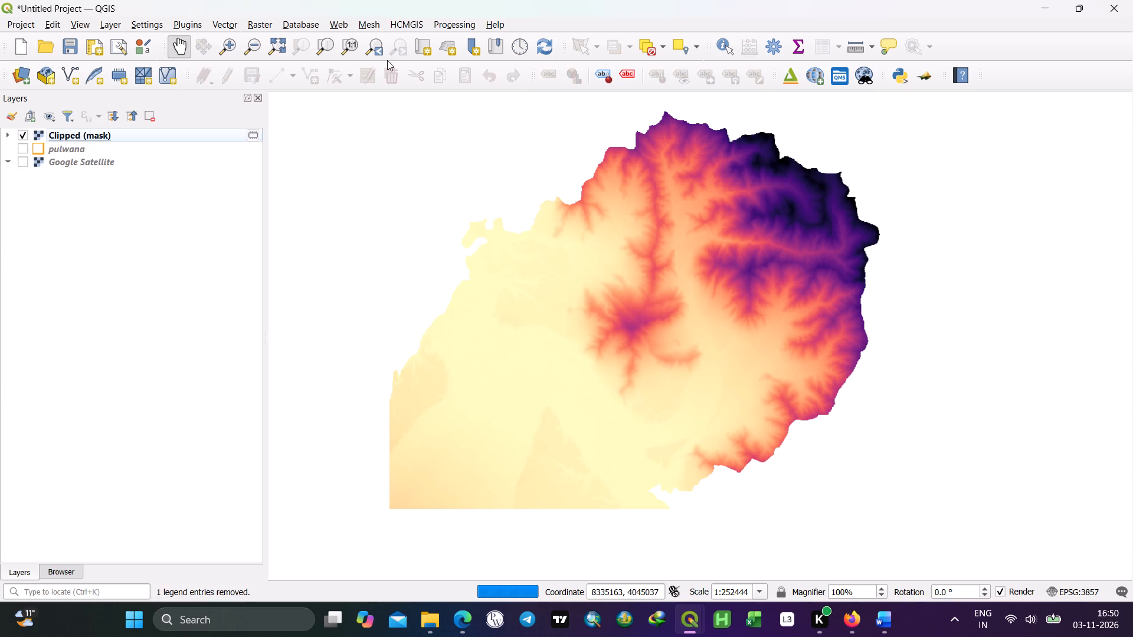
# Start a raster contour extraction on the Clipped (mask) DEM with the interval between contour lines set to 300.
pyautogui.click(264, 22)
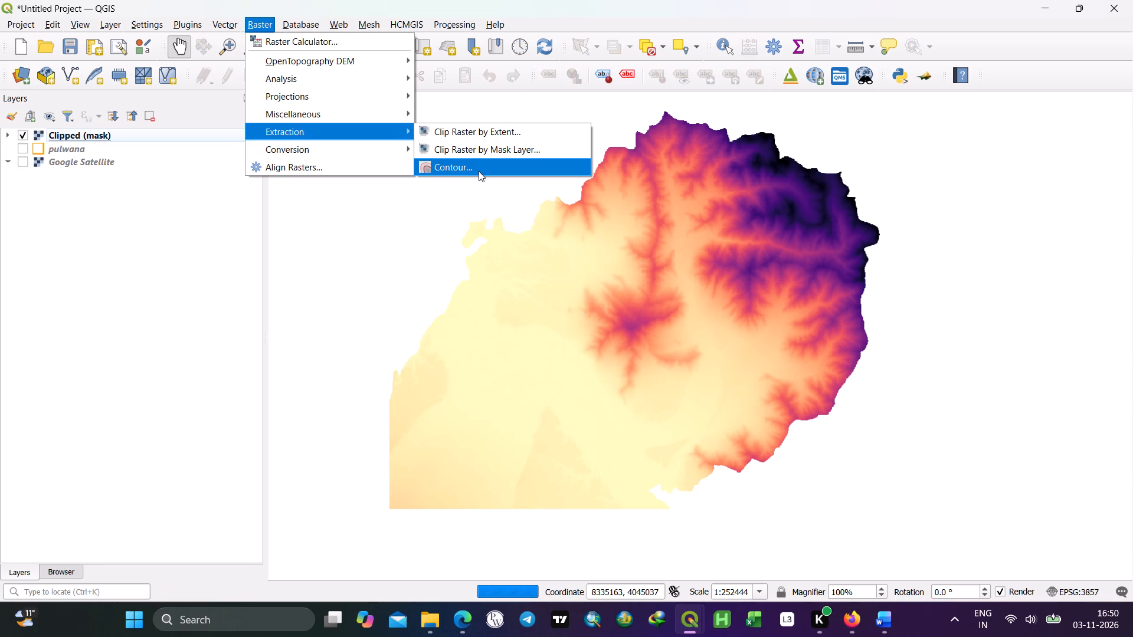
pyautogui.click(479, 171)
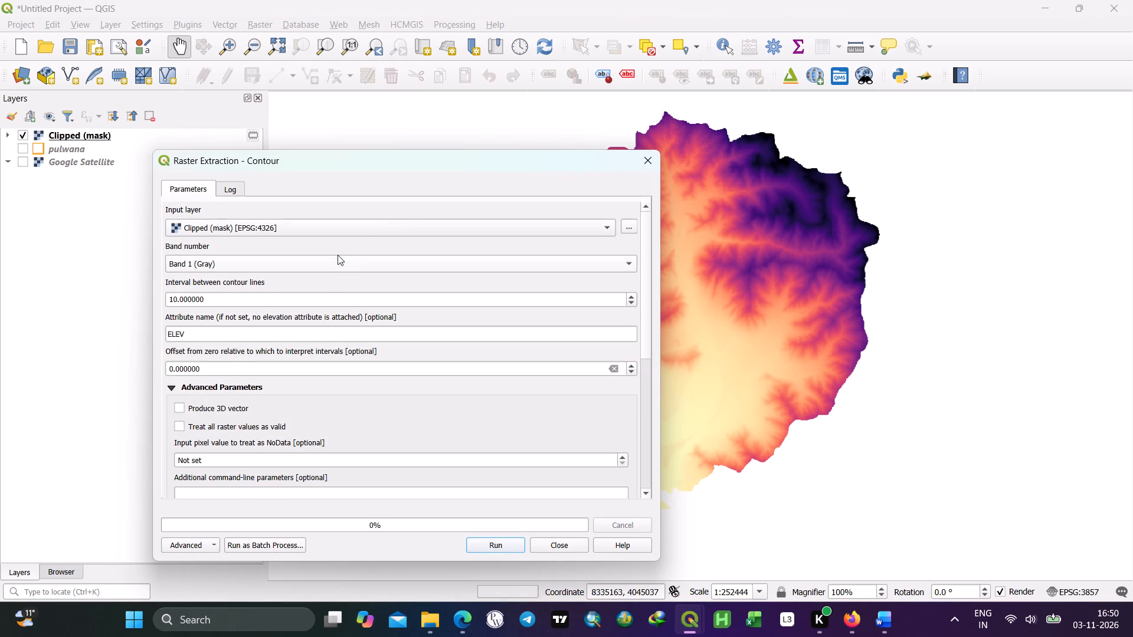
pyautogui.scroll(-1, 338, 252)
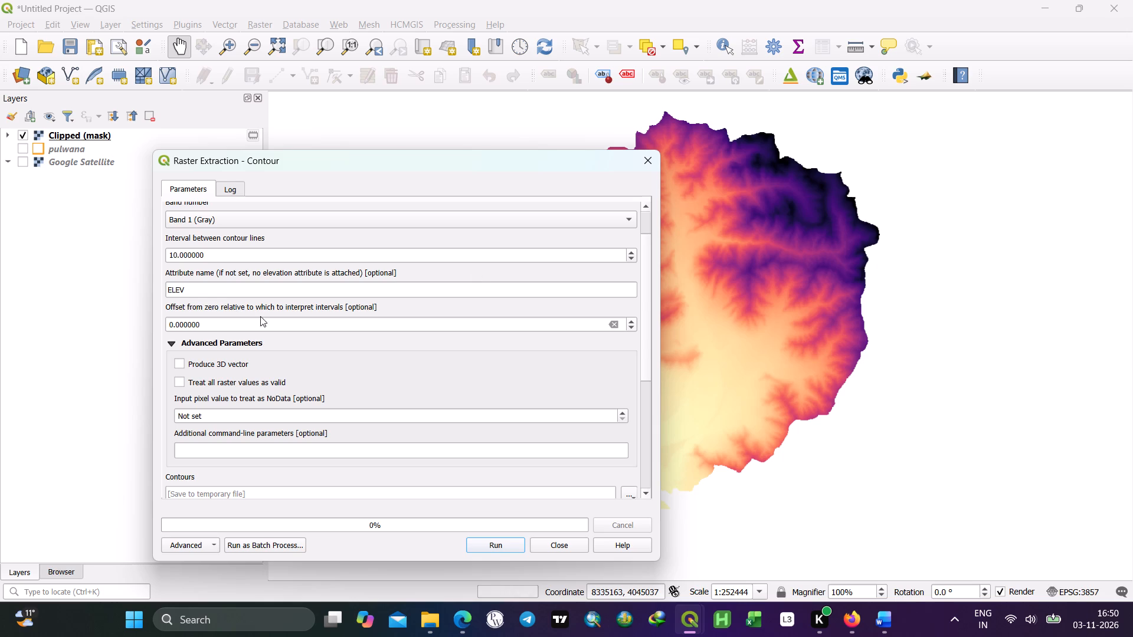
pyautogui.click(178, 254)
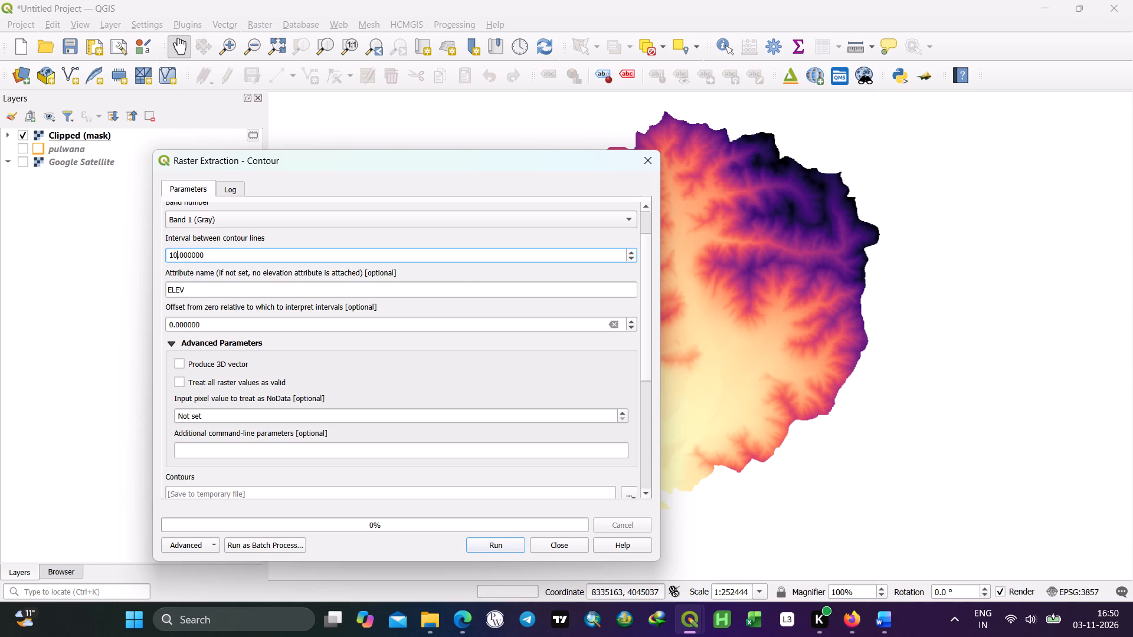
pyautogui.press('BackSpace')
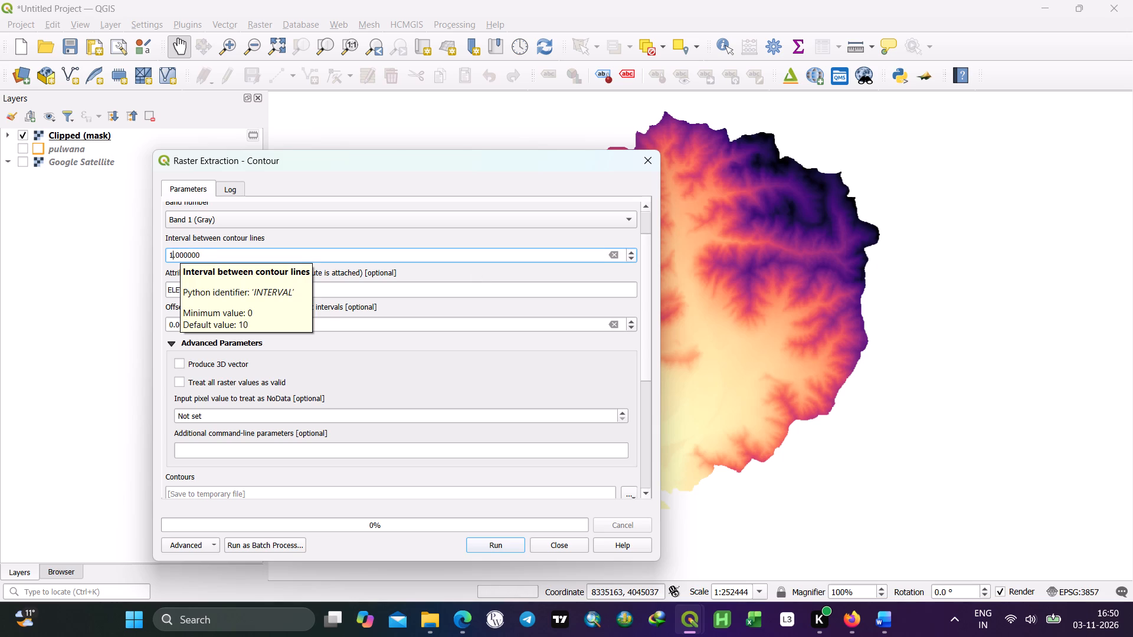
pyautogui.press('BackSpace')
pyautogui.press('BackSpace')
pyautogui.write('300')
pyautogui.press('Return')
# Enable Produce 3D vector, run the contour extraction to a temporary layer and close the tool.
pyautogui.click(182, 363)
pyautogui.scroll(-5, 300, 375)
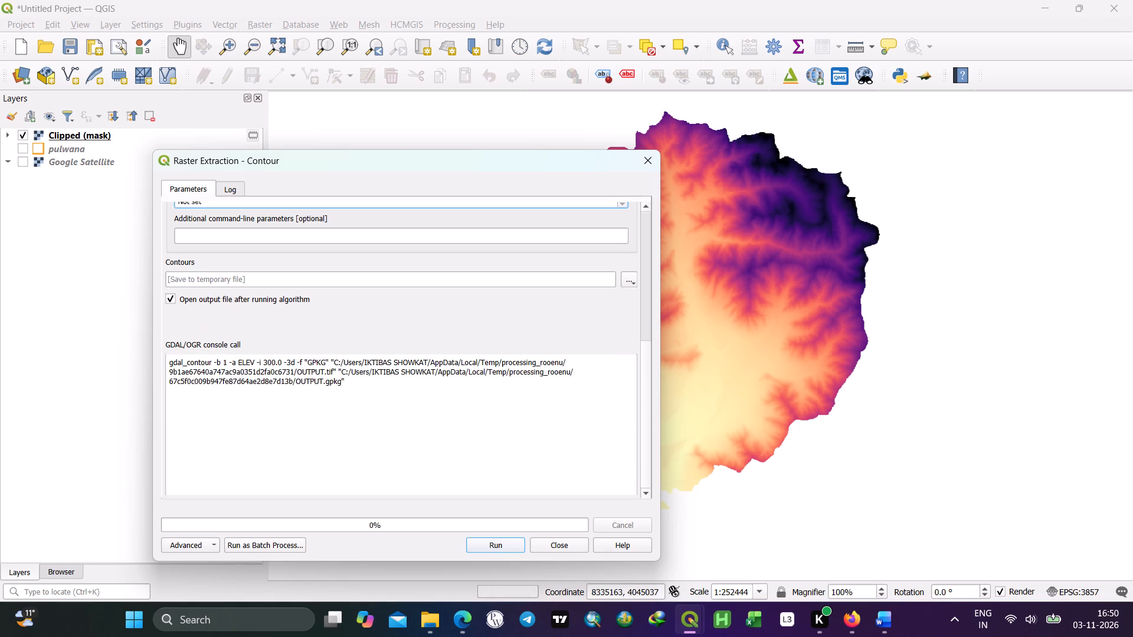
pyautogui.click(503, 544)
pyautogui.scroll(-3, 287, 311)
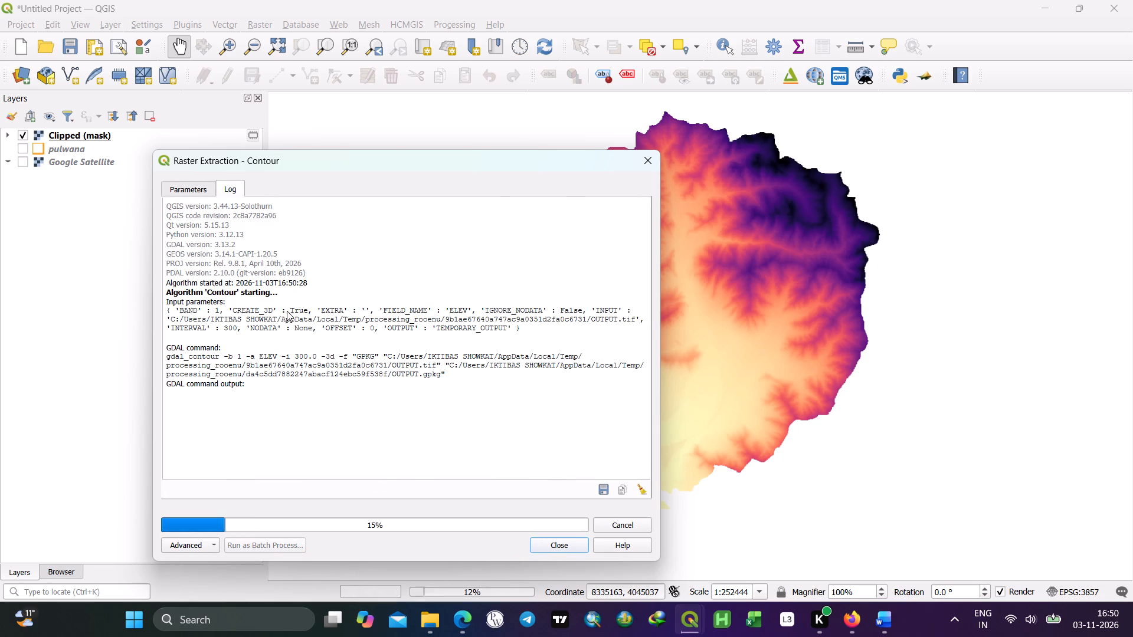
pyautogui.scroll(-2, 287, 311)
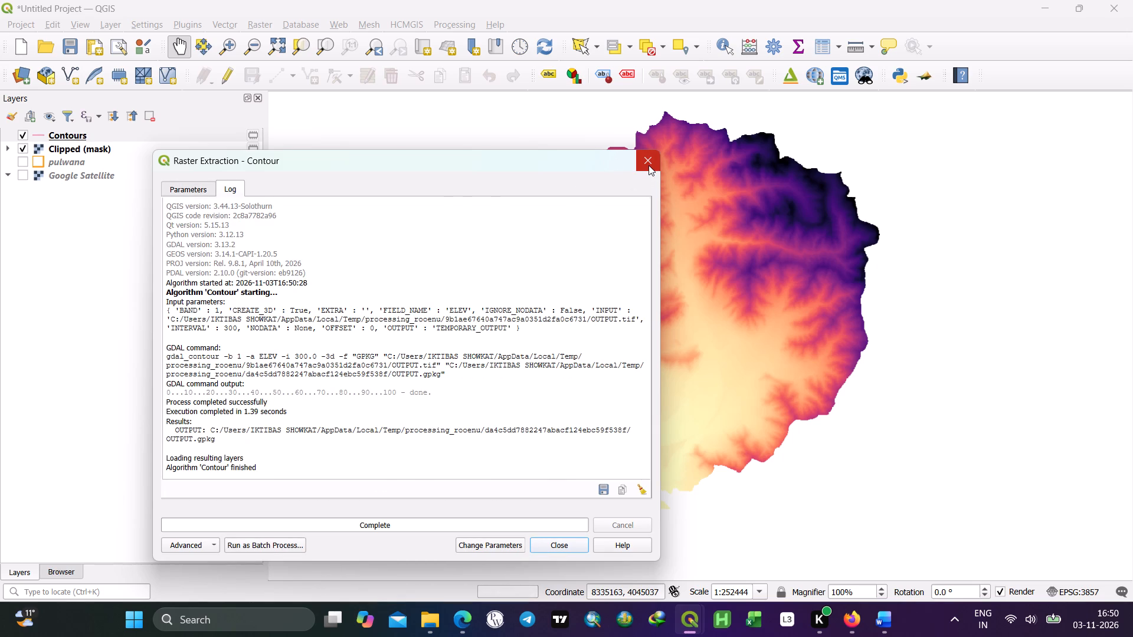
pyautogui.click(644, 159)
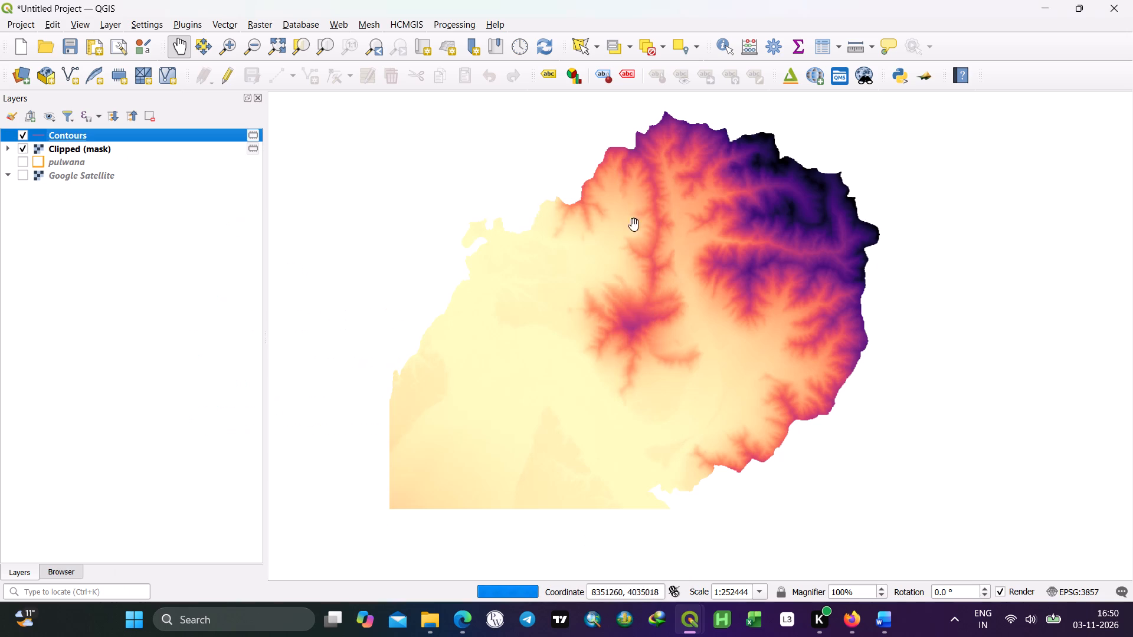
# Zoom out and toggle the Clipped (mask) layer's visibility to check whether the new contours are drawn.
pyautogui.scroll(-2, 599, 312)
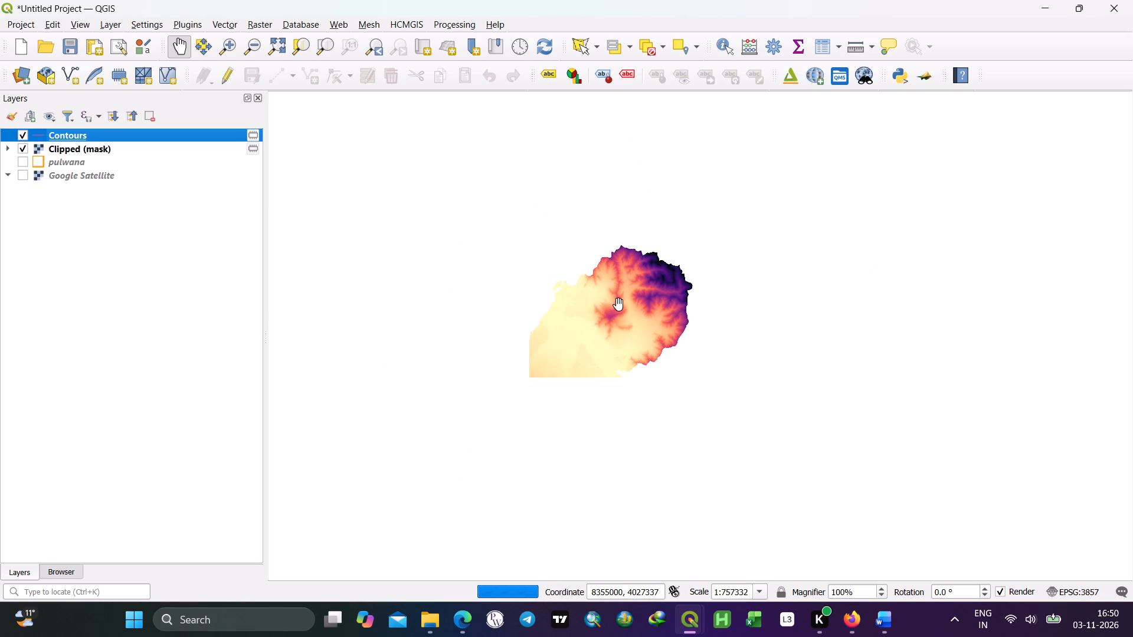
pyautogui.rightClick(74, 136)
pyautogui.click(28, 187)
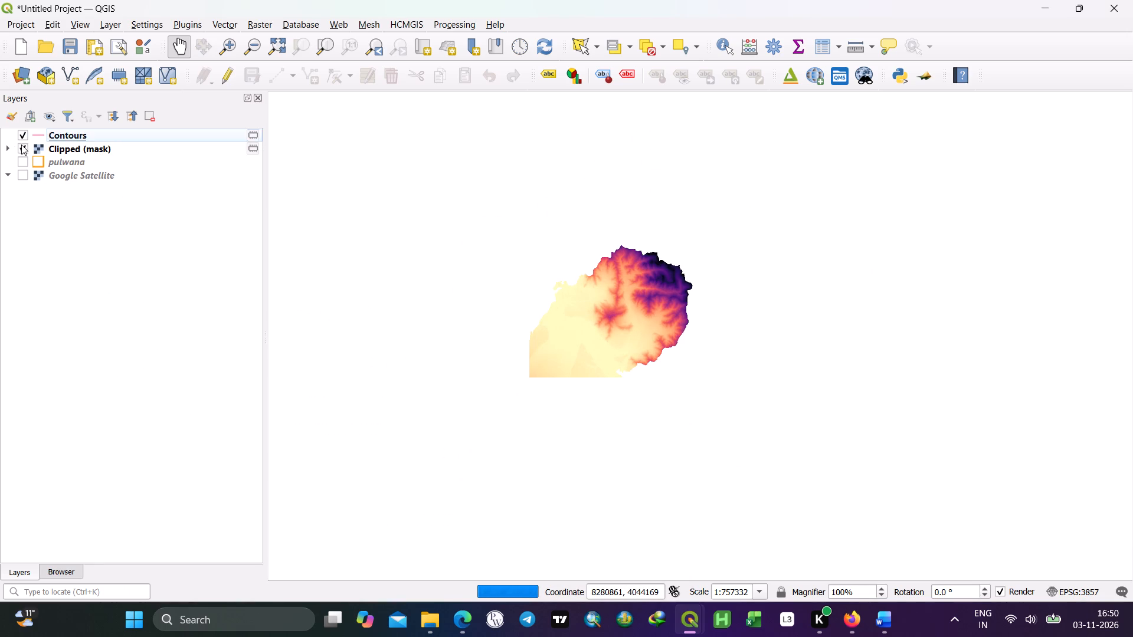
pyautogui.click(23, 145)
pyautogui.click(26, 145)
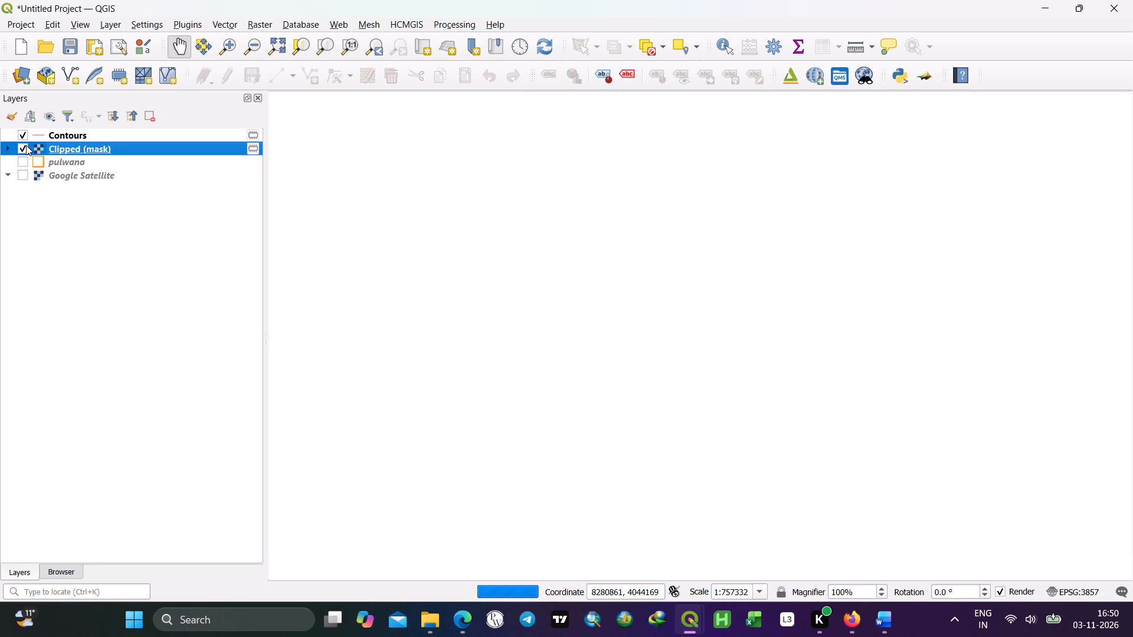
pyautogui.click(26, 145)
pyautogui.click(26, 145)
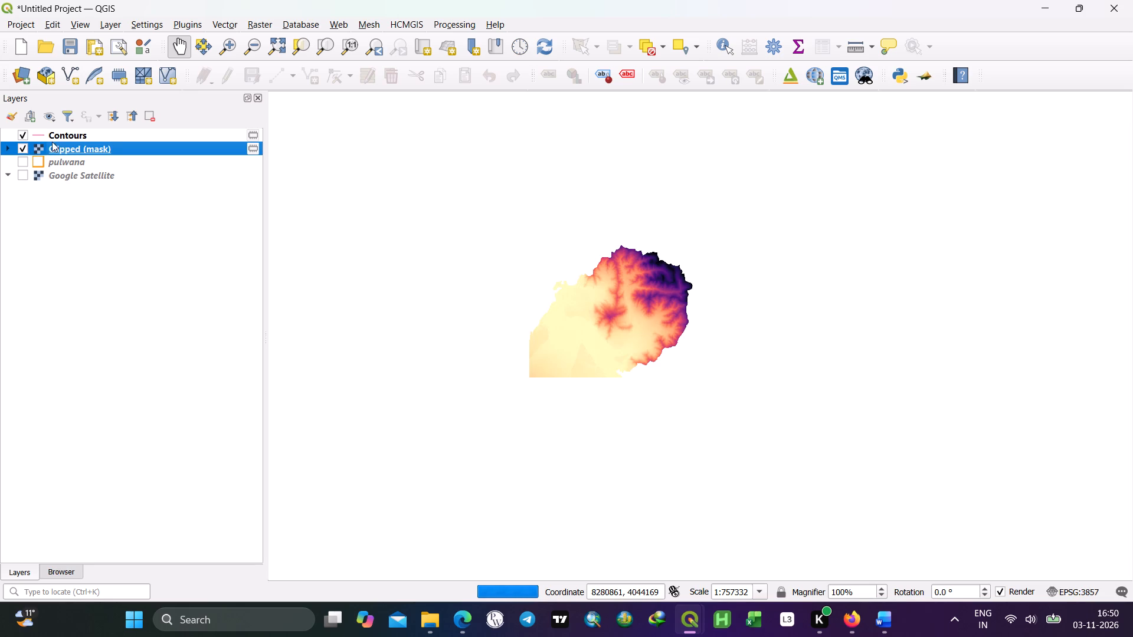
# Enable Show in Overview for both the Contours layer and the Clipped (mask) layer.
pyautogui.rightClick(55, 132)
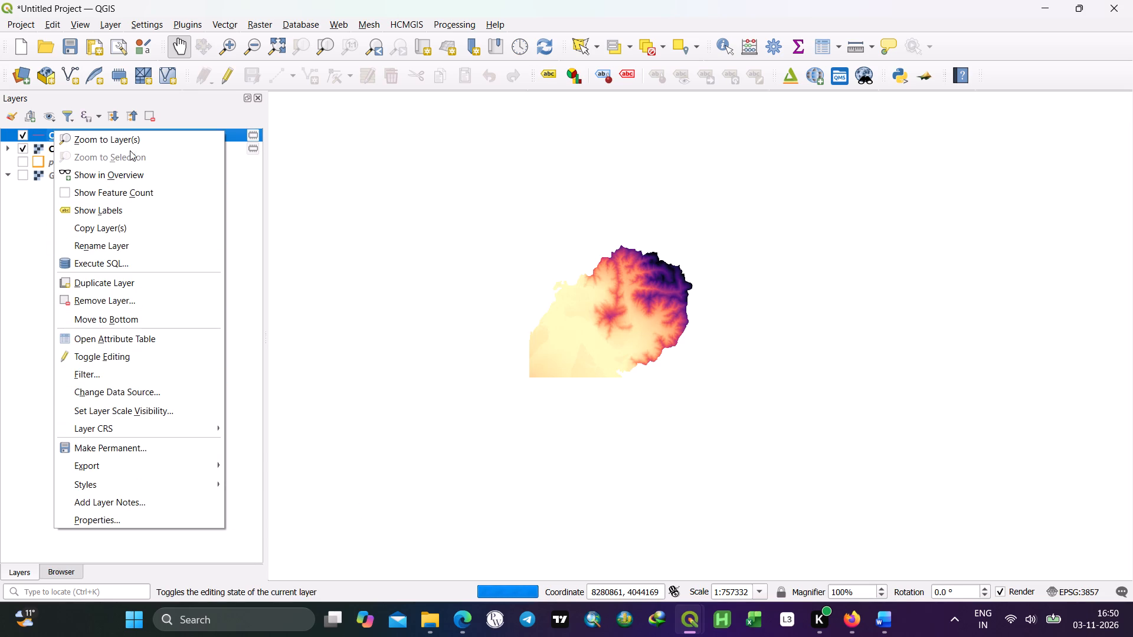
pyautogui.click(120, 172)
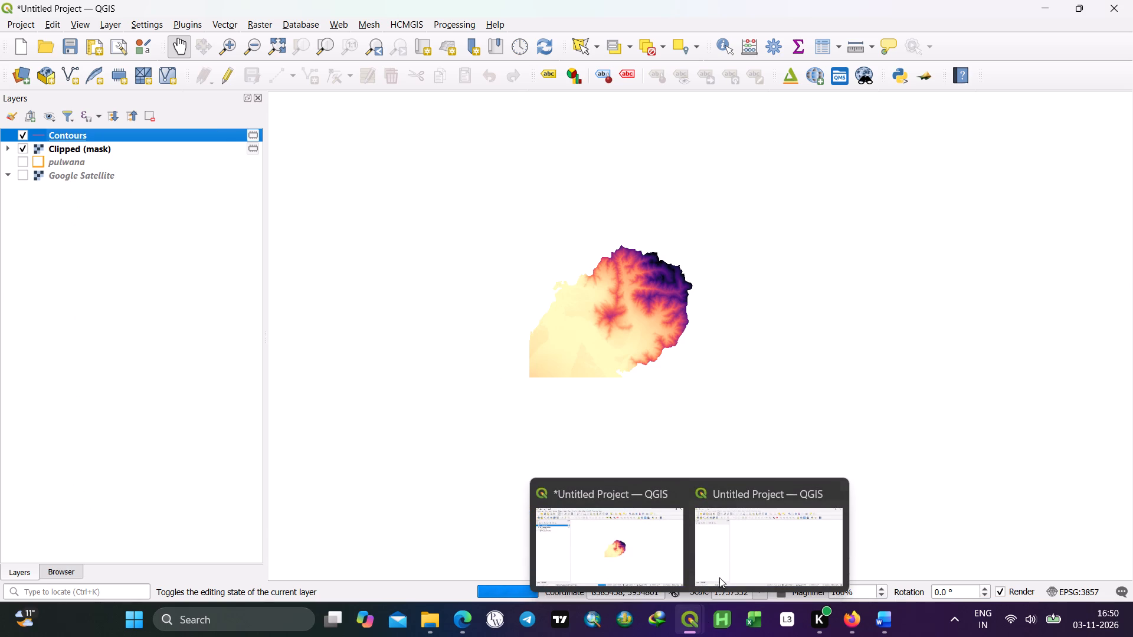
pyautogui.rightClick(67, 136)
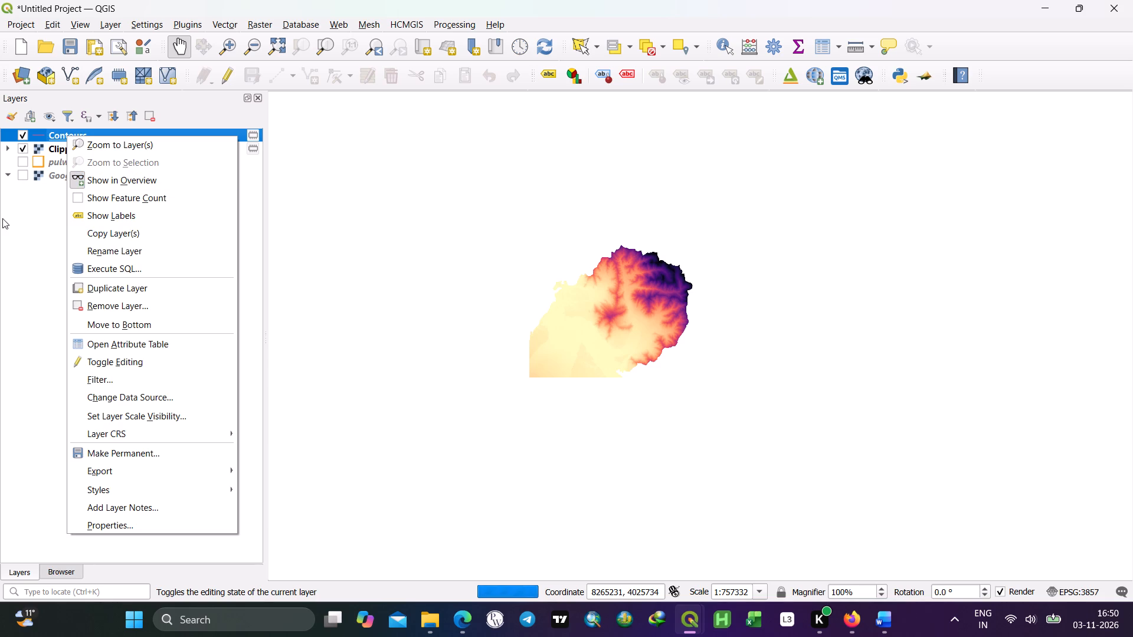
pyautogui.click(3, 219)
pyautogui.rightClick(71, 149)
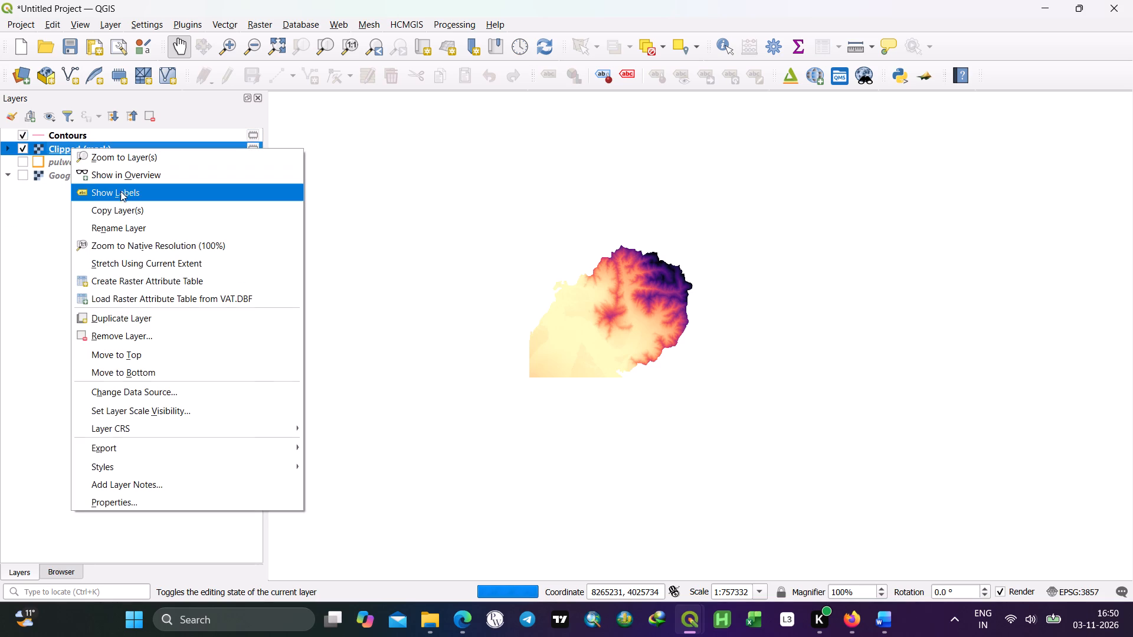
pyautogui.click(127, 179)
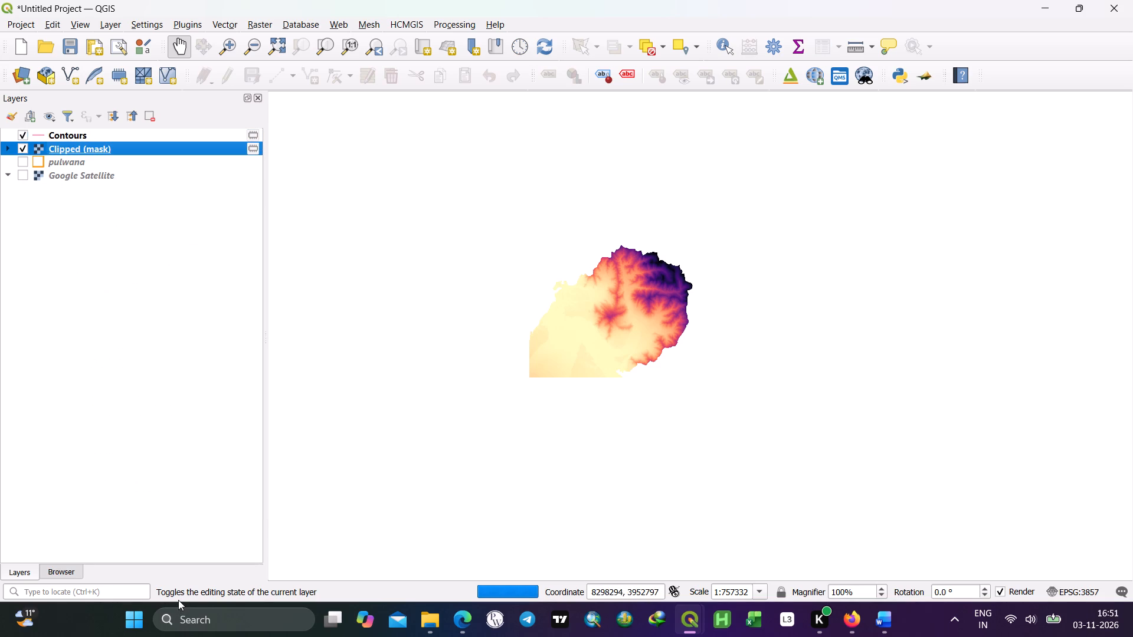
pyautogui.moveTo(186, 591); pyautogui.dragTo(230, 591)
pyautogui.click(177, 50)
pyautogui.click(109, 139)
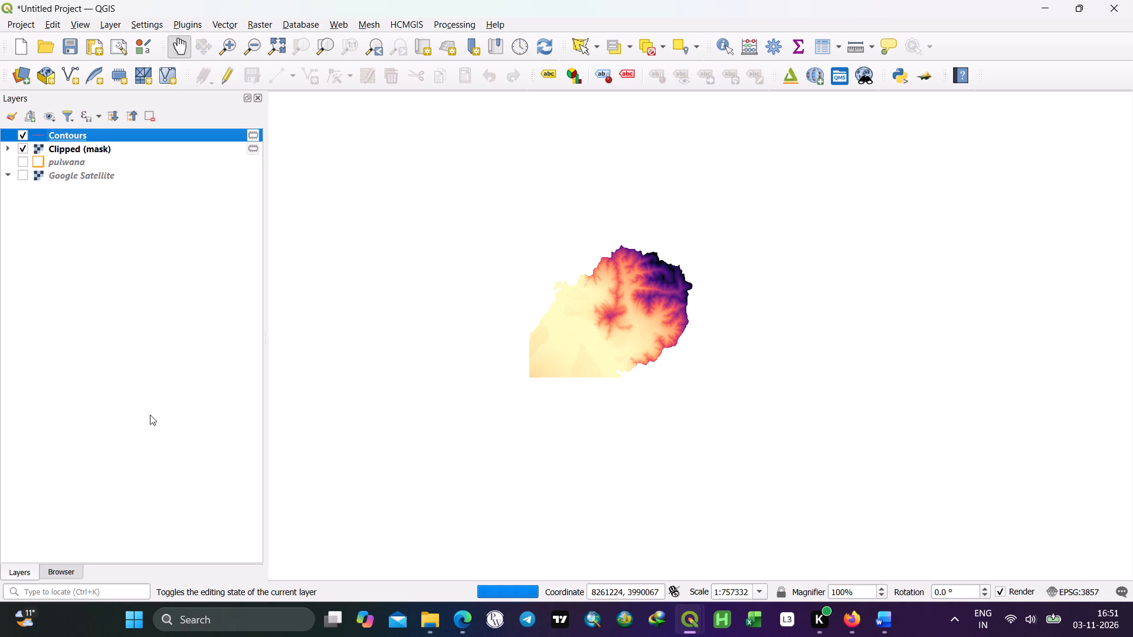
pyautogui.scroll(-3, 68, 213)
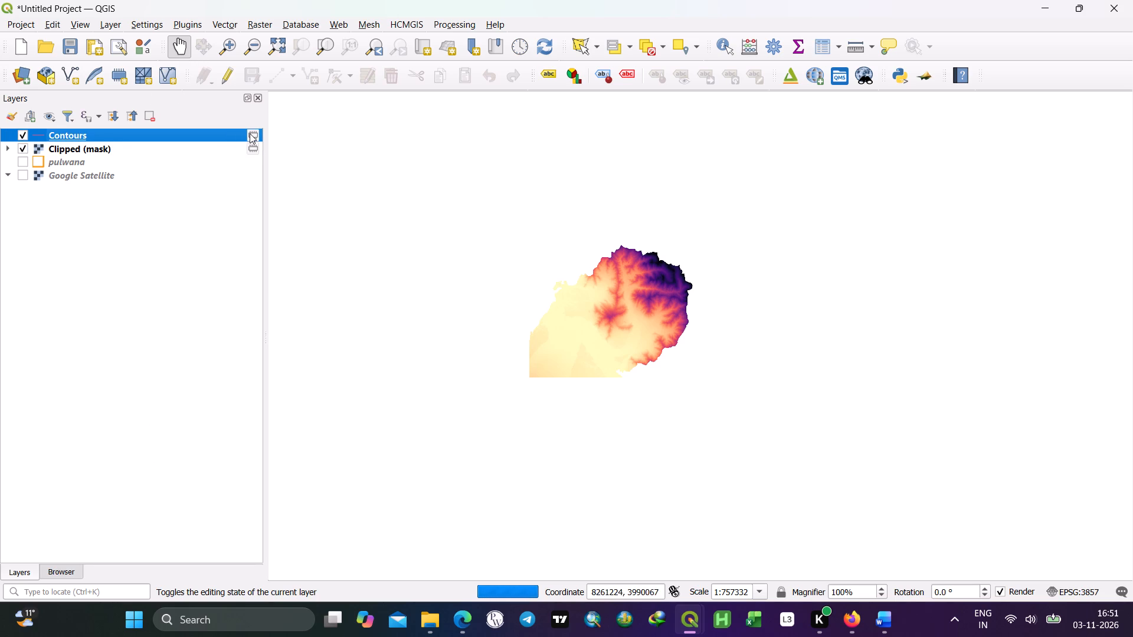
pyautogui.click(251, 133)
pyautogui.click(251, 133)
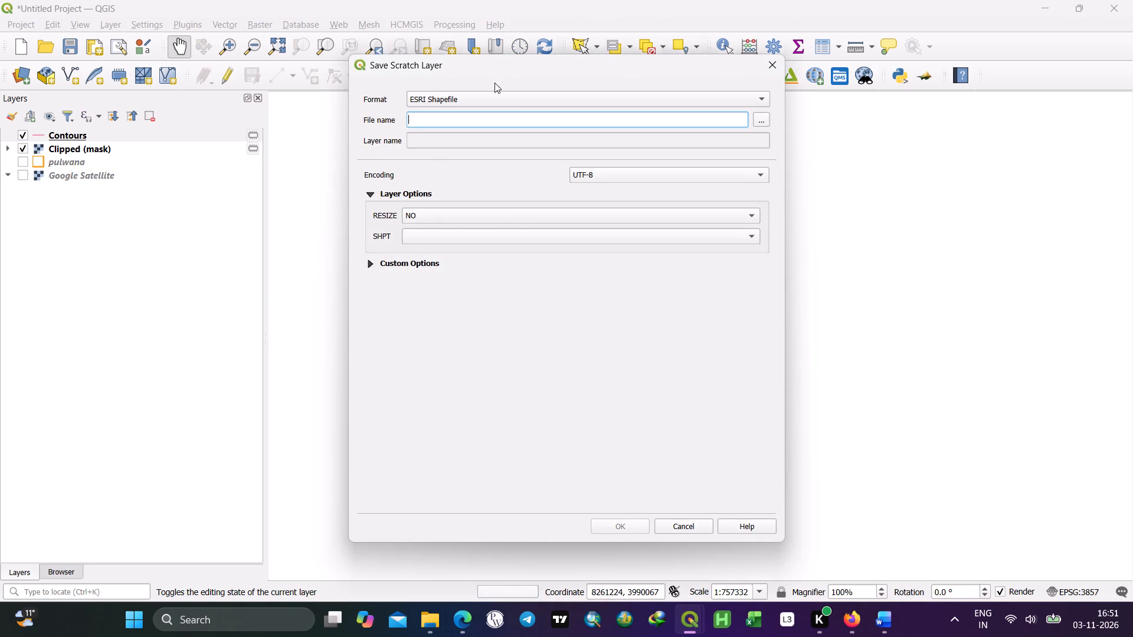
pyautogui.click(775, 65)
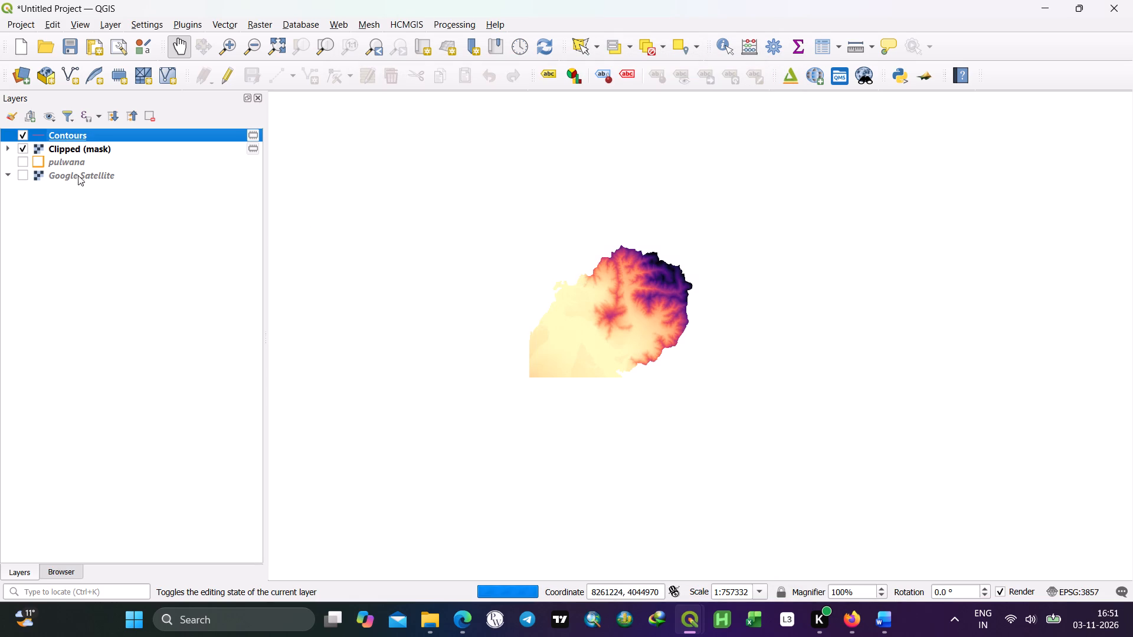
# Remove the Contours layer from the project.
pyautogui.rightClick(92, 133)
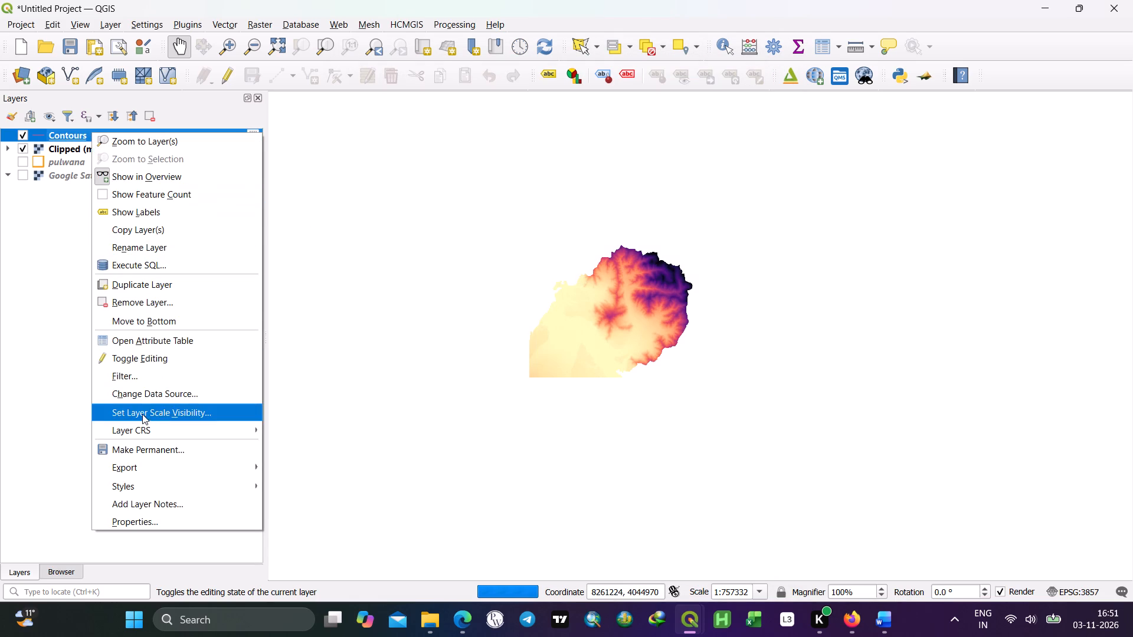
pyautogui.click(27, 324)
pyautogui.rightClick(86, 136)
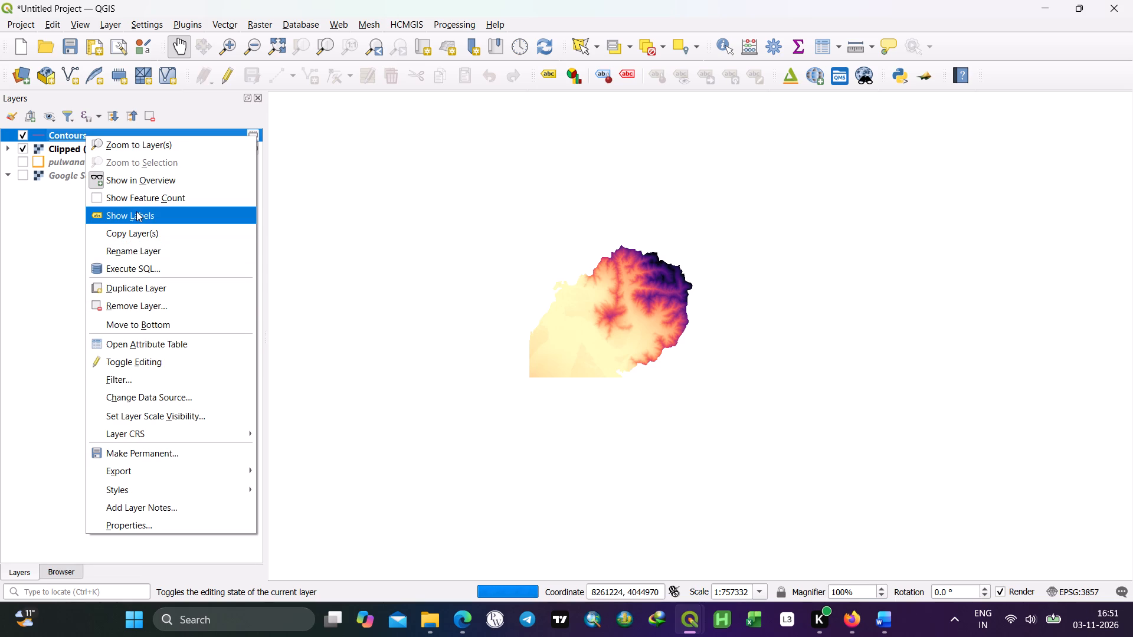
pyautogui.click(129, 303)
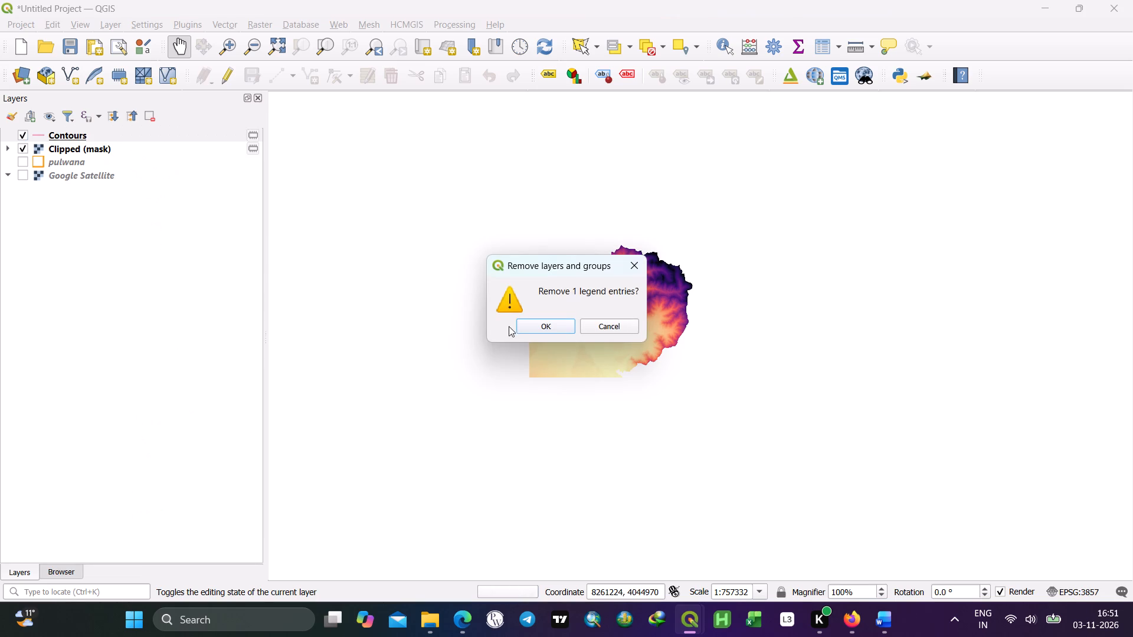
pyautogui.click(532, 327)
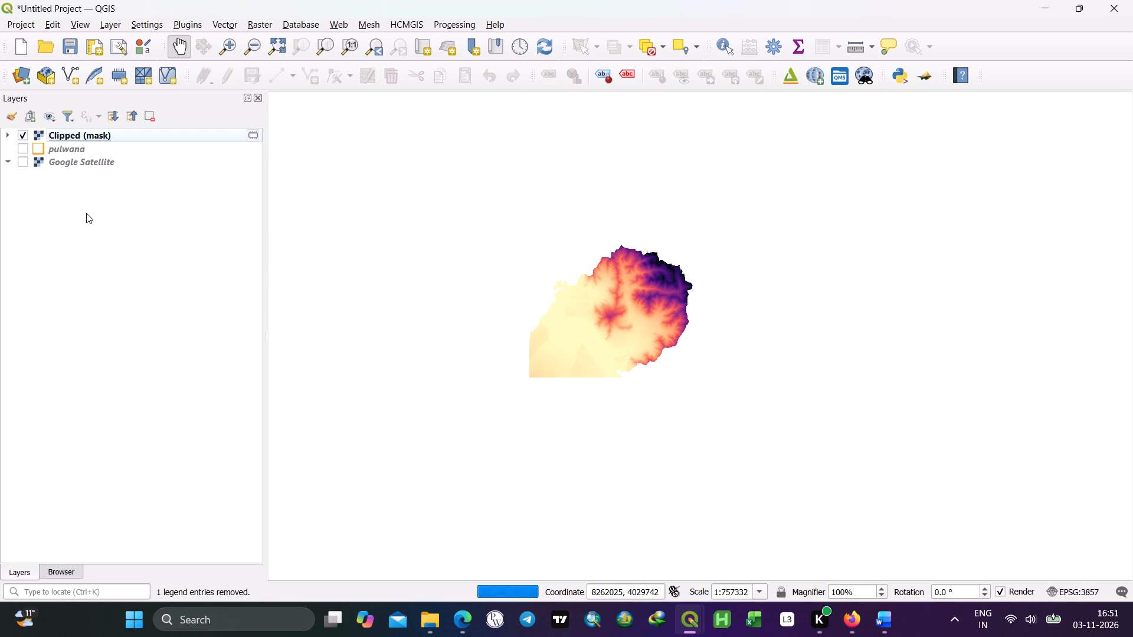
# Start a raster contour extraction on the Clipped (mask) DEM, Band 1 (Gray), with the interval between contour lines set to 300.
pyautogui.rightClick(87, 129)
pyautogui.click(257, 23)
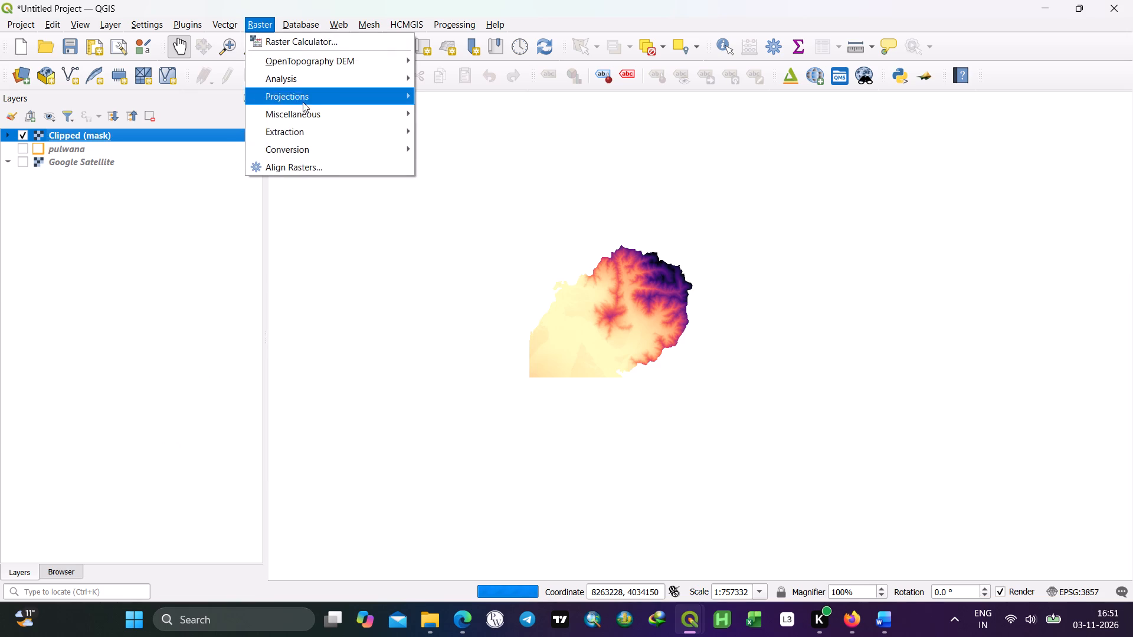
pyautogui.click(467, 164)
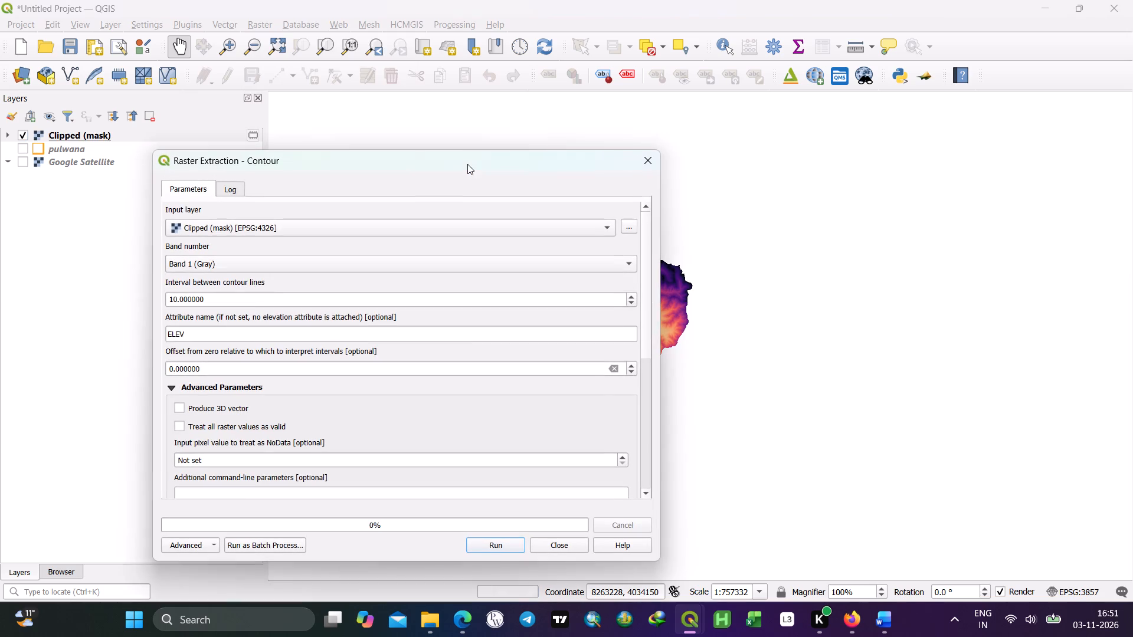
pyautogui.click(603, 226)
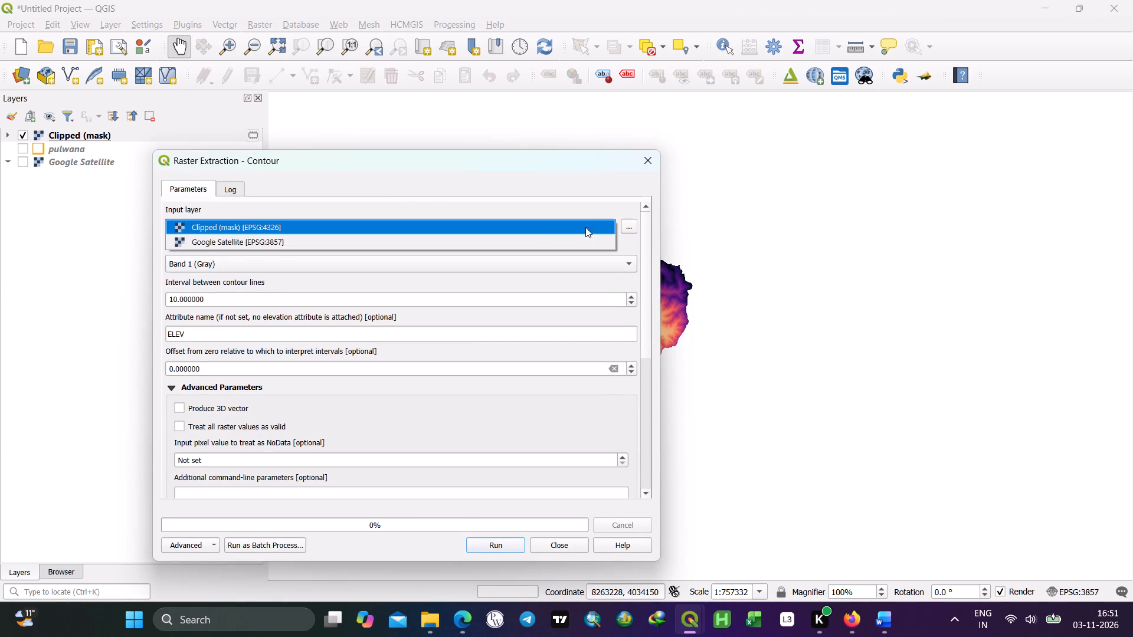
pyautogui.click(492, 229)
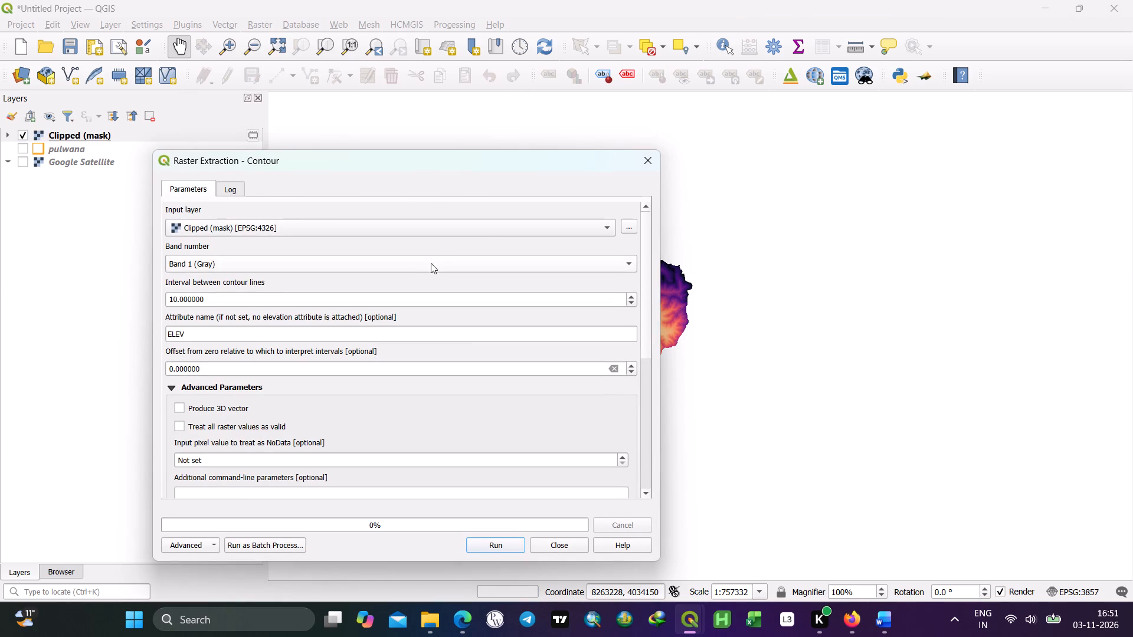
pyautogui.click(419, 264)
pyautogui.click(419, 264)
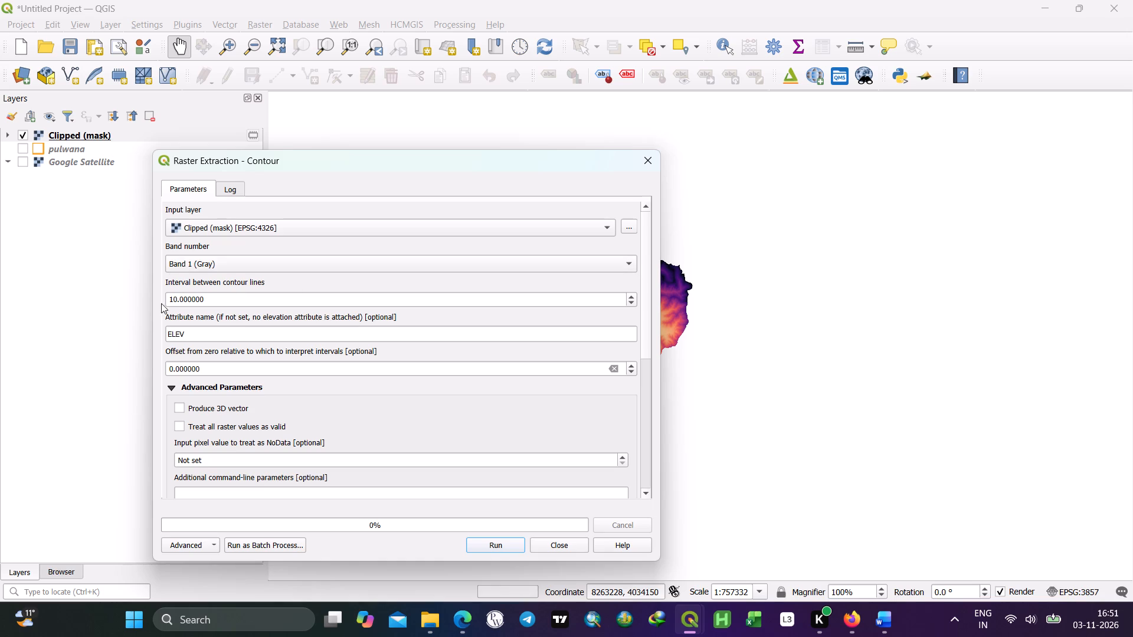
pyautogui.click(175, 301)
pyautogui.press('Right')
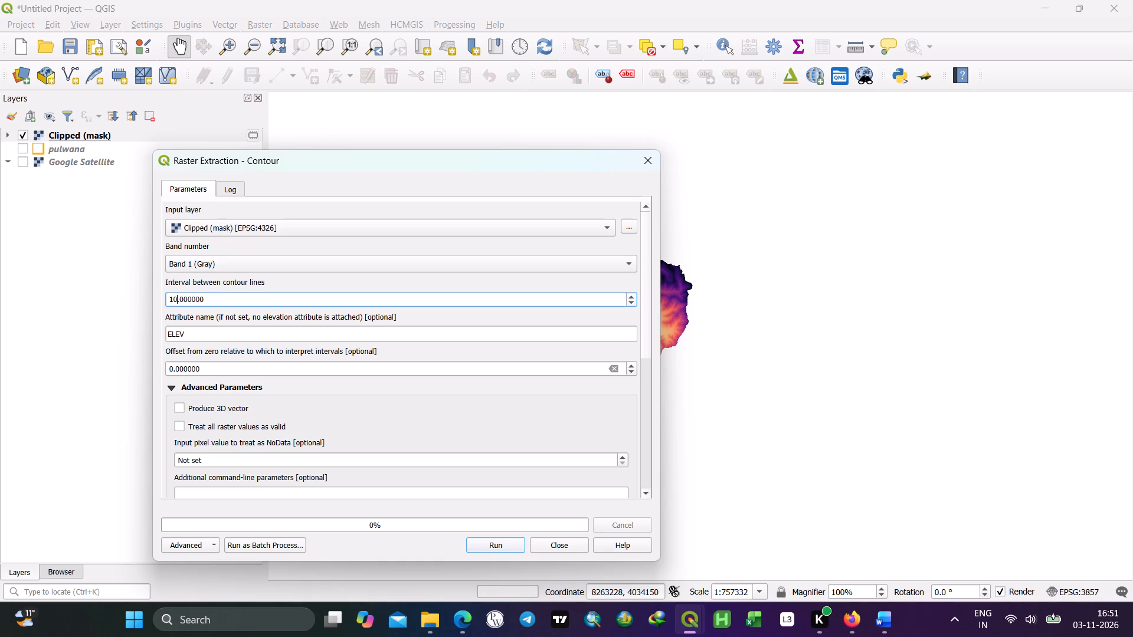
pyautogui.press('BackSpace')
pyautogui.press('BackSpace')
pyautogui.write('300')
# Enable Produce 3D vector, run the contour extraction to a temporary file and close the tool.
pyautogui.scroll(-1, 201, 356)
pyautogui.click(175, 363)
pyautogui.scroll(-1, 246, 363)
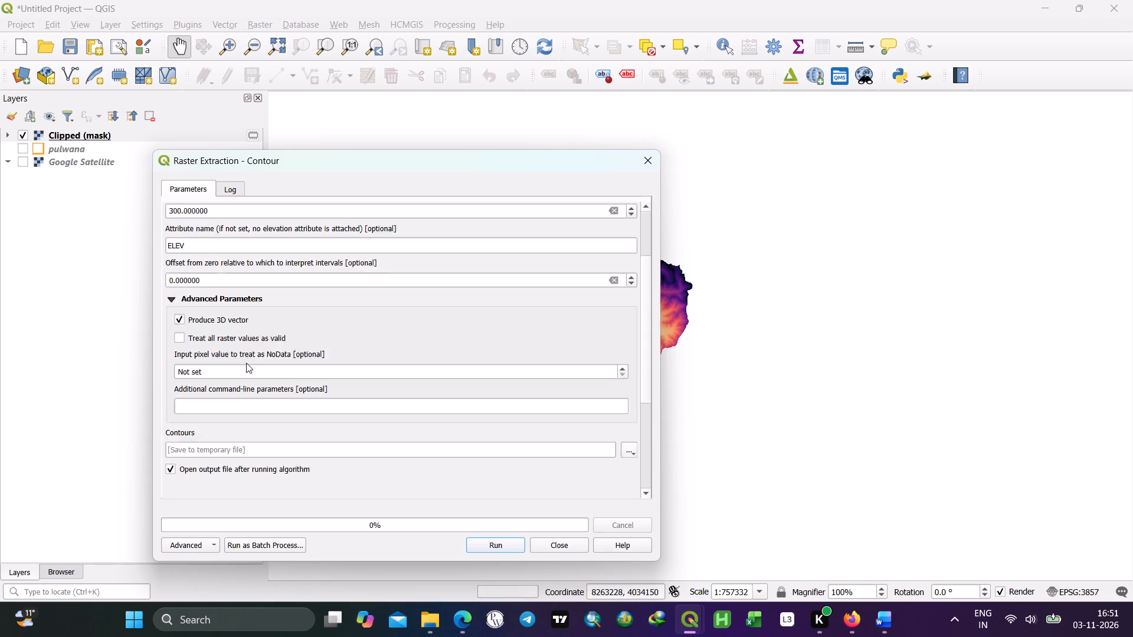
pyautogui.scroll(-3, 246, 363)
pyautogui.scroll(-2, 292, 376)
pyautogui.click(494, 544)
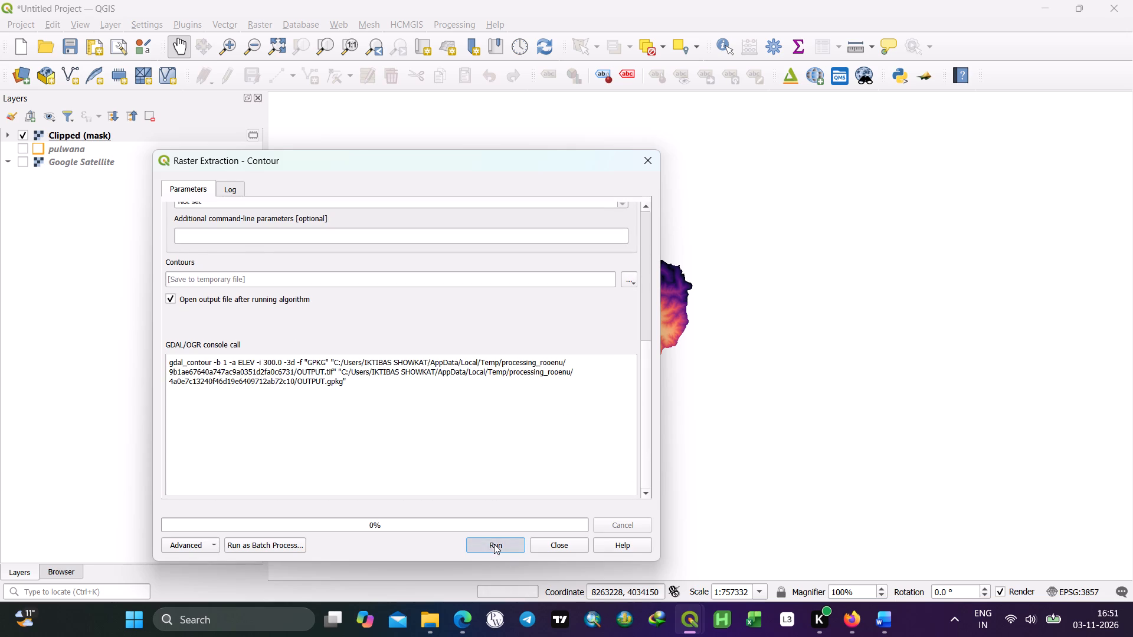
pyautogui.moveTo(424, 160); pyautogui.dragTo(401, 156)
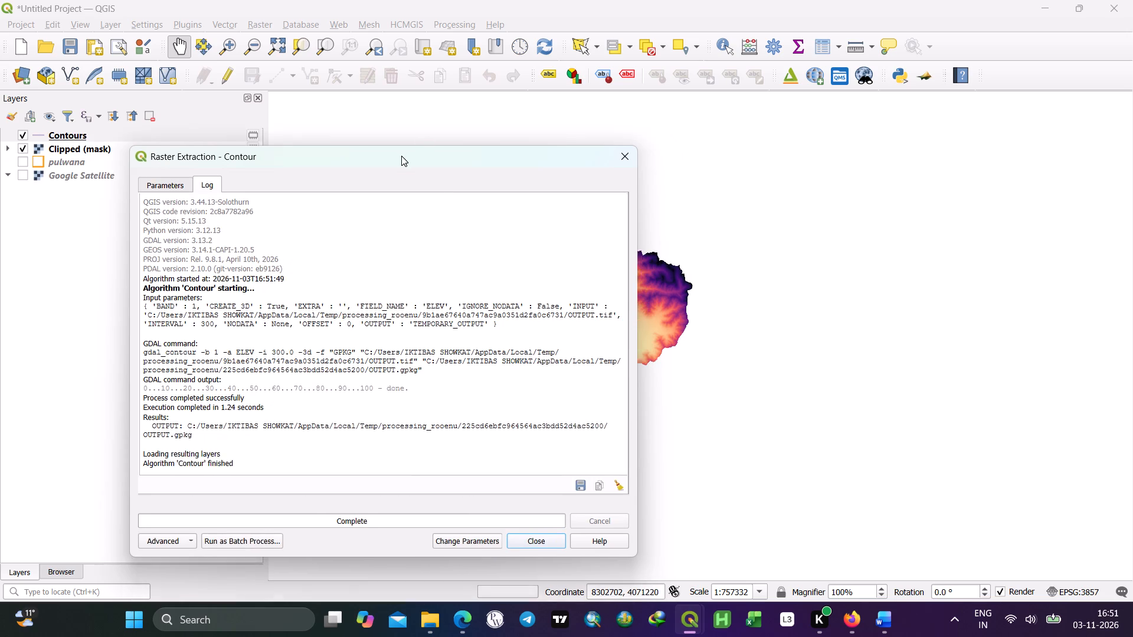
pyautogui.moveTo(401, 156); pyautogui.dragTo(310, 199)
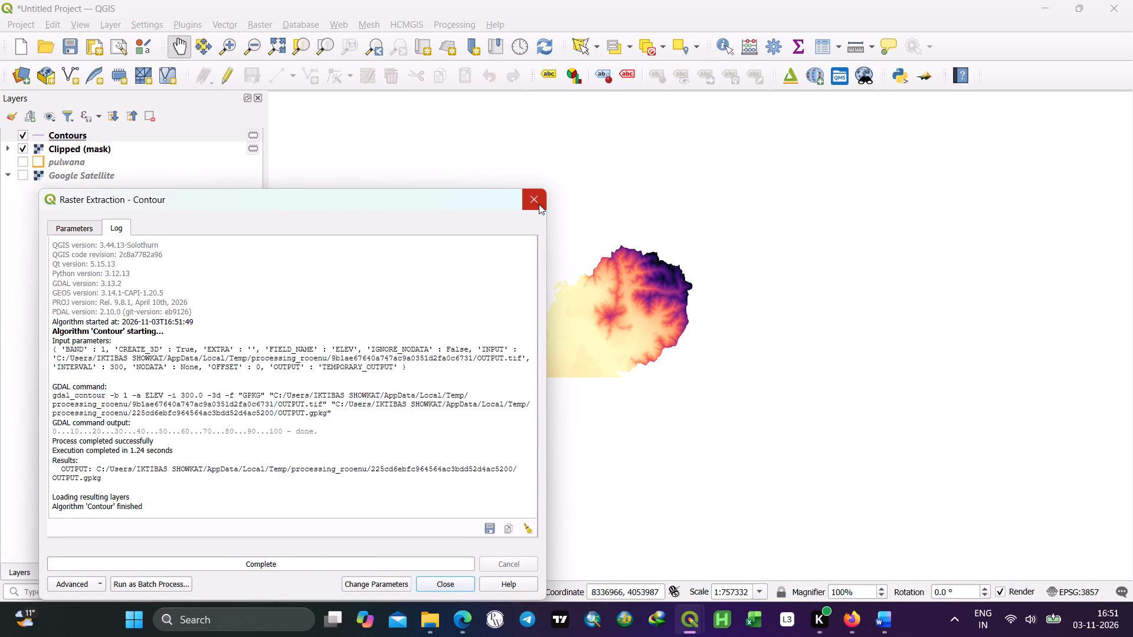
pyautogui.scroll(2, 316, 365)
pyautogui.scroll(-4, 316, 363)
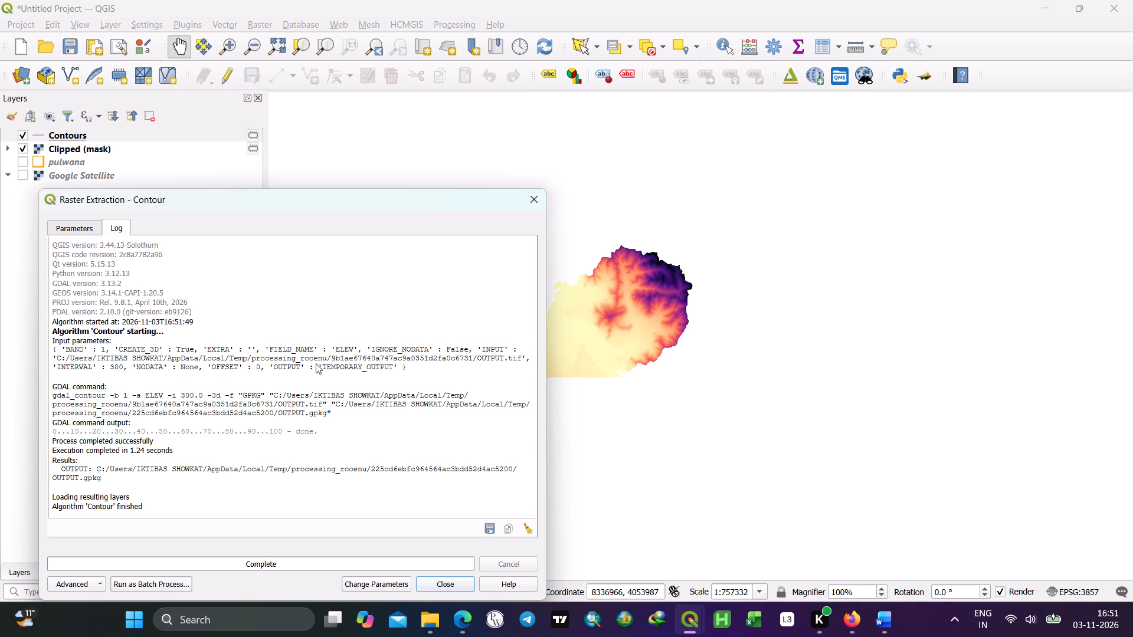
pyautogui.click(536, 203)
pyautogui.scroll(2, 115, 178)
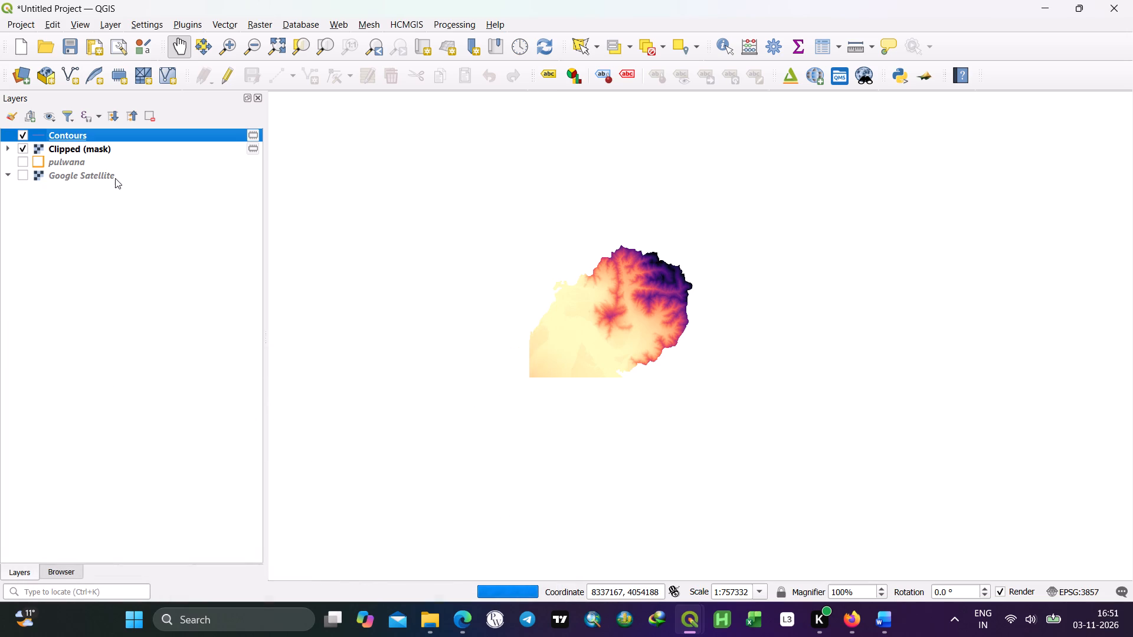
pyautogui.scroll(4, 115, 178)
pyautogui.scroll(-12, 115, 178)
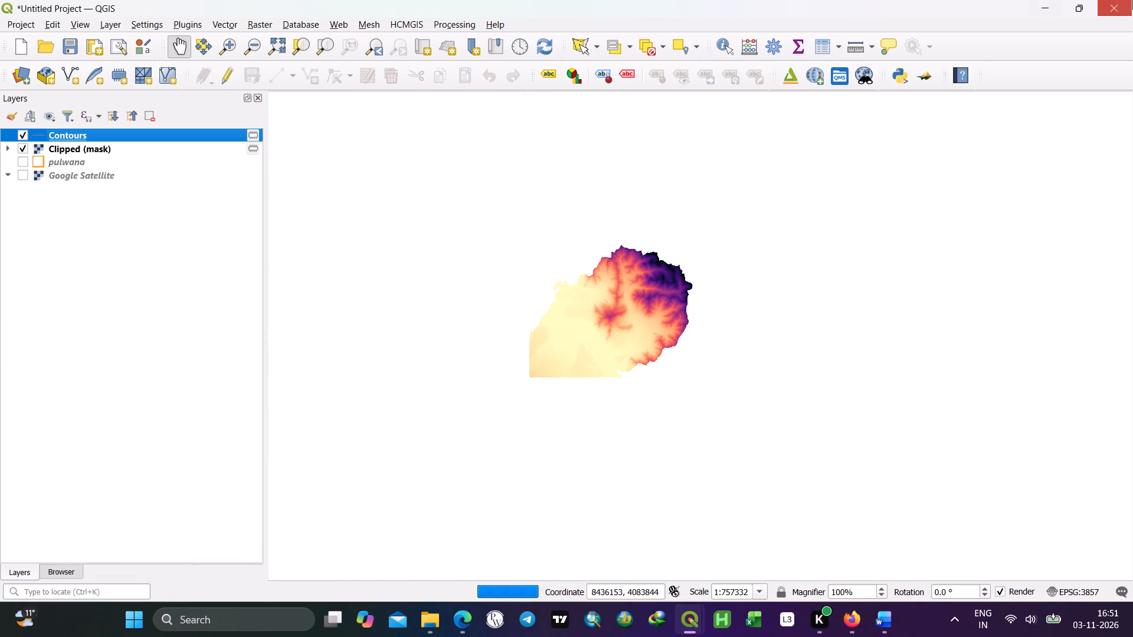
# Close QGIS and discard the unsaved project.
pyautogui.click(1111, 7)
pyautogui.click(634, 327)
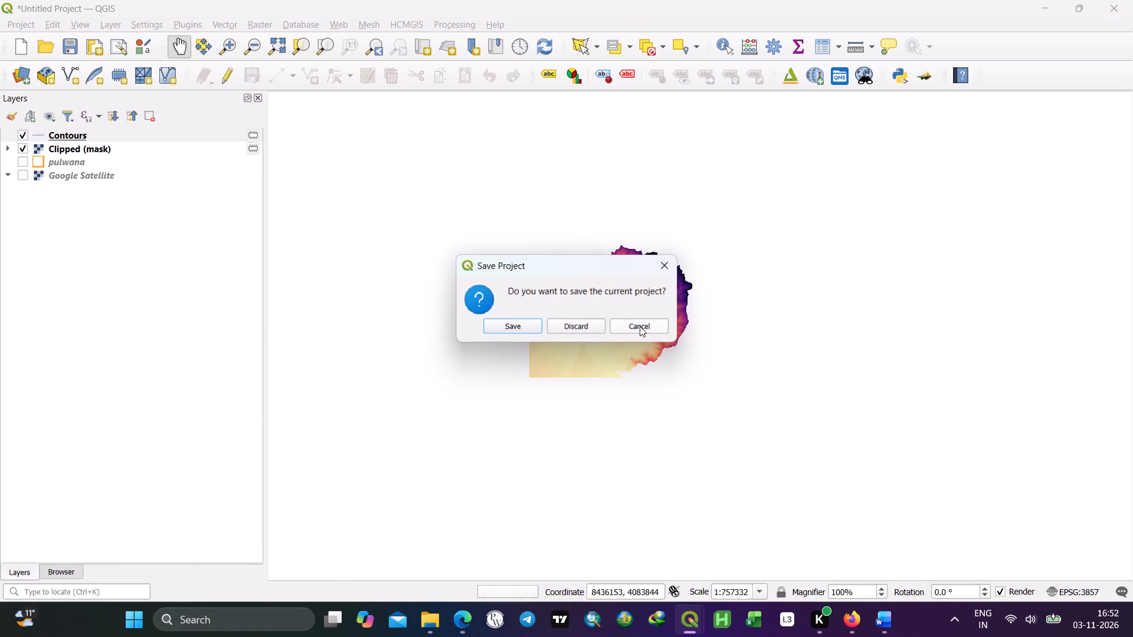
pyautogui.click(578, 329)
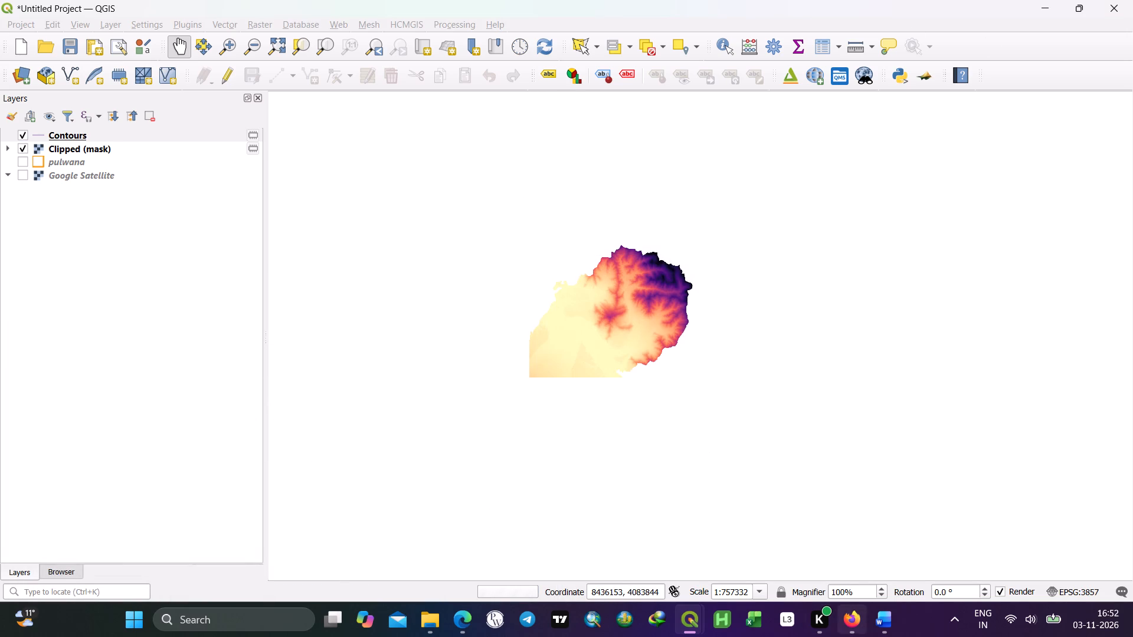
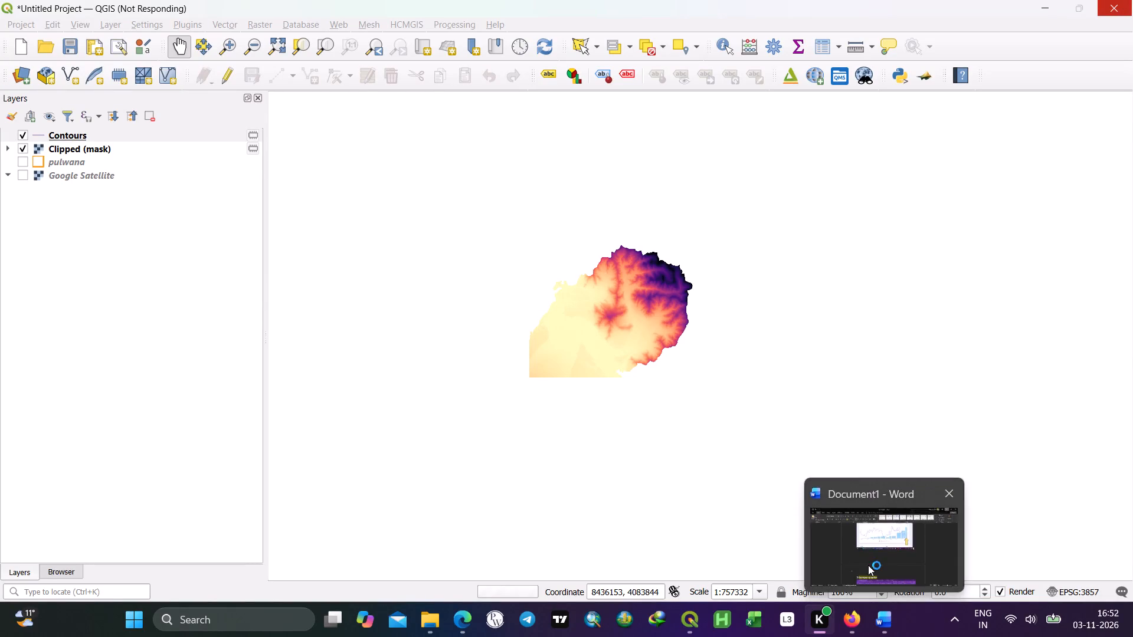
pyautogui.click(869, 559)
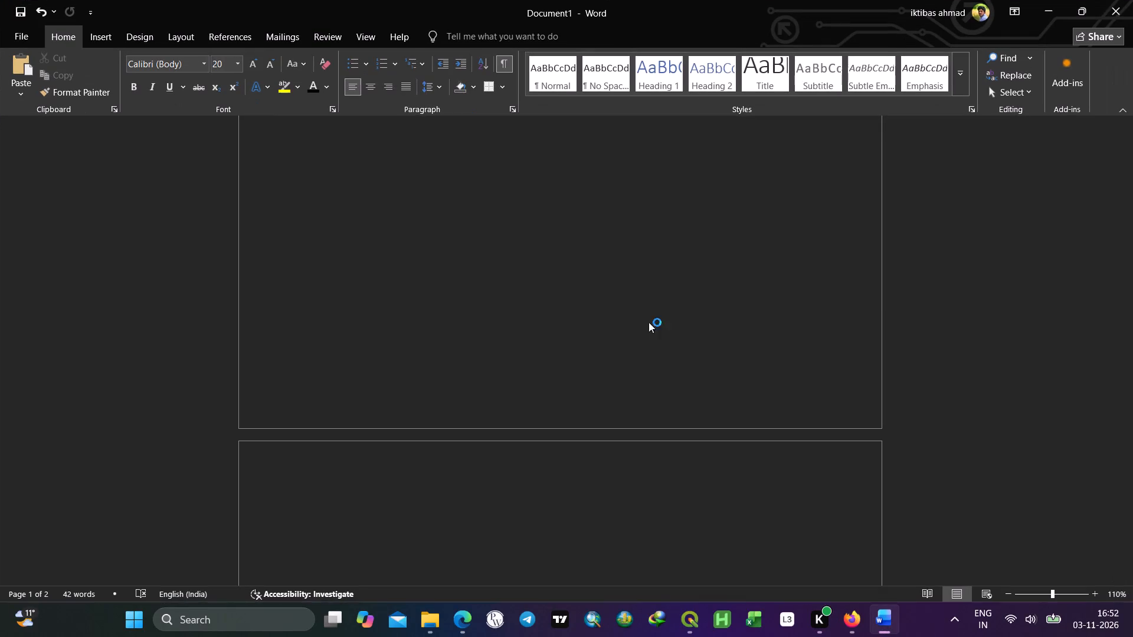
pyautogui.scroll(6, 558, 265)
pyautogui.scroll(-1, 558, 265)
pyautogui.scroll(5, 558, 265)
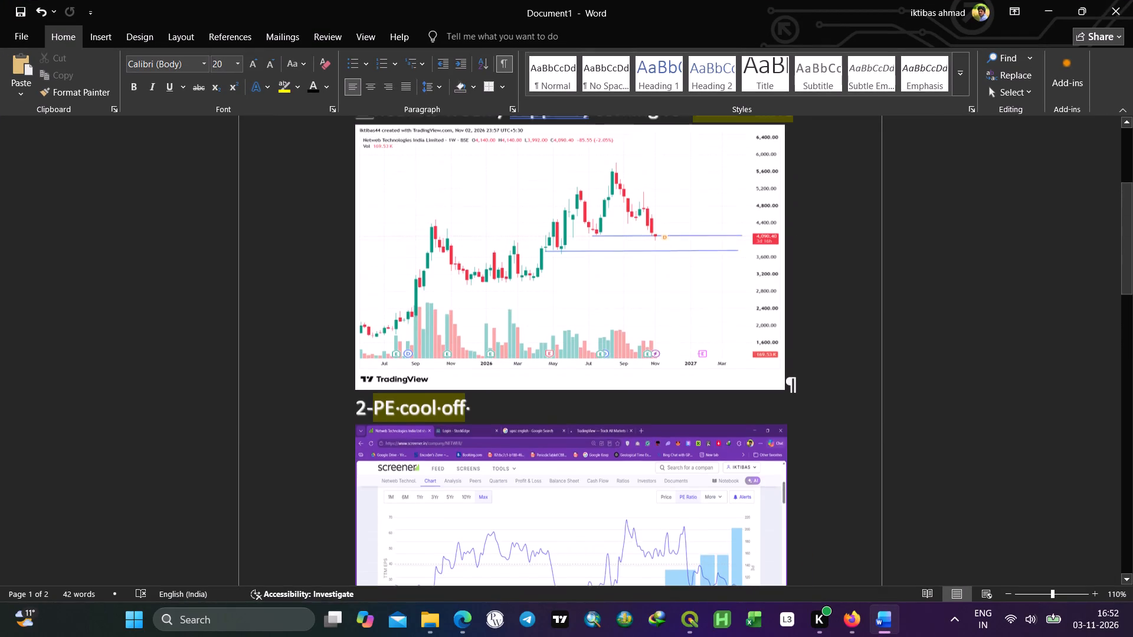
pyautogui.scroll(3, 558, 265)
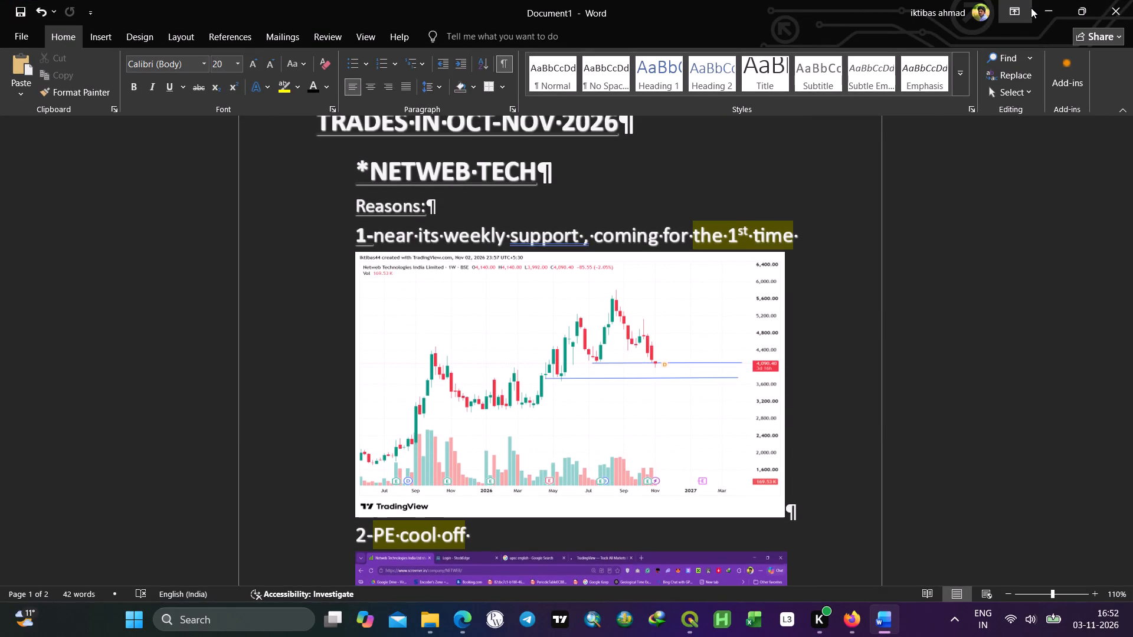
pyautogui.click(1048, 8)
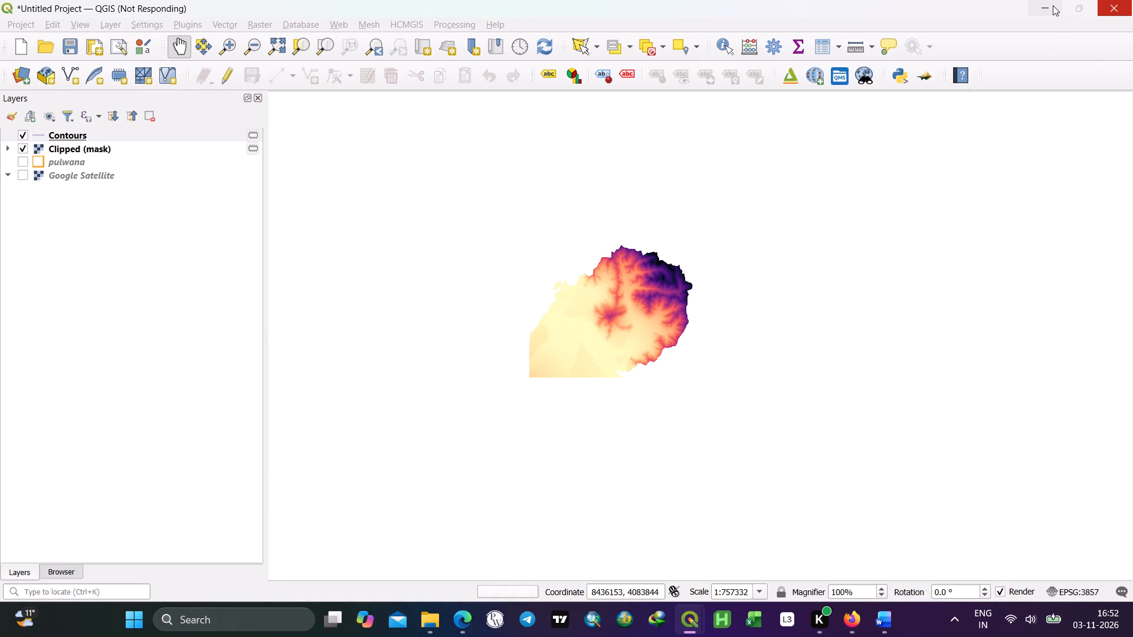